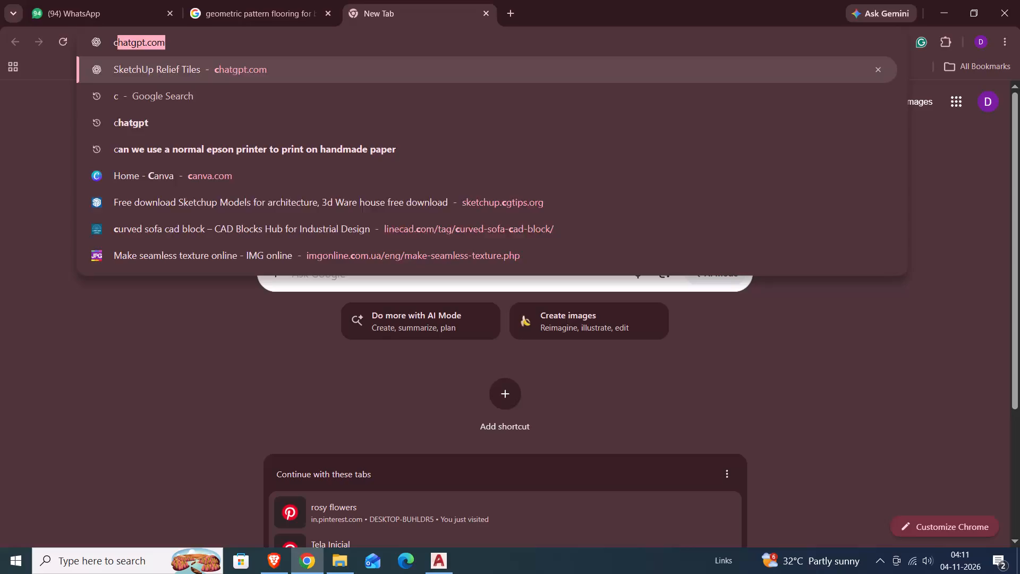
Open Canva and go to its template library.
{"action": "type", "text": "nv"}
{"action": "left_click", "coordinate": [354, 70]}
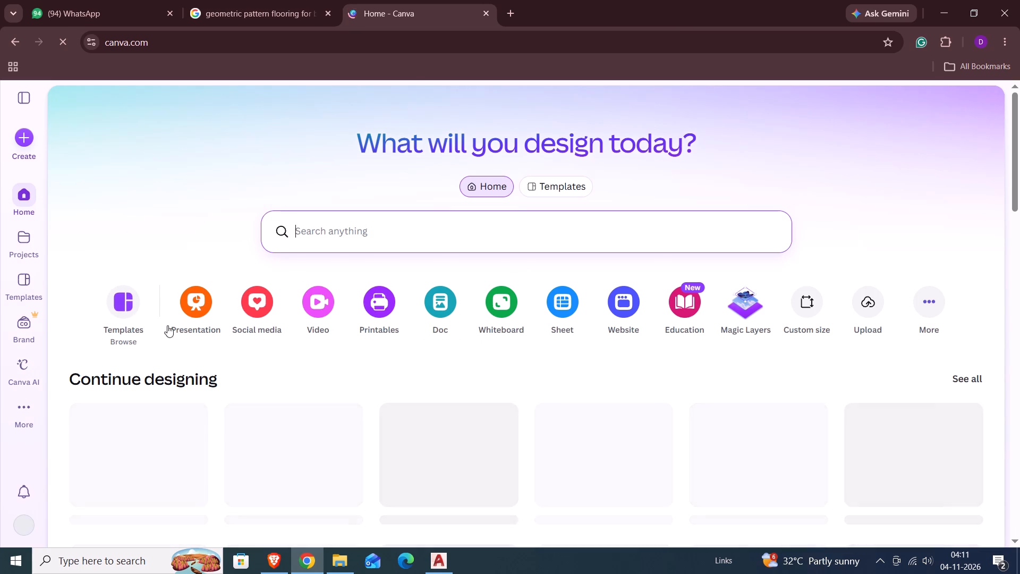
{"action": "left_click", "coordinate": [127, 310]}
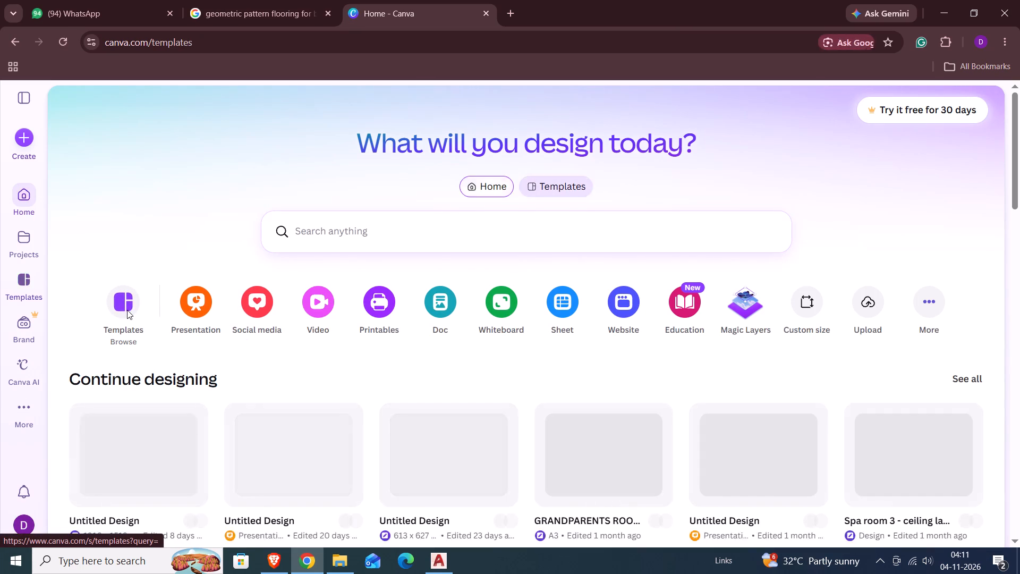
{"action": "scroll", "coordinate": [498, 360], "scroll_direction": "down", "scroll_amount": 2}
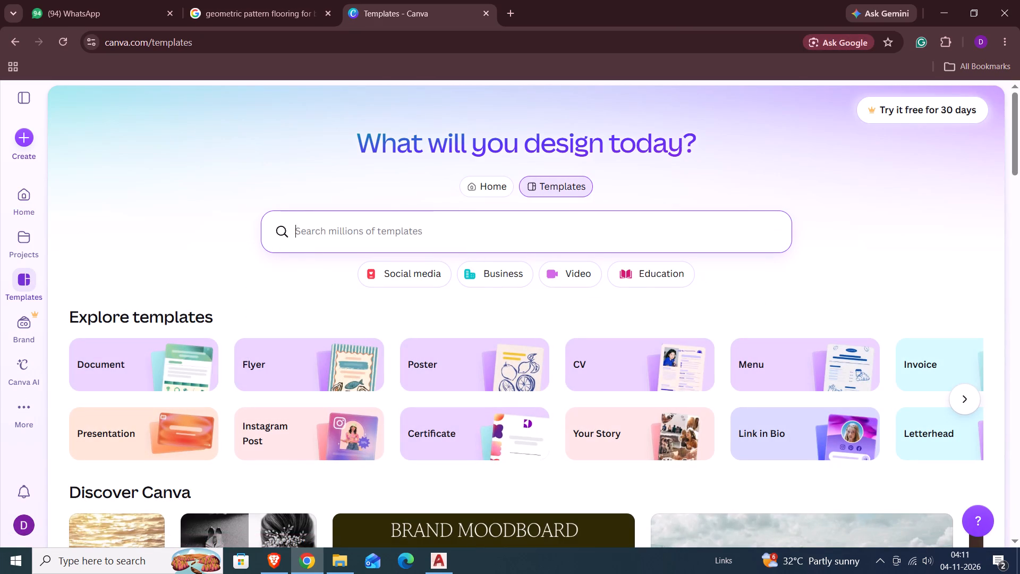
Search the Canva templates for "diwali card".
{"action": "left_click", "coordinate": [460, 237]}
{"action": "type", "text": "diwali card"}
{"action": "key", "text": "space"}
{"action": "key", "text": "space"}
{"action": "key", "text": "Return"}
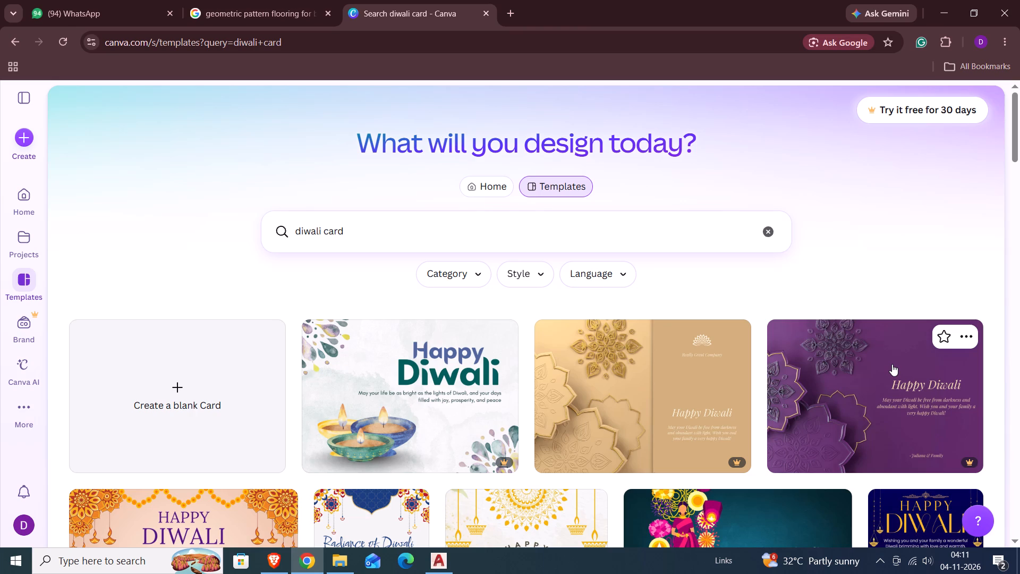
Look over the Diwali card templates and refine the search to "diwali card vertical".
{"action": "scroll", "coordinate": [841, 346], "scroll_direction": "down", "scroll_amount": 5}
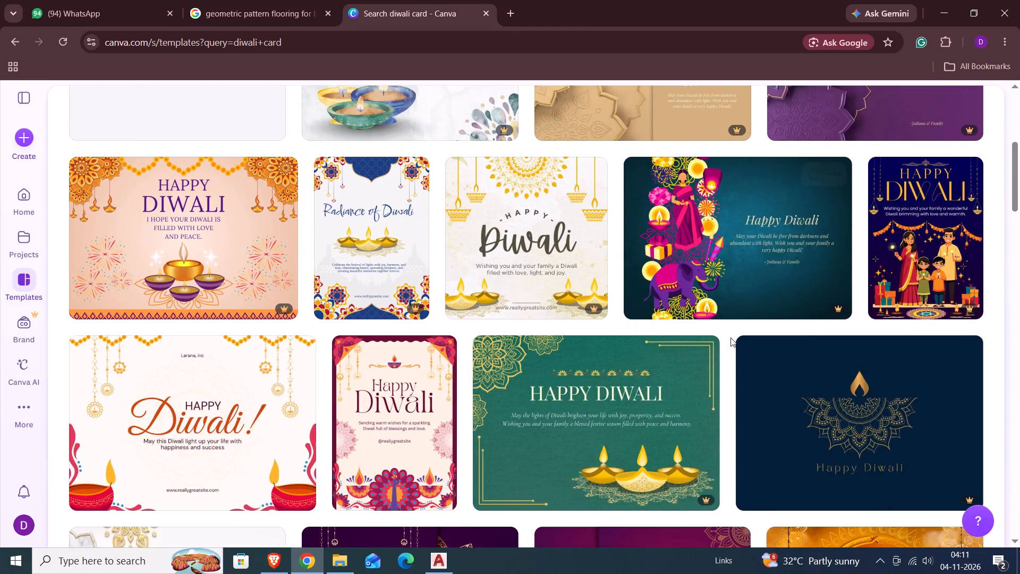
{"action": "scroll", "coordinate": [641, 419], "scroll_direction": "up", "scroll_amount": 7}
{"action": "scroll", "coordinate": [637, 426], "scroll_direction": "down", "scroll_amount": 6}
{"action": "scroll", "coordinate": [637, 426], "scroll_direction": "up", "scroll_amount": 6}
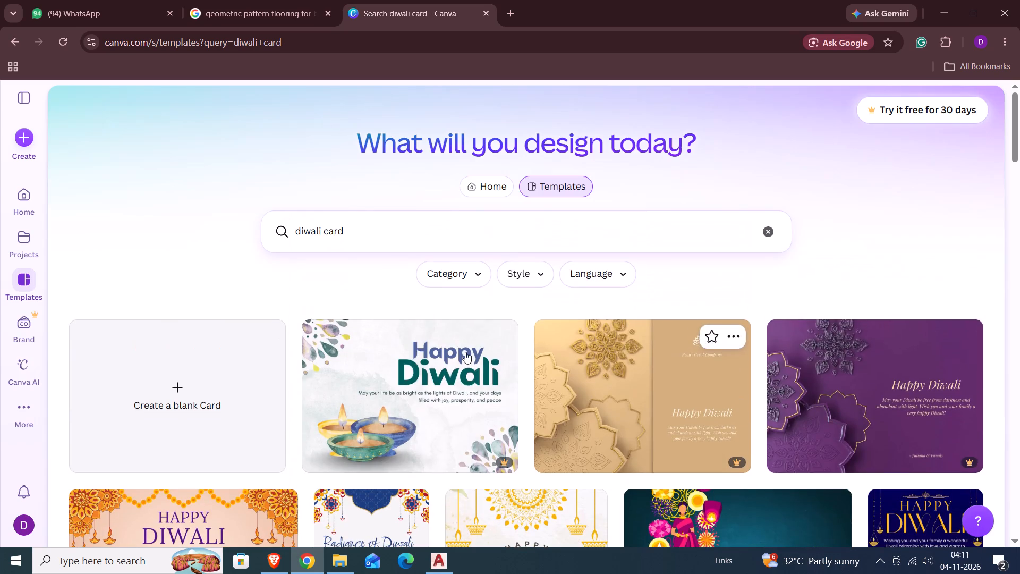
{"action": "left_click", "coordinate": [413, 223]}
{"action": "key", "text": "space"}
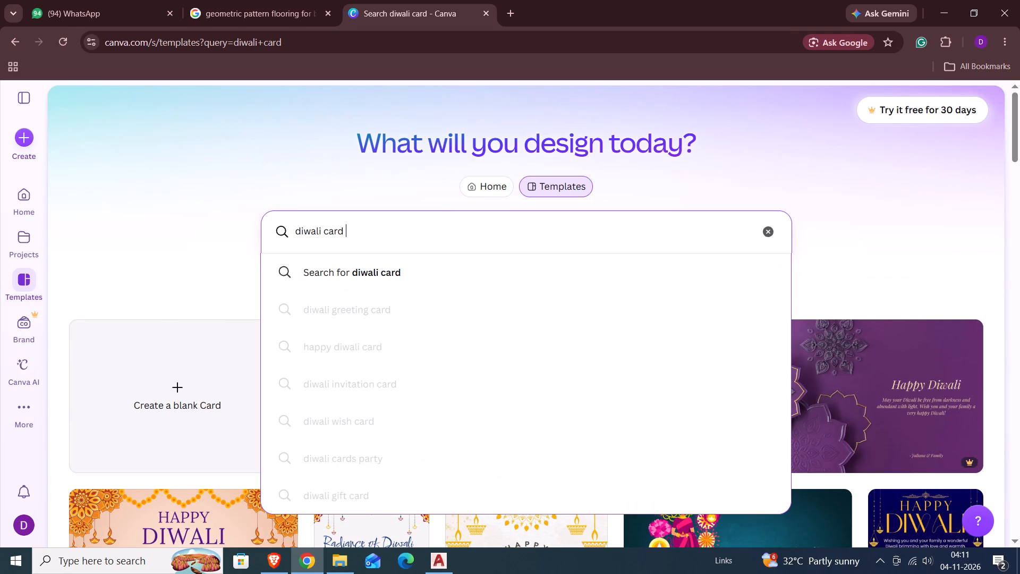
{"action": "type", "text": "vertical"}
{"action": "key", "text": "space"}
{"action": "key", "text": "Return"}
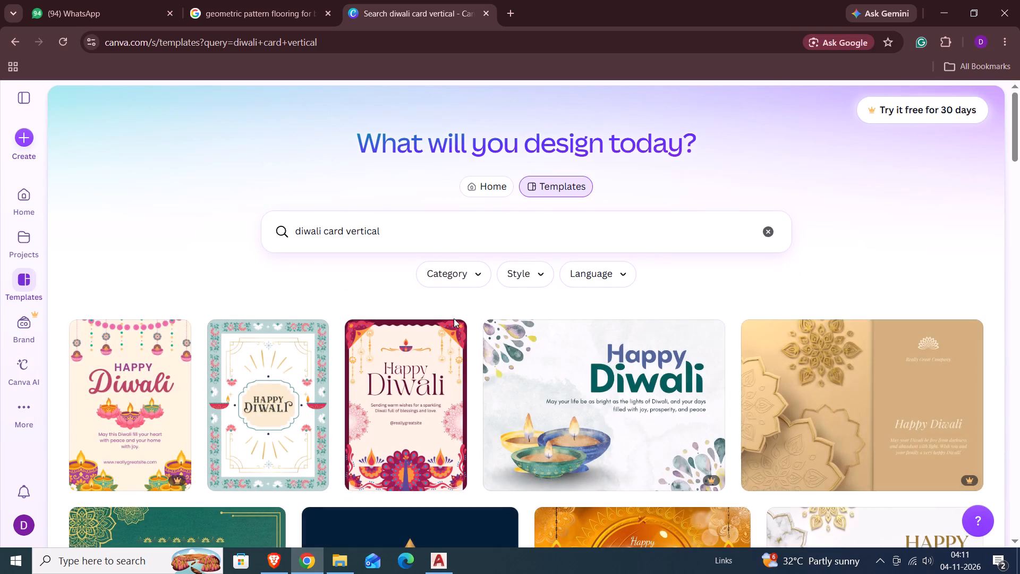
Browse the vertical Diwali card templates for a suitable portrait design.
{"action": "scroll", "coordinate": [703, 374], "scroll_direction": "down", "scroll_amount": 11}
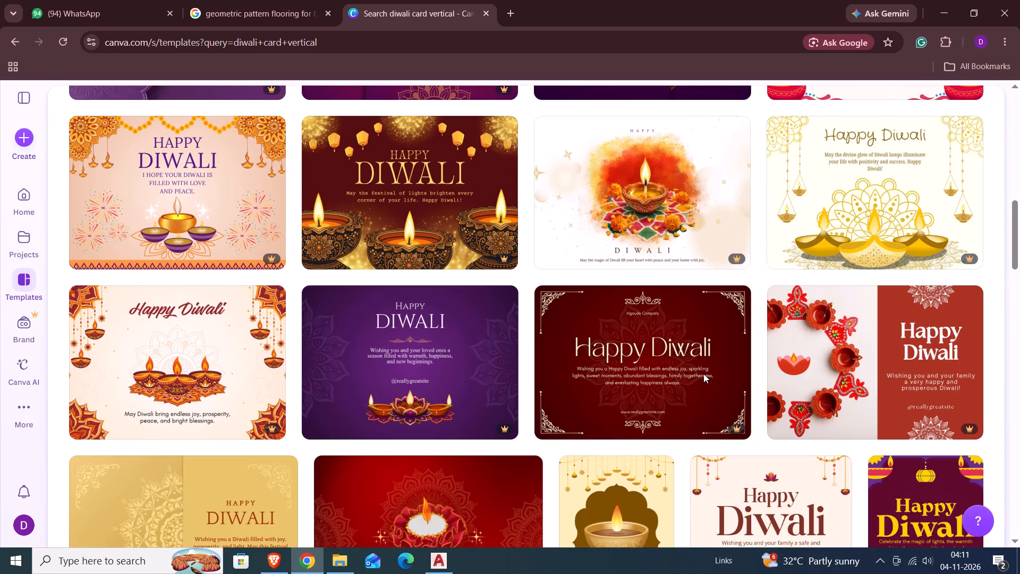
{"action": "scroll", "coordinate": [703, 374], "scroll_direction": "down", "scroll_amount": 6}
{"action": "scroll", "coordinate": [705, 366], "scroll_direction": "up", "scroll_amount": 7}
{"action": "scroll", "coordinate": [706, 366], "scroll_direction": "down", "scroll_amount": 1}
{"action": "scroll", "coordinate": [707, 366], "scroll_direction": "up", "scroll_amount": 9}
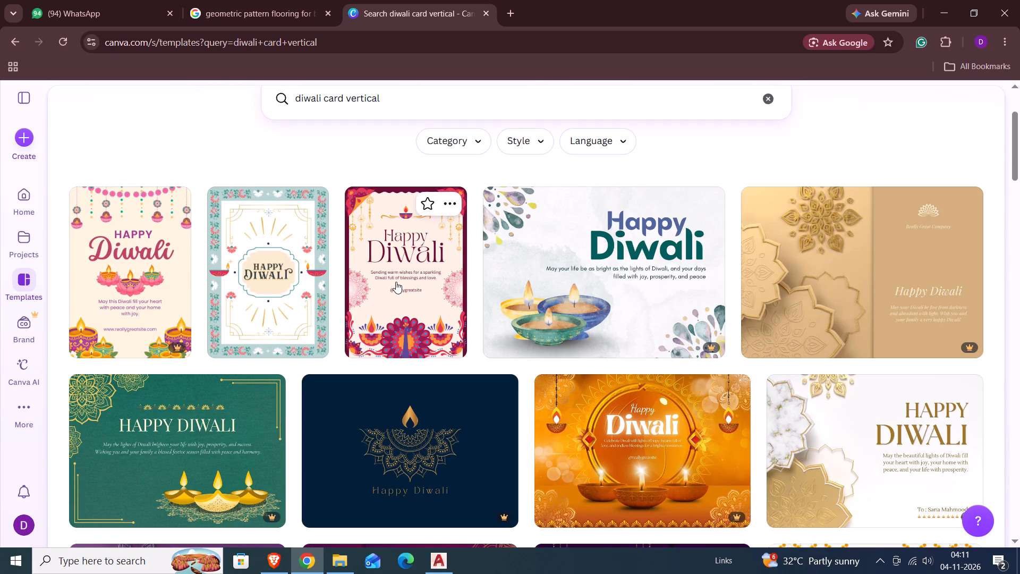
Preview the Red and Cream Illustrated Happy Diwali Card template and examine the similar designs below it.
{"action": "left_click", "coordinate": [396, 282]}
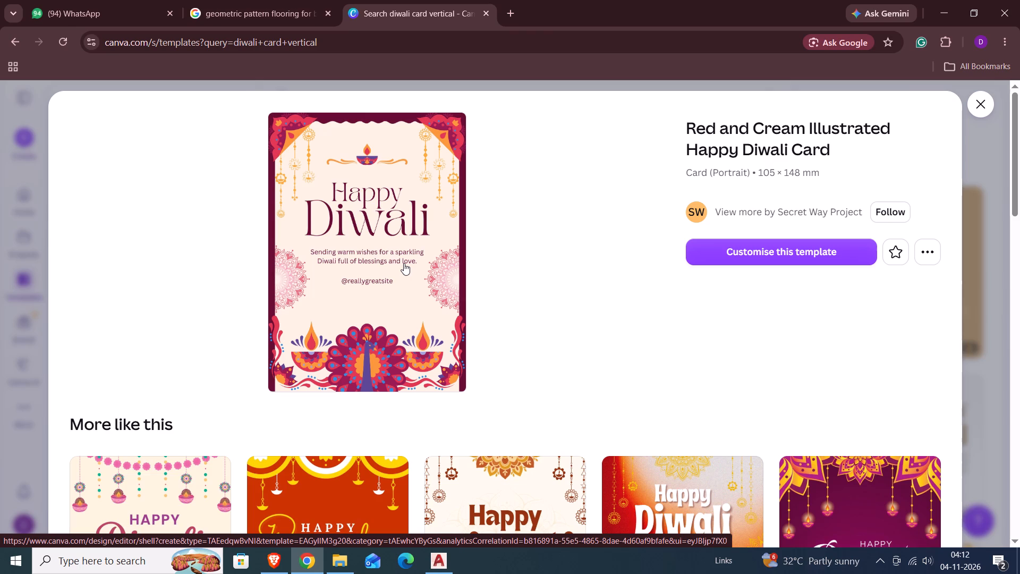
{"action": "scroll", "coordinate": [645, 410], "scroll_direction": "down", "scroll_amount": 5}
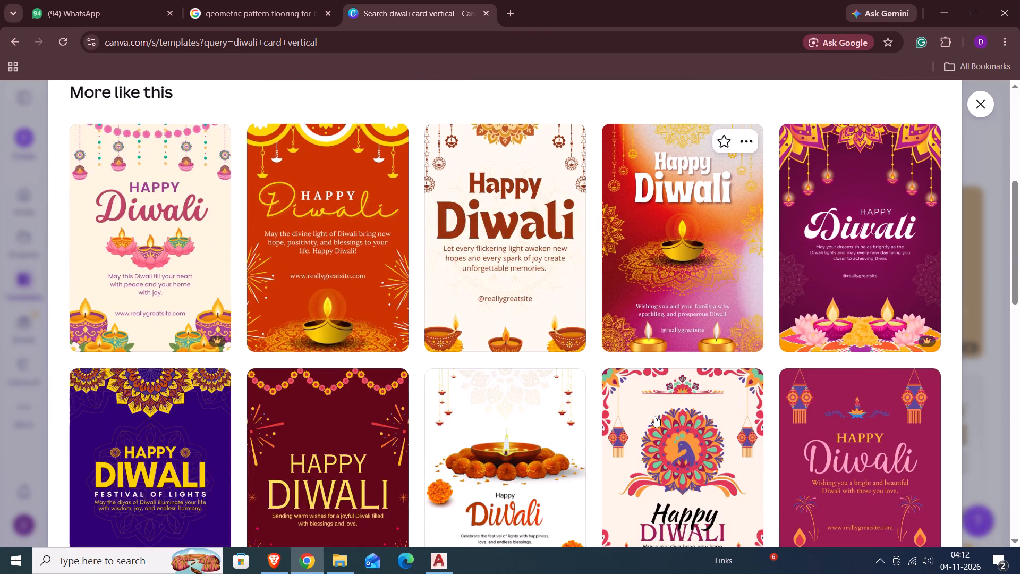
{"action": "scroll", "coordinate": [654, 416], "scroll_direction": "up", "scroll_amount": 7}
{"action": "scroll", "coordinate": [369, 315], "scroll_direction": "down", "scroll_amount": 6}
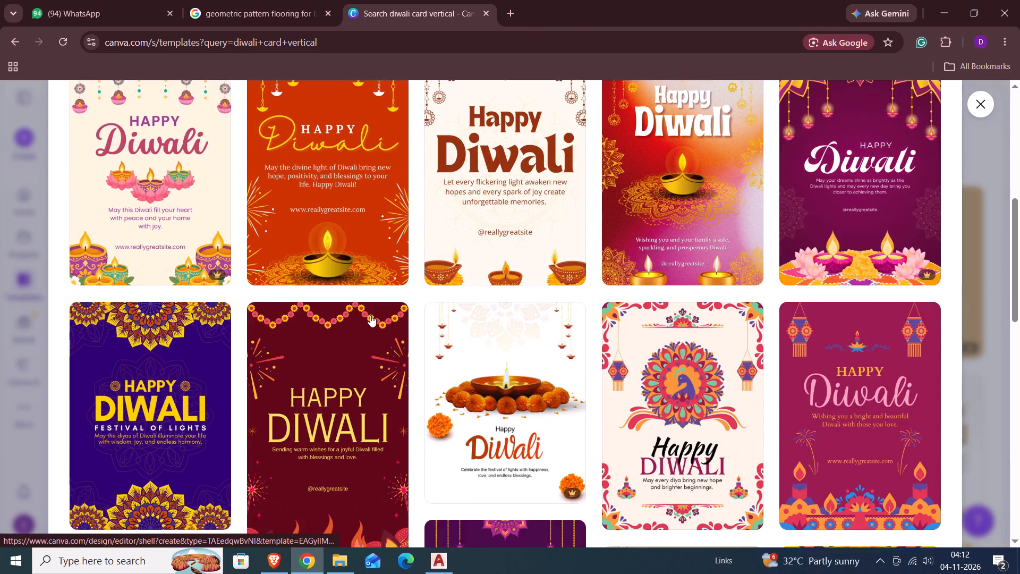
{"action": "scroll", "coordinate": [370, 315], "scroll_direction": "up", "scroll_amount": 5}
{"action": "scroll", "coordinate": [967, 224], "scroll_direction": "up", "scroll_amount": 6}
{"action": "scroll", "coordinate": [361, 289], "scroll_direction": "down", "scroll_amount": 6}
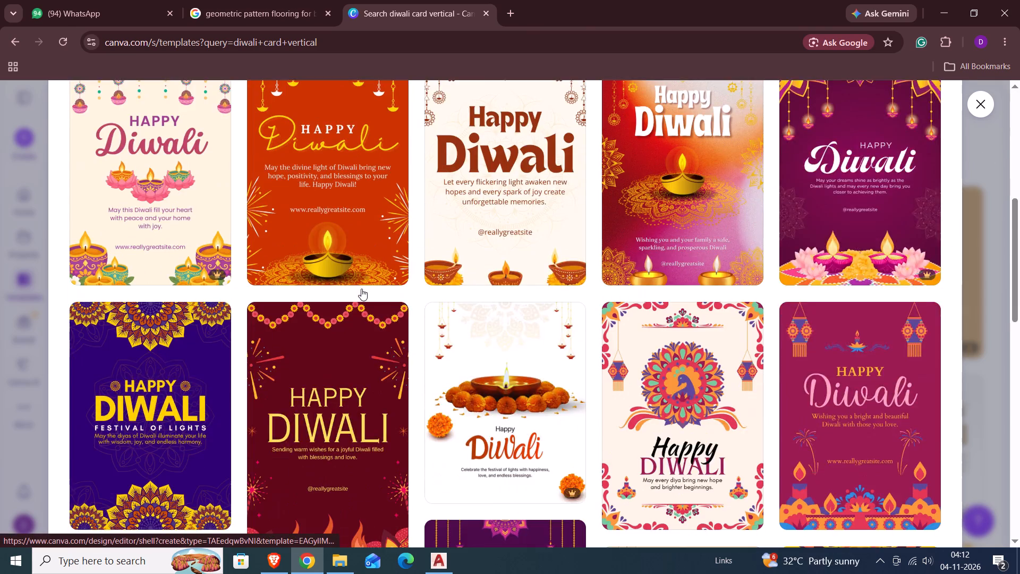
{"action": "scroll", "coordinate": [361, 289], "scroll_direction": "down", "scroll_amount": 13}
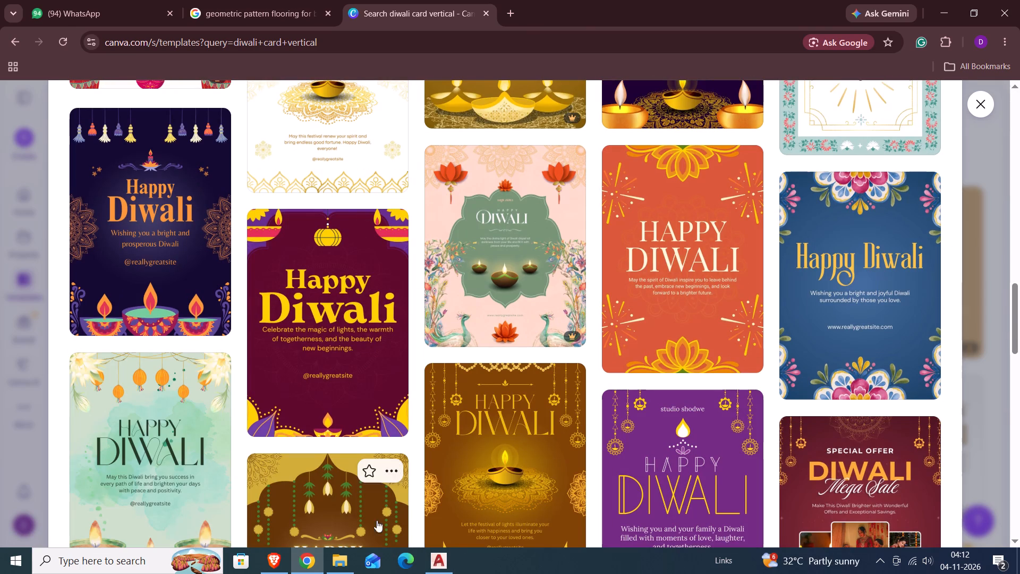
{"action": "scroll", "coordinate": [352, 468], "scroll_direction": "down", "scroll_amount": 2}
Open the Pinterest home page in a new browser tab.
{"action": "left_click", "coordinate": [504, 17]}
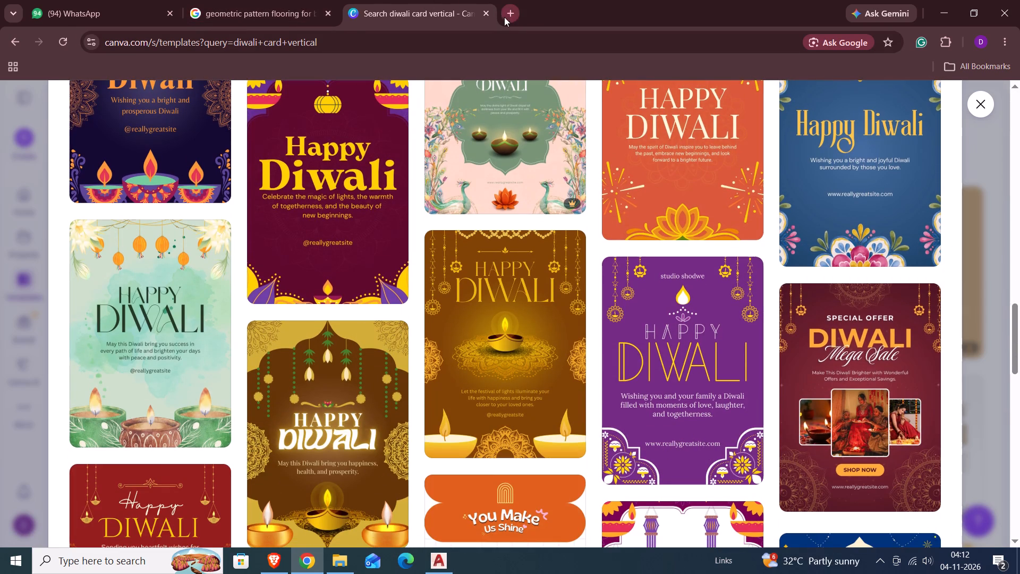
{"action": "left_click", "coordinate": [445, 260]}
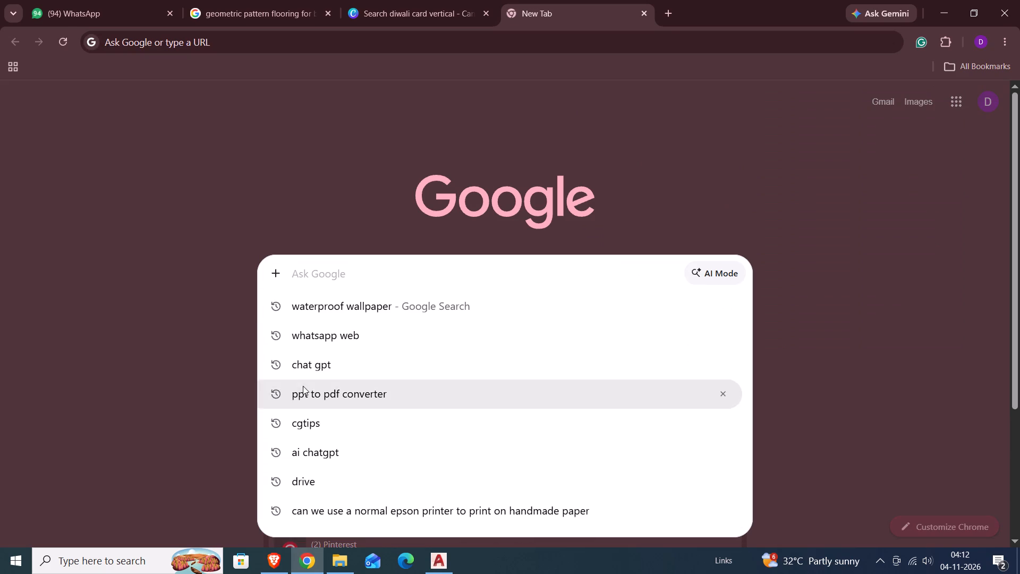
{"action": "key", "text": "p"}
{"action": "type", "text": "int"}
{"action": "left_click", "coordinate": [389, 305]}
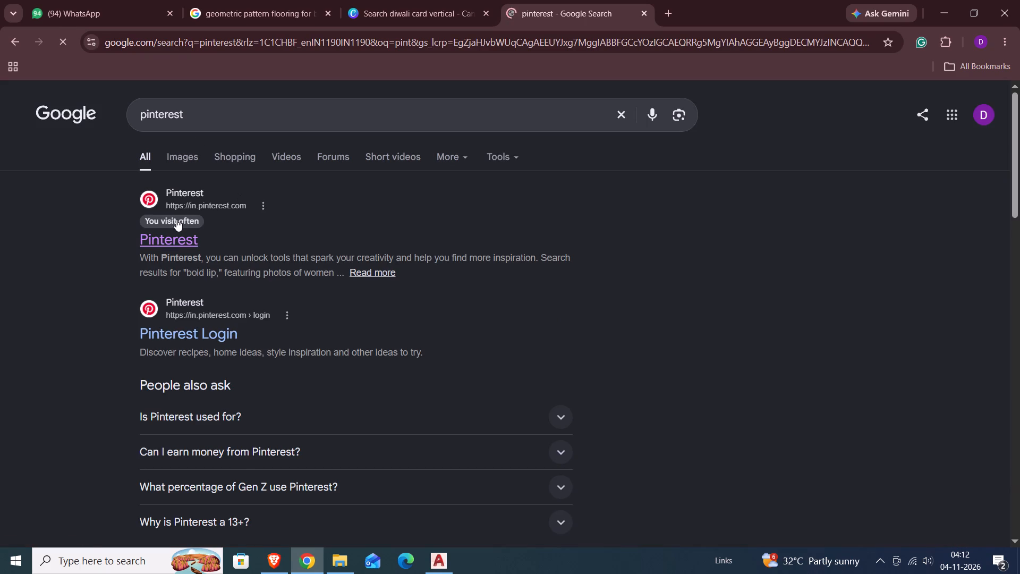
{"action": "left_click", "coordinate": [169, 242]}
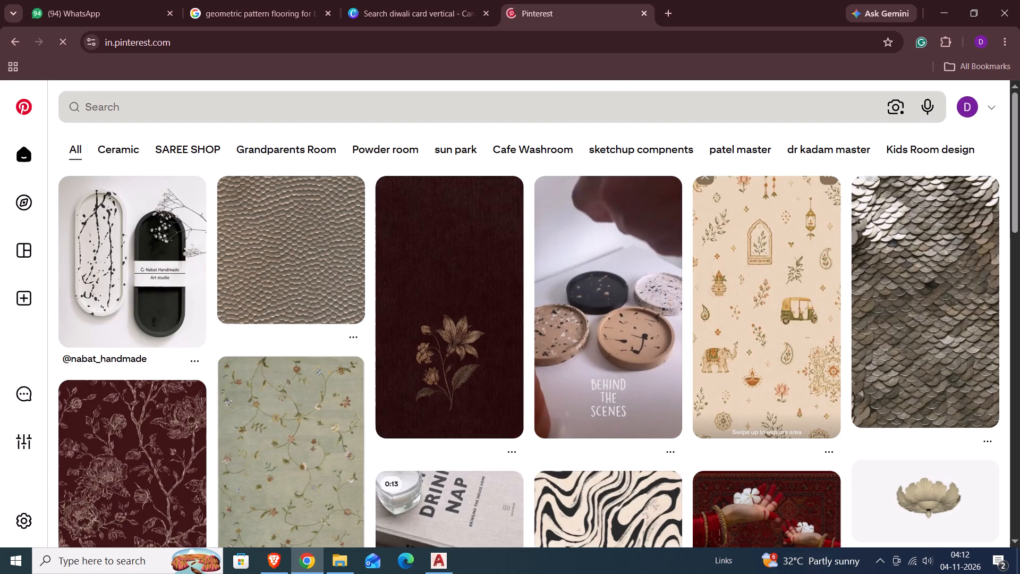
Search Pinterest for "aesthetic diwali template plain background".
{"action": "left_click", "coordinate": [325, 106]}
{"action": "type", "text": "aesthetic diwali template"}
{"action": "key", "text": "space"}
{"action": "type", "text": "plain background"}
{"action": "key", "text": "space"}
{"action": "key", "text": "Return"}
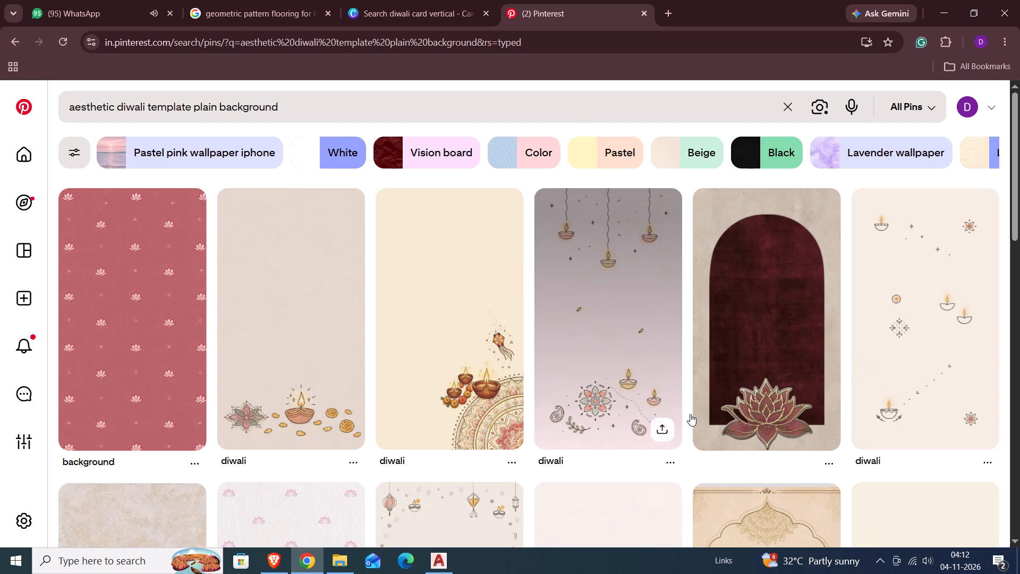
Open the pin with the maroon arch and lotus on beige, and examine its related background designs.
{"action": "left_click", "coordinate": [775, 307]}
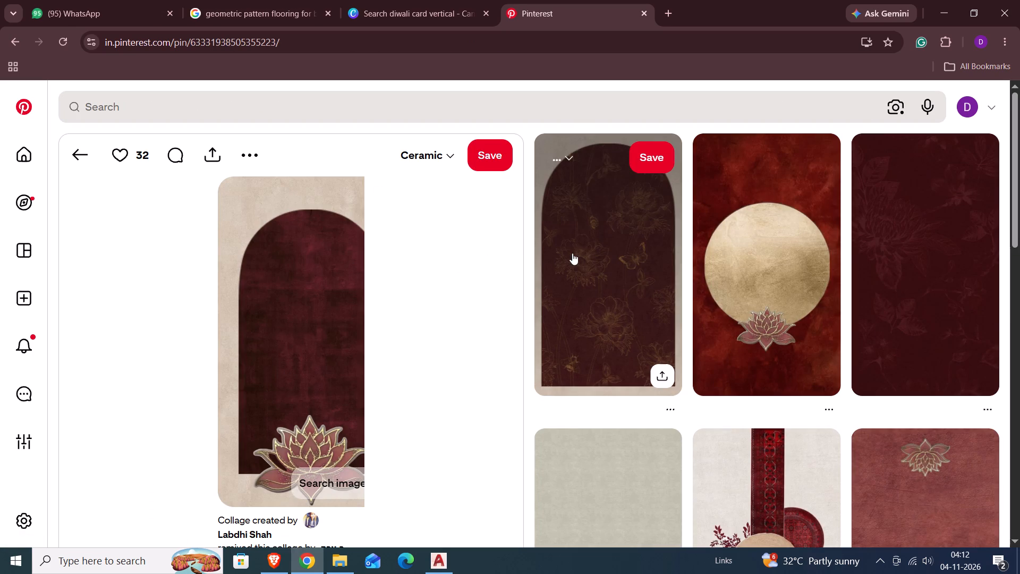
{"action": "scroll", "coordinate": [616, 252], "scroll_direction": "down", "scroll_amount": 5}
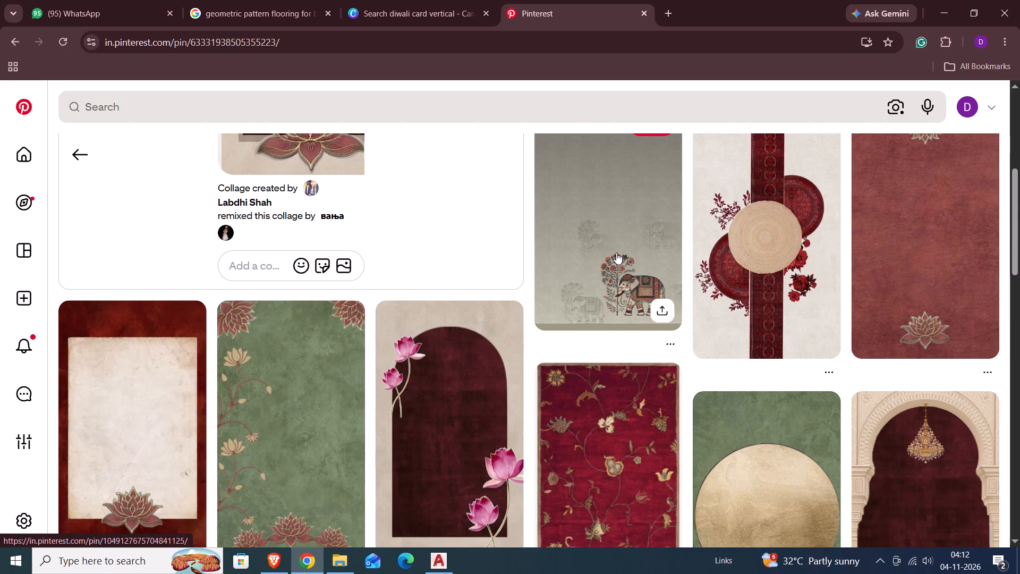
{"action": "scroll", "coordinate": [589, 276], "scroll_direction": "down", "scroll_amount": 4}
{"action": "scroll", "coordinate": [588, 278], "scroll_direction": "up", "scroll_amount": 1}
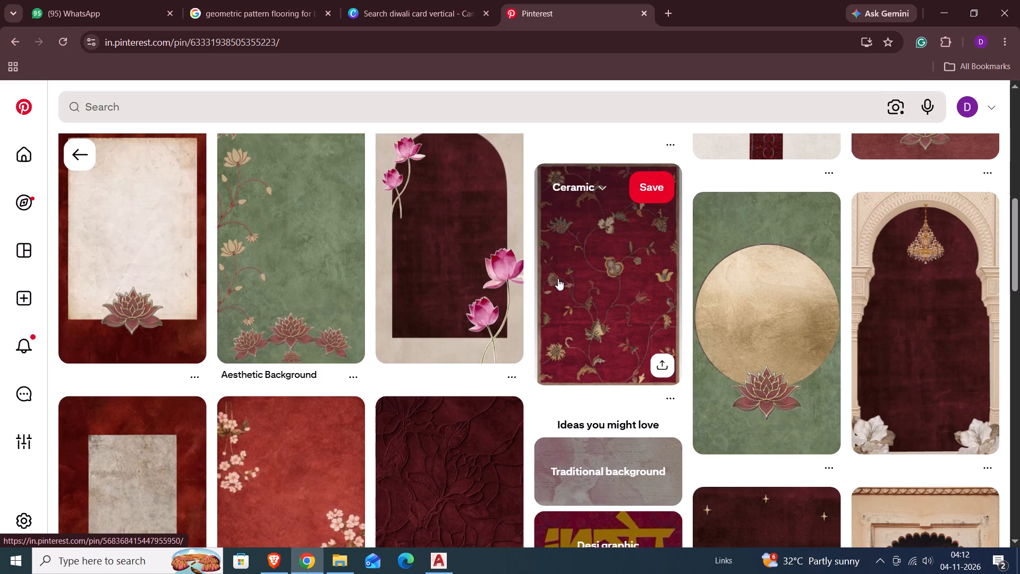
{"action": "scroll", "coordinate": [491, 302], "scroll_direction": "down", "scroll_amount": 4}
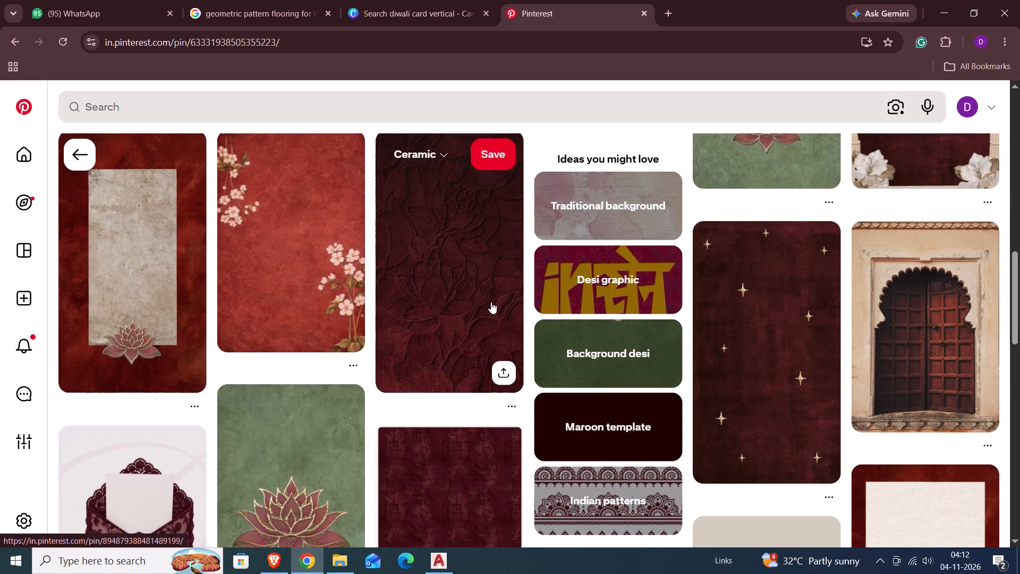
{"action": "scroll", "coordinate": [491, 302], "scroll_direction": "down", "scroll_amount": 6}
{"action": "scroll", "coordinate": [491, 302], "scroll_direction": "up", "scroll_amount": 5}
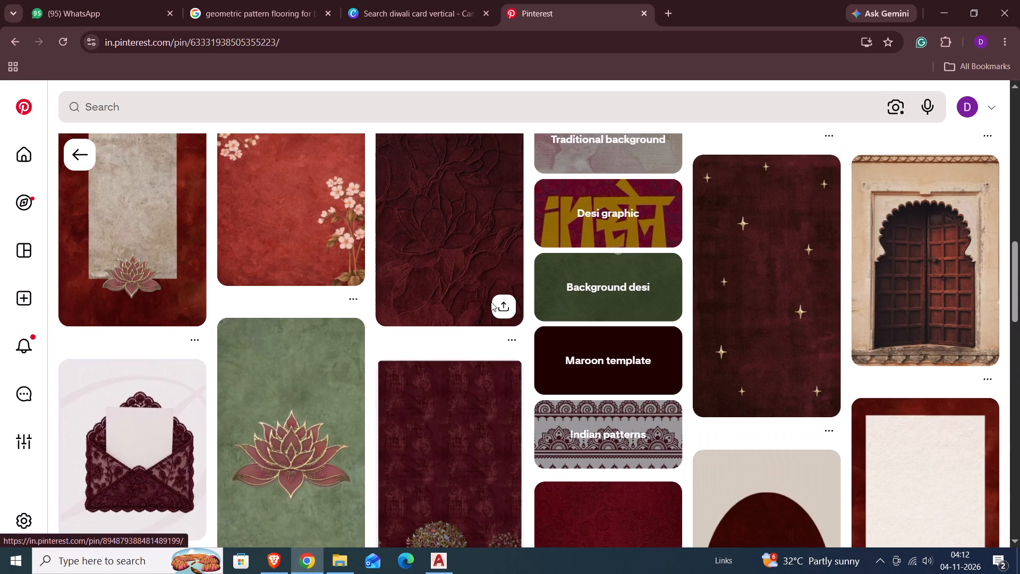
{"action": "scroll", "coordinate": [491, 302], "scroll_direction": "down", "scroll_amount": 1}
Open the pin with the large red lotus on green, and examine its related lotus and patterned background designs.
{"action": "left_click", "coordinate": [312, 382]}
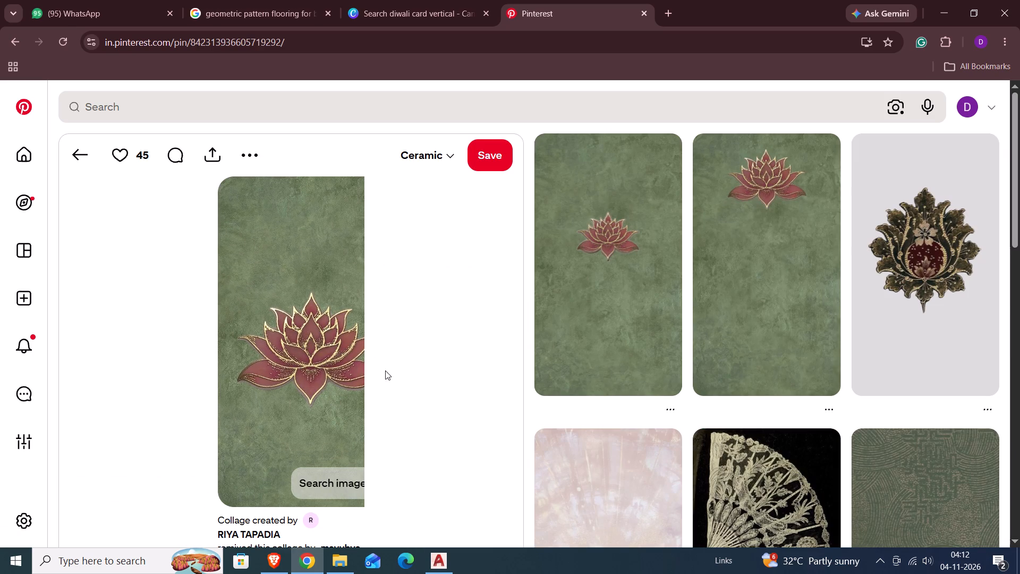
{"action": "scroll", "coordinate": [533, 346], "scroll_direction": "down", "scroll_amount": 6}
{"action": "scroll", "coordinate": [538, 340], "scroll_direction": "up", "scroll_amount": 5}
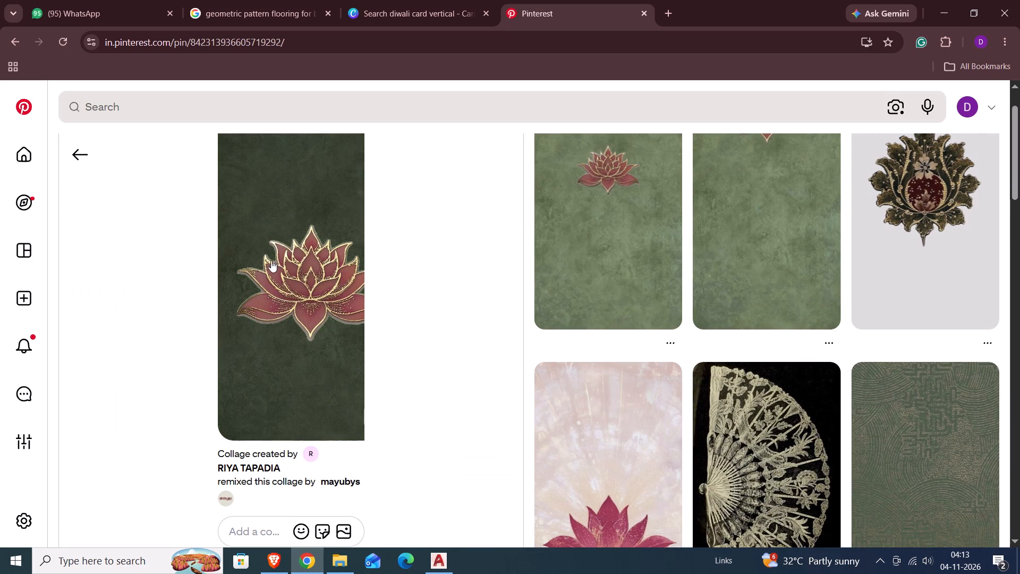
{"action": "scroll", "coordinate": [402, 484], "scroll_direction": "down", "scroll_amount": 5}
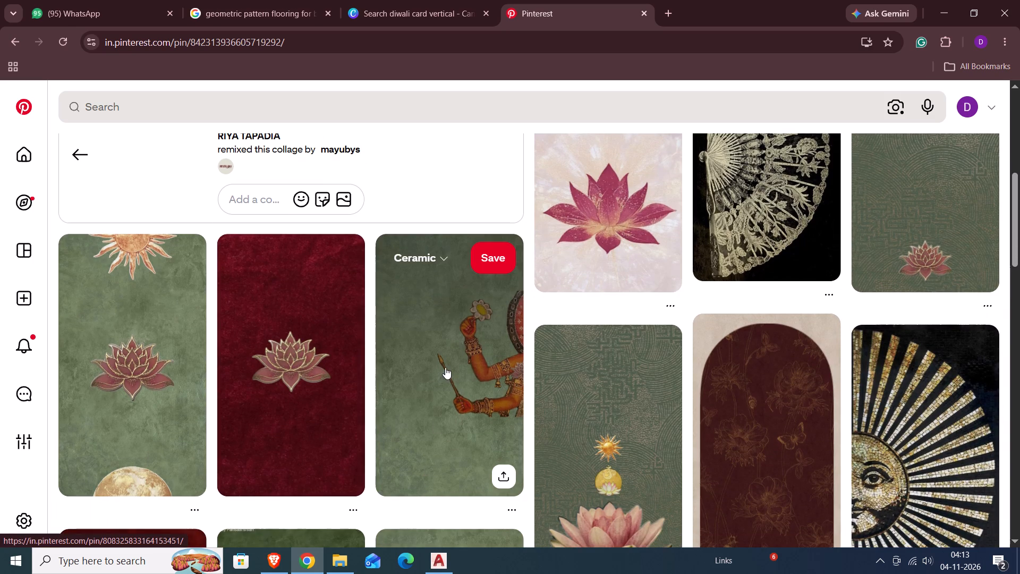
{"action": "scroll", "coordinate": [445, 367], "scroll_direction": "down", "scroll_amount": 5}
{"action": "scroll", "coordinate": [446, 364], "scroll_direction": "up", "scroll_amount": 2}
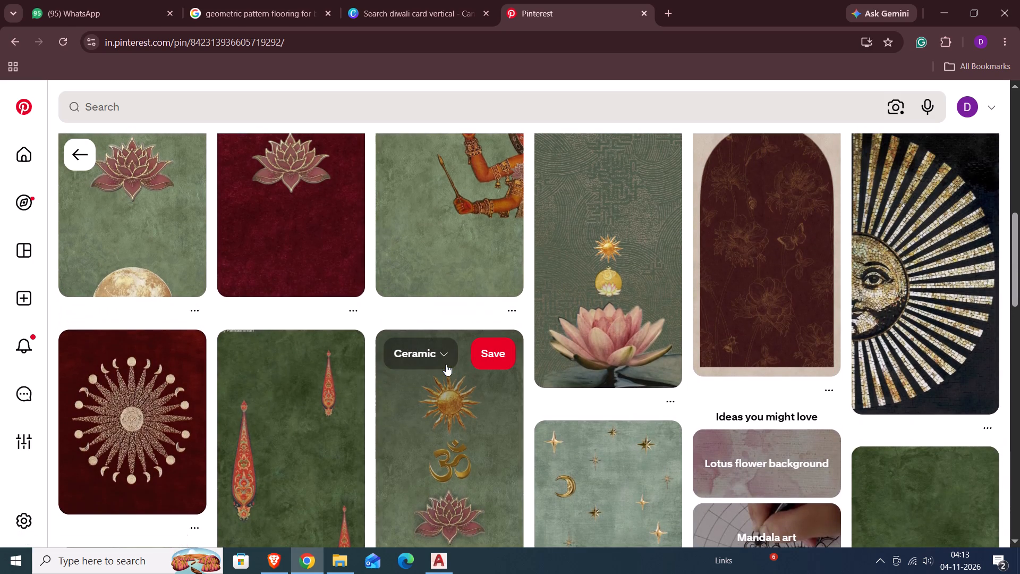
{"action": "scroll", "coordinate": [443, 419], "scroll_direction": "down", "scroll_amount": 8}
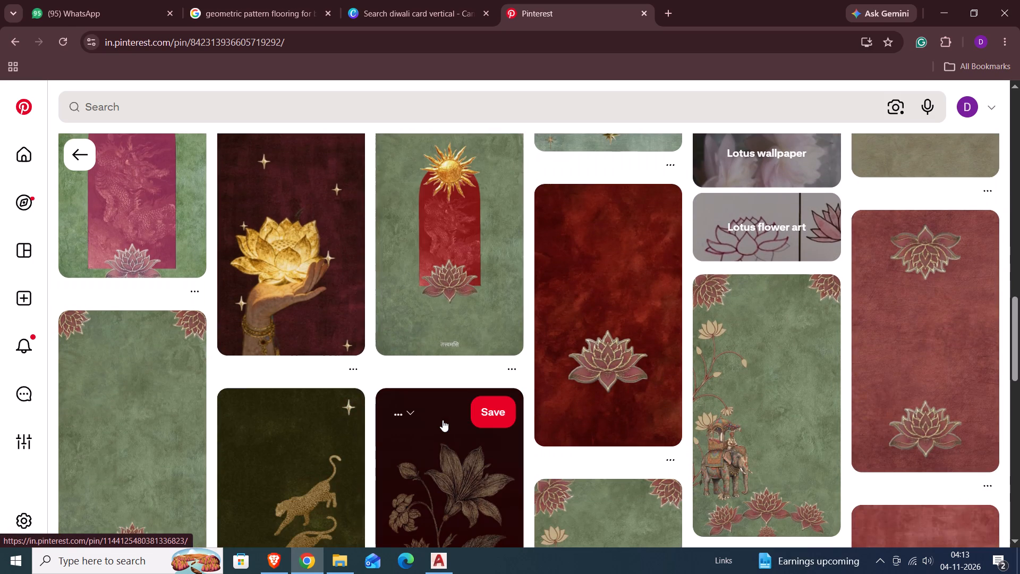
{"action": "scroll", "coordinate": [443, 420], "scroll_direction": "down", "scroll_amount": 5}
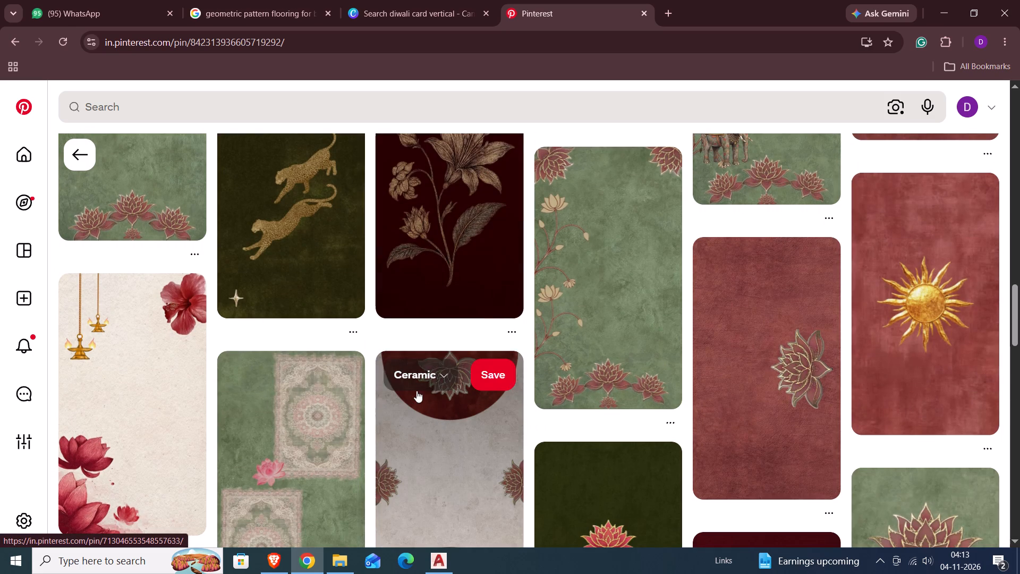
{"action": "scroll", "coordinate": [416, 391], "scroll_direction": "down", "scroll_amount": 15}
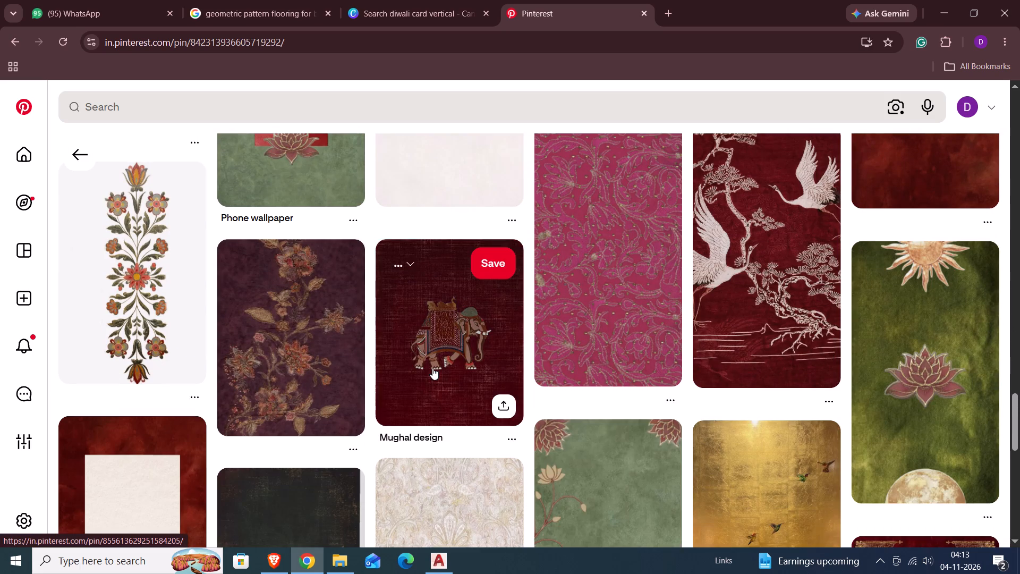
{"action": "scroll", "coordinate": [432, 368], "scroll_direction": "down", "scroll_amount": 5}
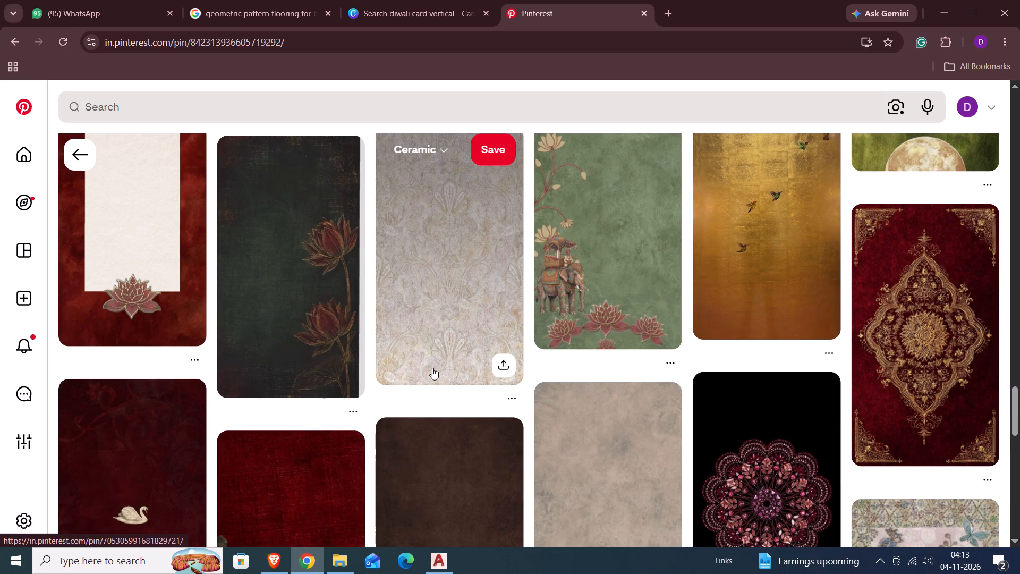
{"action": "scroll", "coordinate": [432, 368], "scroll_direction": "down", "scroll_amount": 5}
{"action": "scroll", "coordinate": [432, 368], "scroll_direction": "up", "scroll_amount": 16}
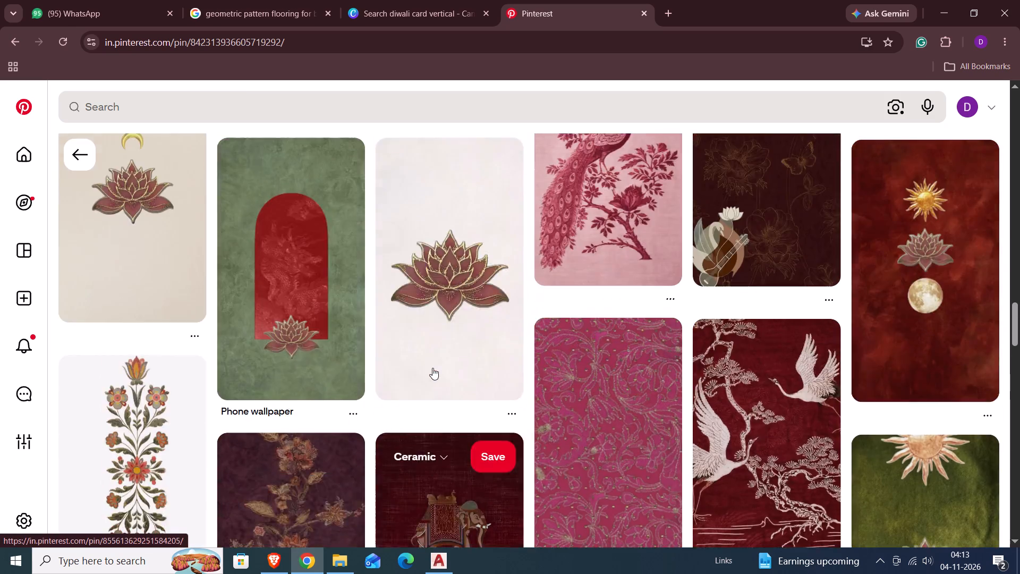
{"action": "scroll", "coordinate": [432, 368], "scroll_direction": "up", "scroll_amount": 15}
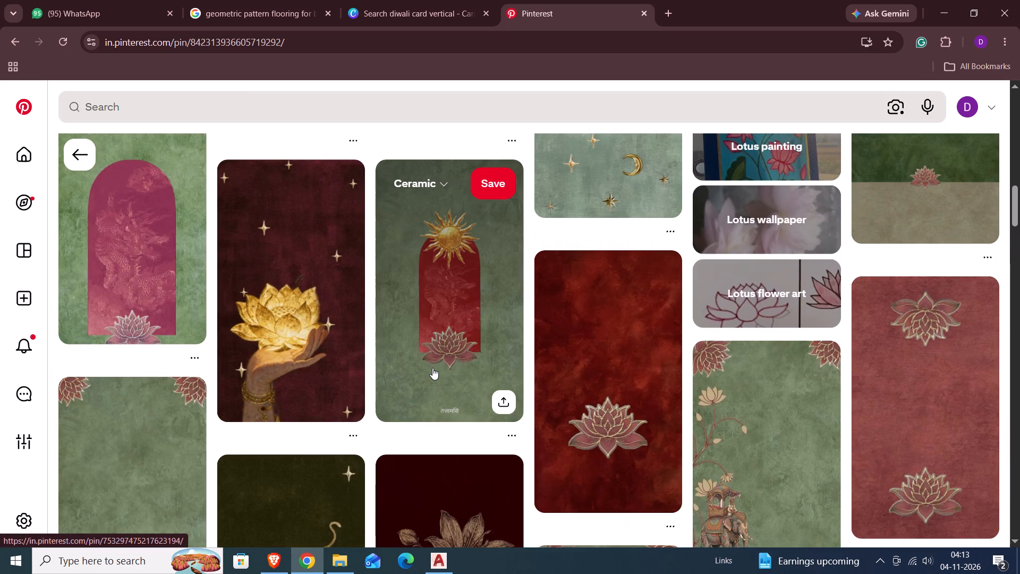
{"action": "scroll", "coordinate": [432, 368], "scroll_direction": "up", "scroll_amount": 11}
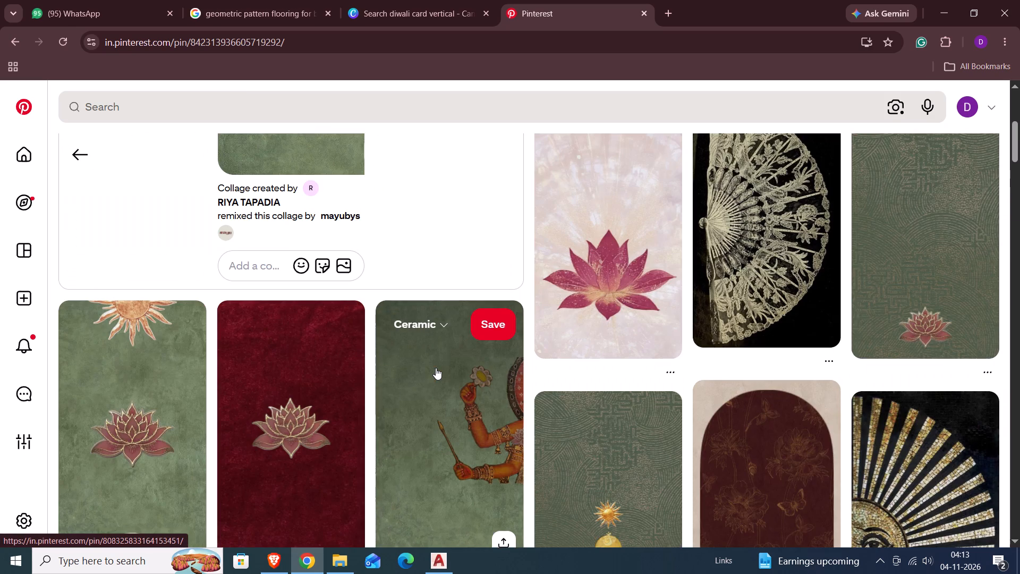
{"action": "scroll", "coordinate": [436, 368], "scroll_direction": "up", "scroll_amount": 5}
{"action": "scroll", "coordinate": [436, 368], "scroll_direction": "down", "scroll_amount": 3}
{"action": "scroll", "coordinate": [436, 368], "scroll_direction": "up", "scroll_amount": 2}
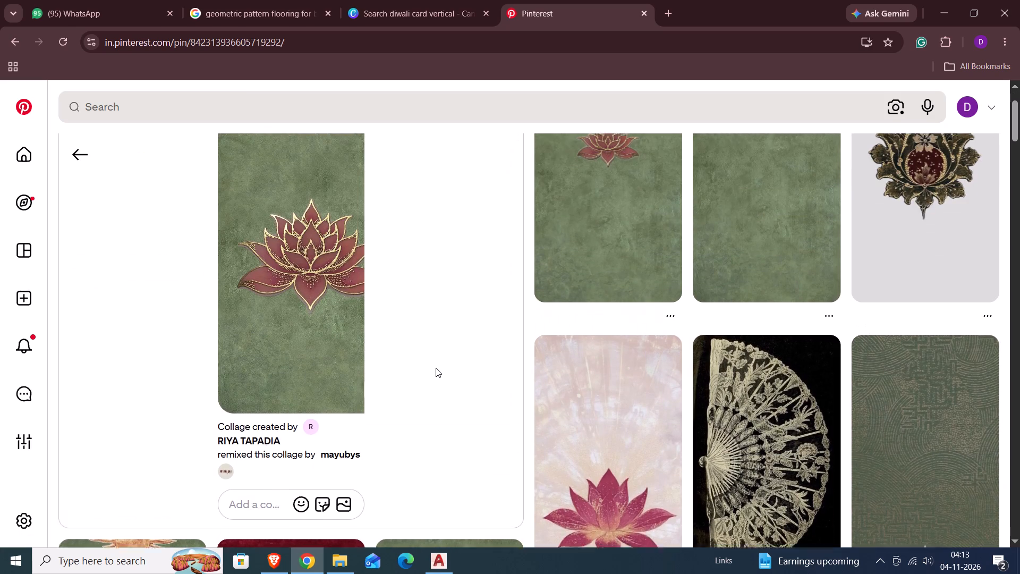
{"action": "scroll", "coordinate": [436, 368], "scroll_direction": "up", "scroll_amount": 1}
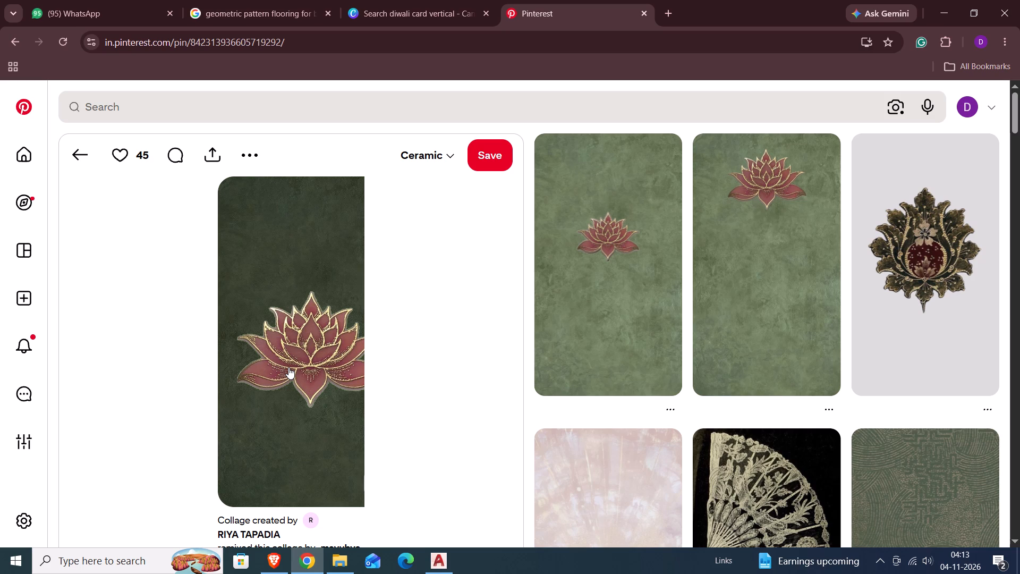
Save the green lotus background image to the Downloads folder as a PNG named 4356.
{"action": "right_click", "coordinate": [288, 367]}
{"action": "scroll", "coordinate": [288, 367], "scroll_direction": "up", "scroll_amount": 1}
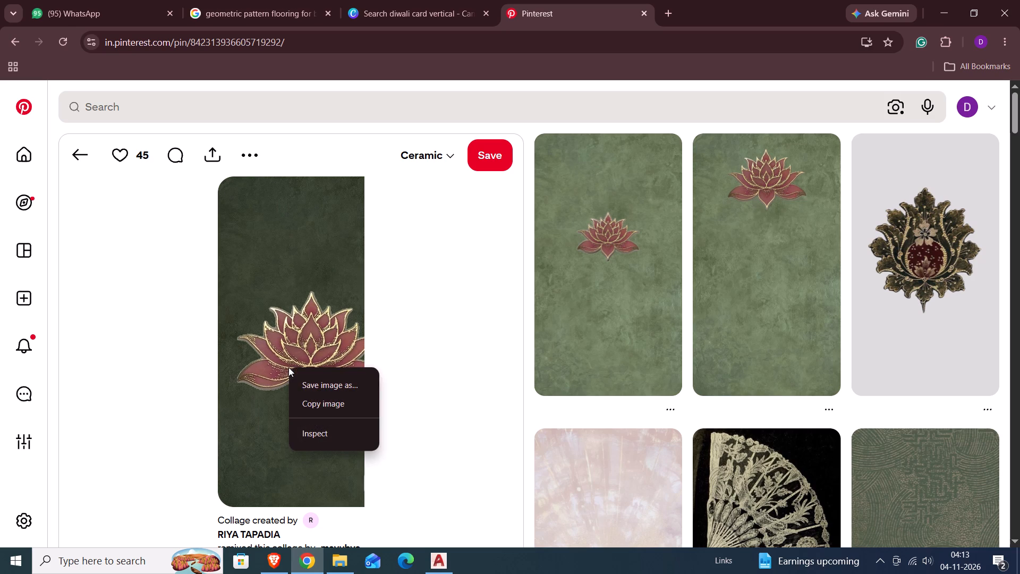
{"action": "left_click", "coordinate": [299, 392]}
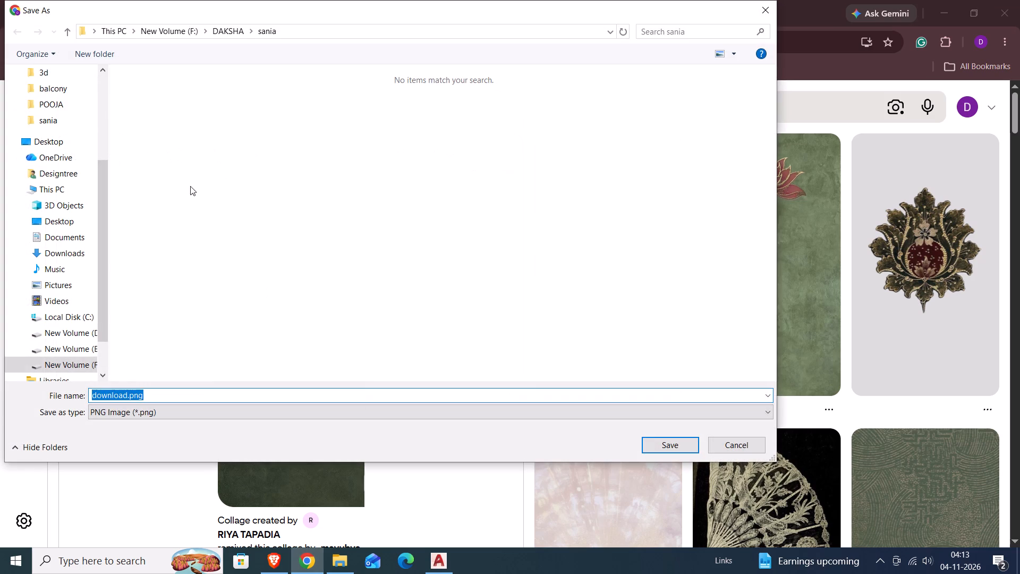
{"action": "scroll", "coordinate": [48, 183], "scroll_direction": "up", "scroll_amount": 11}
{"action": "scroll", "coordinate": [59, 209], "scroll_direction": "down", "scroll_amount": 1}
{"action": "scroll", "coordinate": [61, 210], "scroll_direction": "up", "scroll_amount": 7}
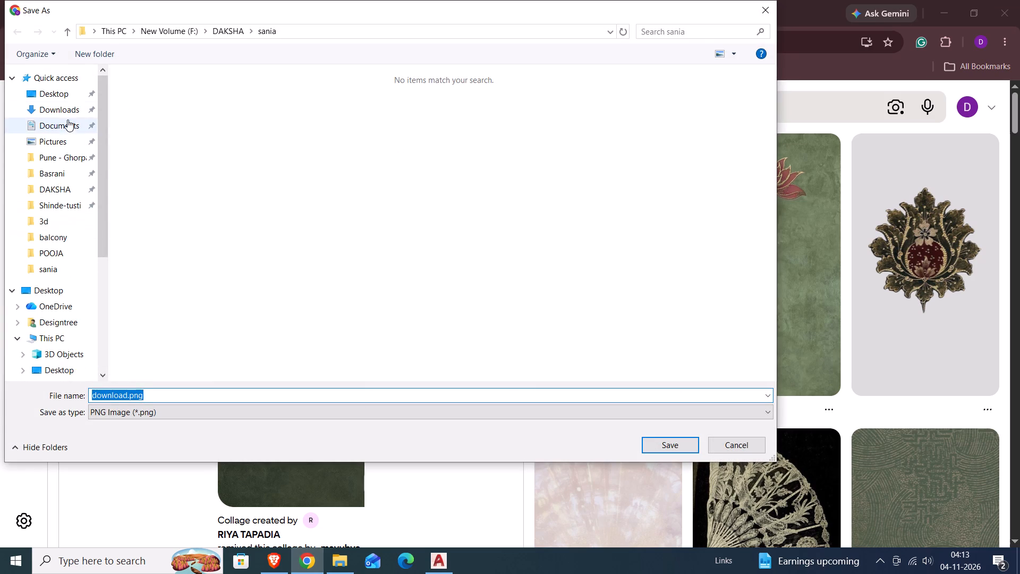
{"action": "left_click", "coordinate": [67, 104]}
{"action": "scroll", "coordinate": [482, 282], "scroll_direction": "up", "scroll_amount": 6}
{"action": "left_click", "coordinate": [666, 448]}
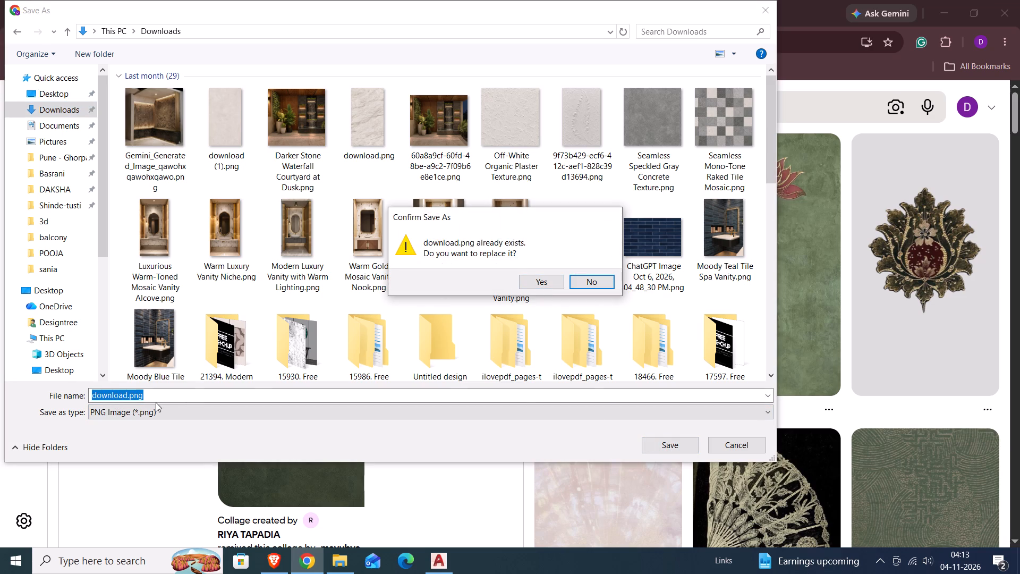
{"action": "key", "text": "2"}
{"action": "type", "text": "235"}
{"action": "left_click", "coordinate": [579, 288]}
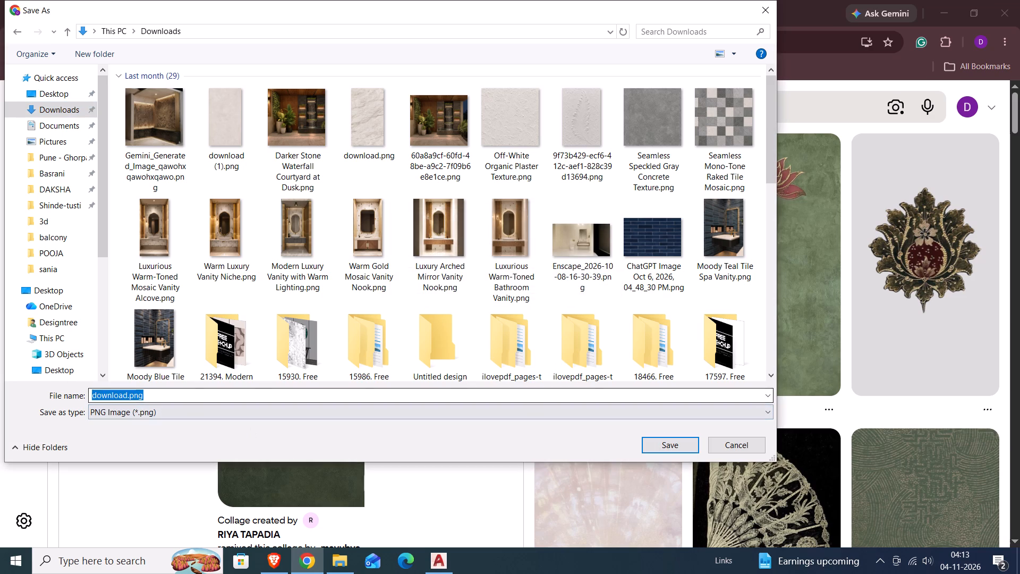
{"action": "left_click", "coordinate": [210, 394]}
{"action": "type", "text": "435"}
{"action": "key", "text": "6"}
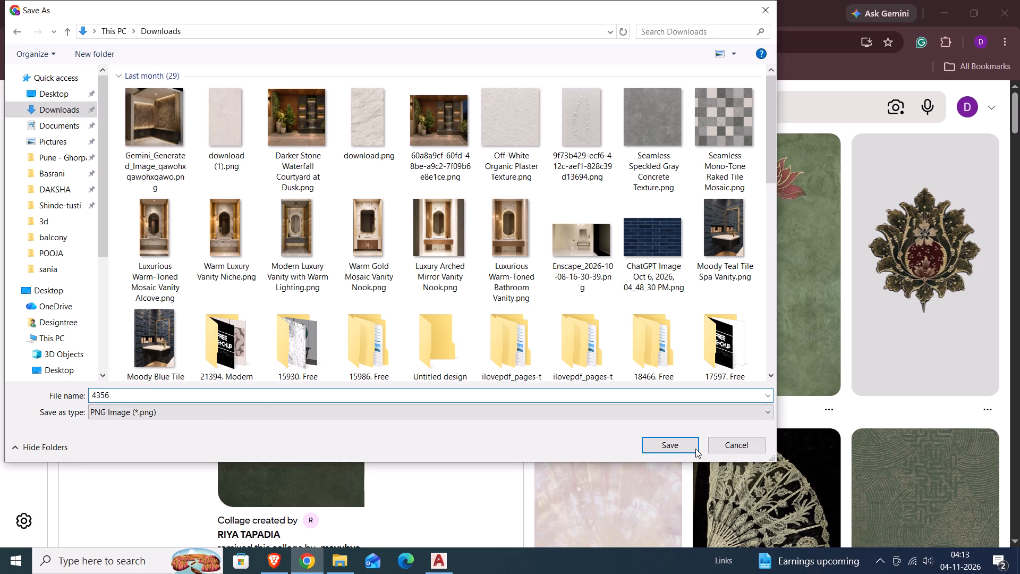
{"action": "left_click", "coordinate": [682, 449]}
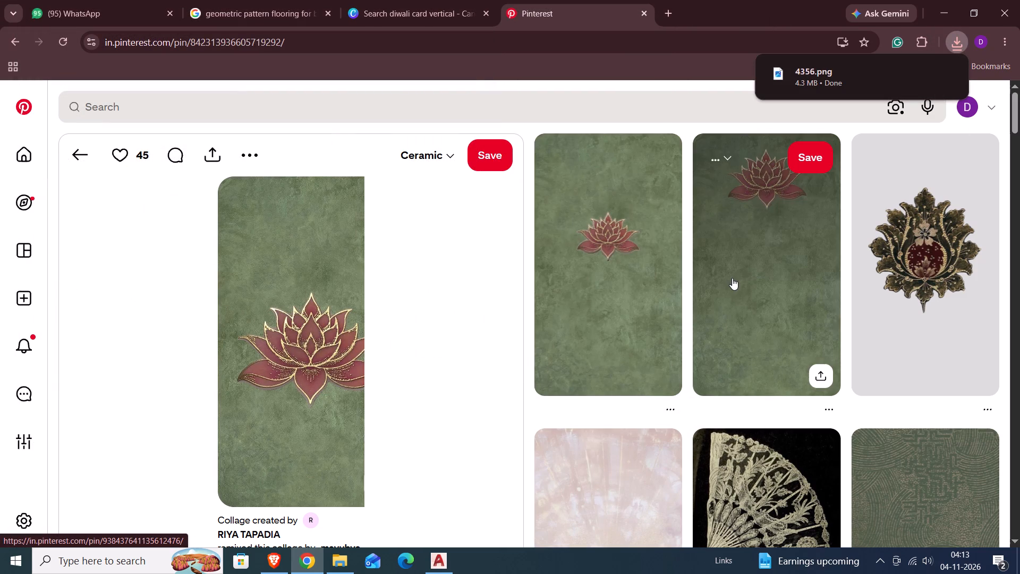
Open the related pins with the small lotus on green and the green tulip lattice pattern, and examine their similar designs.
{"action": "left_click", "coordinate": [625, 277]}
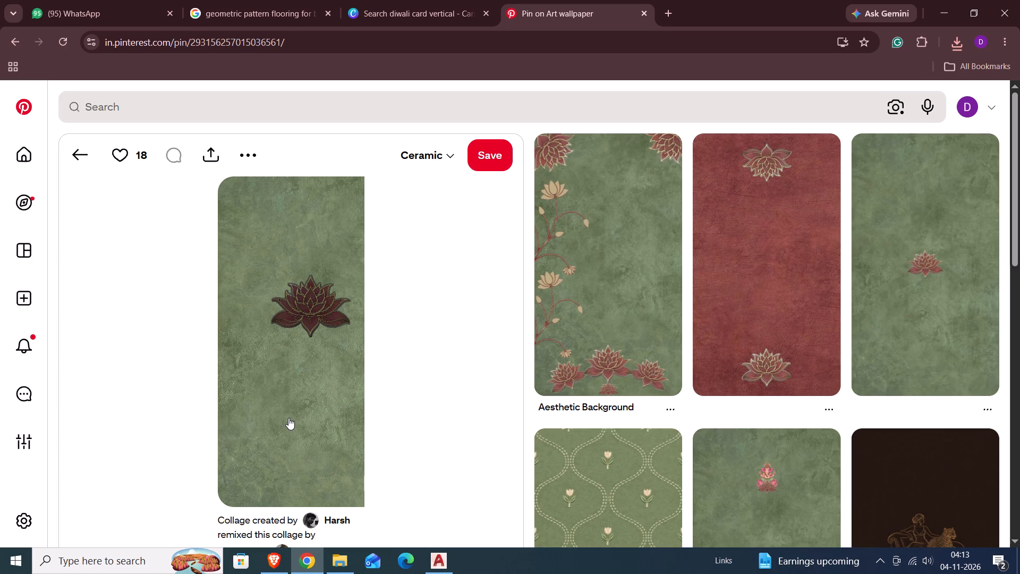
{"action": "scroll", "coordinate": [430, 339], "scroll_direction": "down", "scroll_amount": 5}
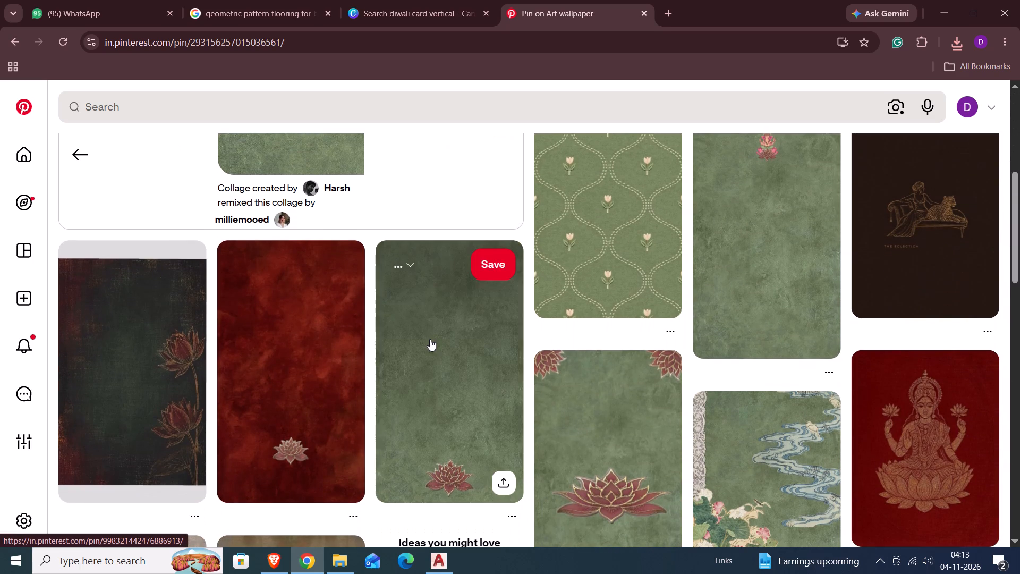
{"action": "scroll", "coordinate": [430, 339], "scroll_direction": "up", "scroll_amount": 2}
{"action": "left_click", "coordinate": [662, 310]}
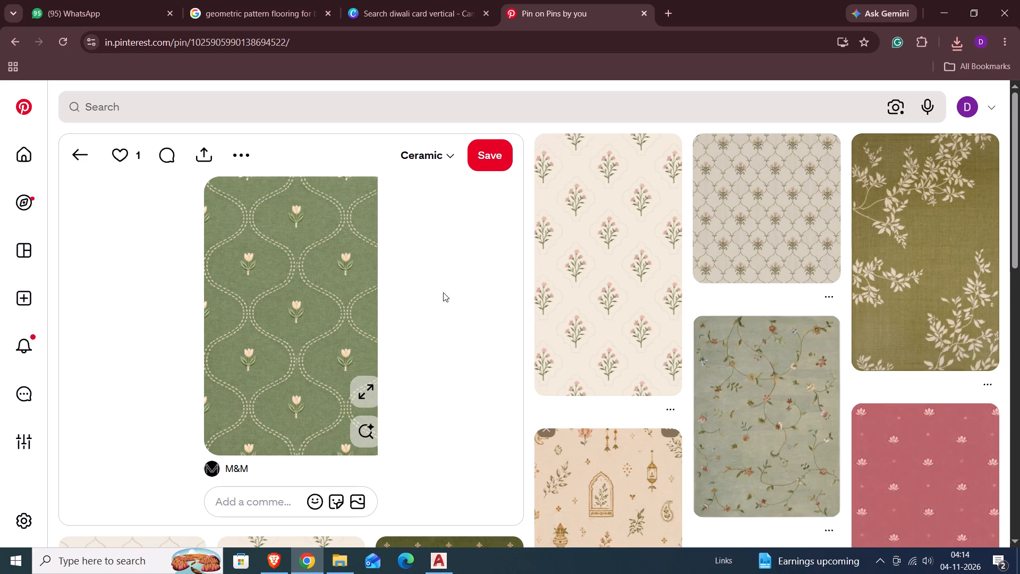
{"action": "scroll", "coordinate": [431, 324], "scroll_direction": "down", "scroll_amount": 5}
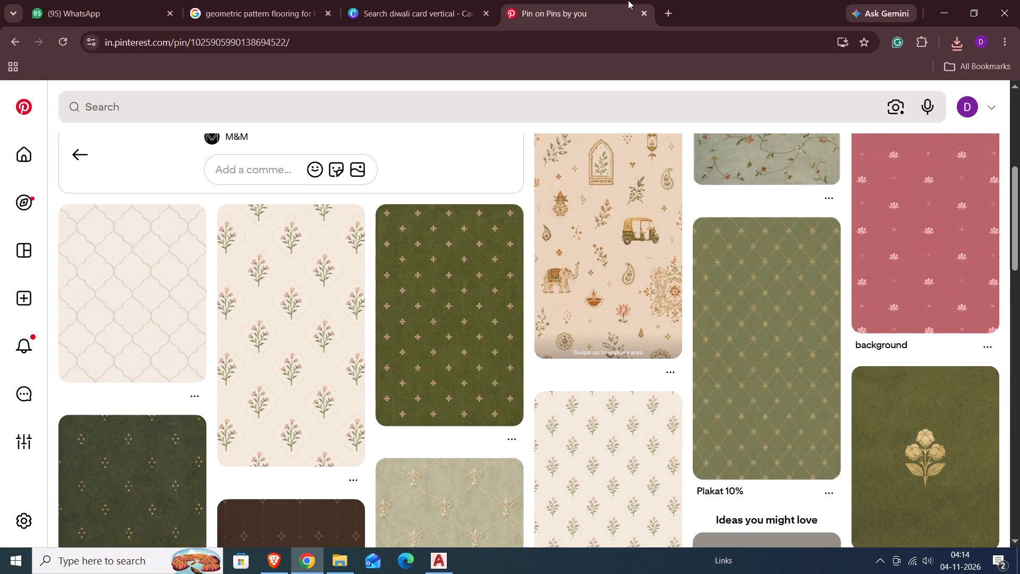
Return to the Canva template preview and open the Red and Cream Illustrated Happy Diwali Card for customising.
{"action": "left_click", "coordinate": [381, 11]}
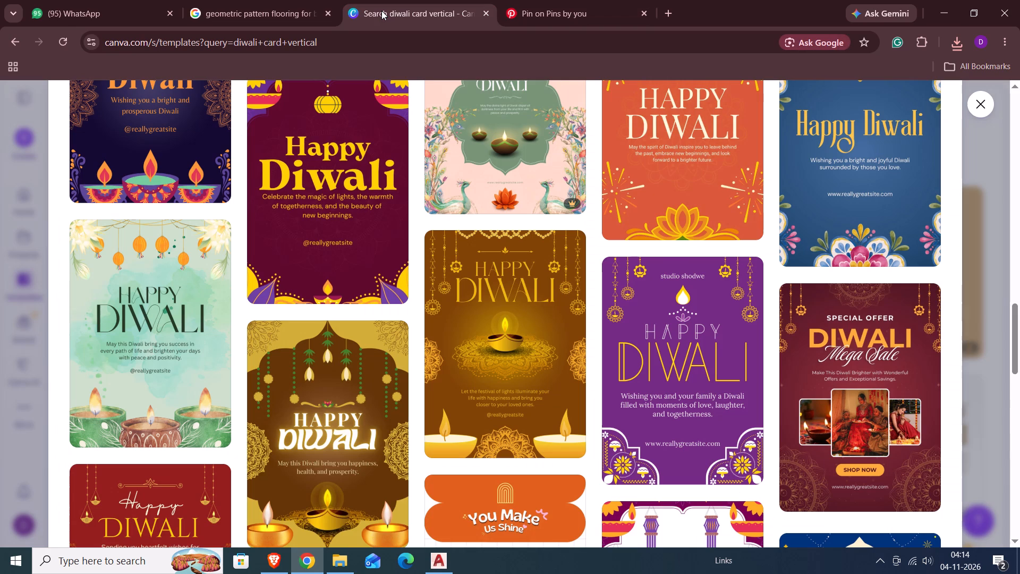
{"action": "scroll", "coordinate": [414, 417], "scroll_direction": "up", "scroll_amount": 14}
{"action": "scroll", "coordinate": [419, 421], "scroll_direction": "down", "scroll_amount": 1}
{"action": "scroll", "coordinate": [419, 421], "scroll_direction": "up", "scroll_amount": 10}
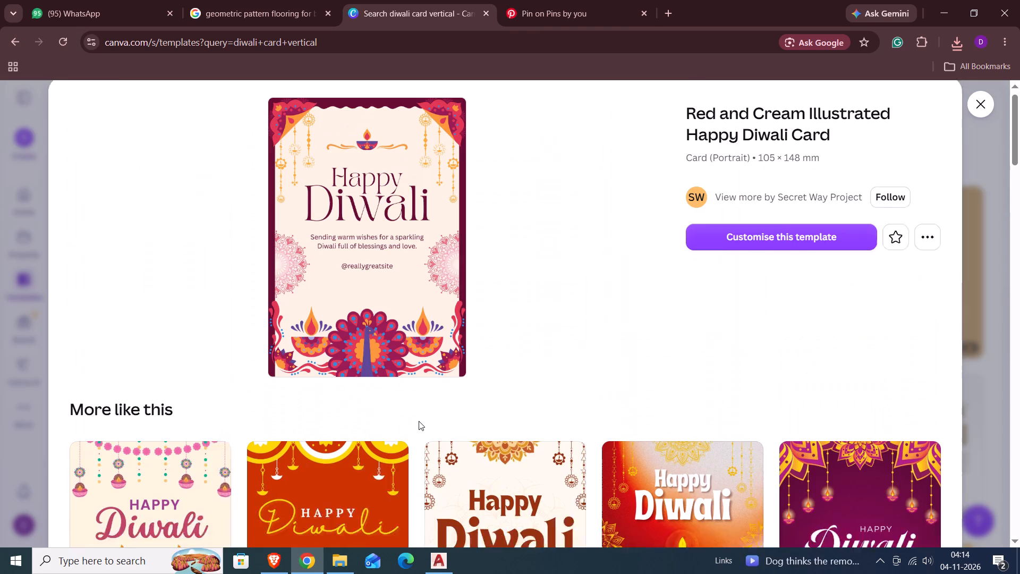
{"action": "scroll", "coordinate": [419, 421], "scroll_direction": "up", "scroll_amount": 6}
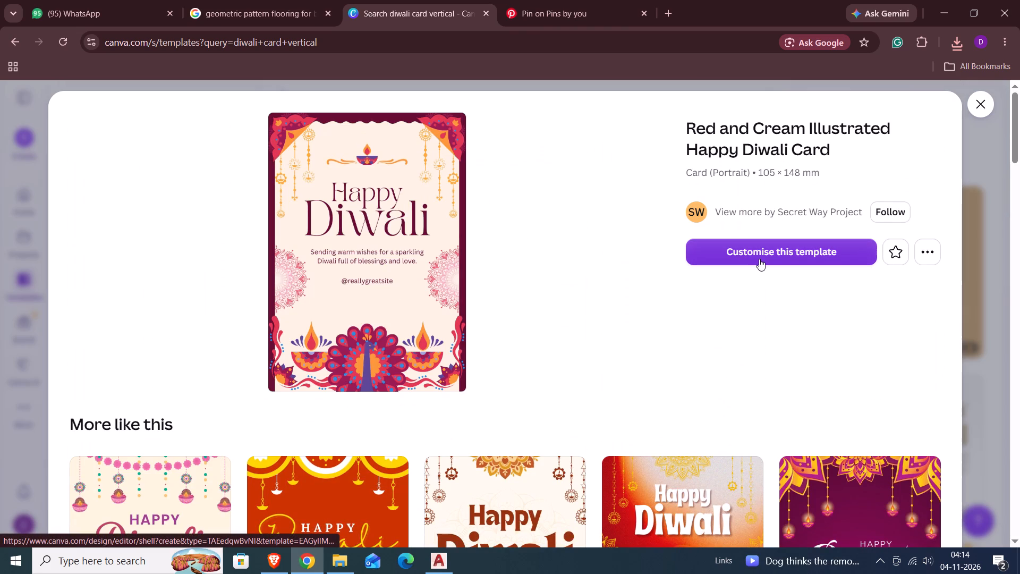
{"action": "left_click", "coordinate": [759, 259]}
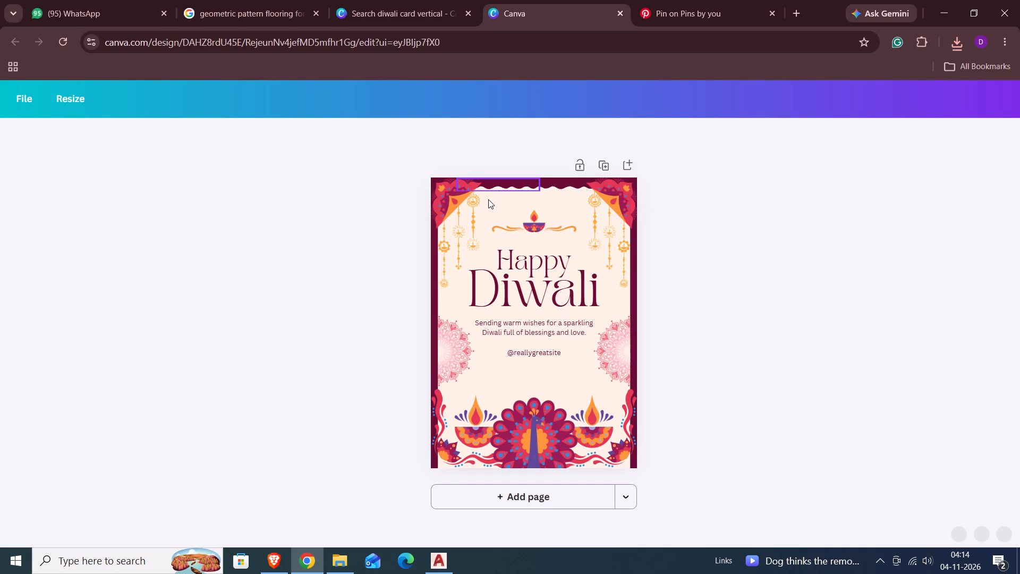
Delete the card's top-left corner ornament and hanging decorations, the top centre diya, the scalloped top border piece and the cream panel.
{"action": "left_click", "coordinate": [474, 199]}
{"action": "key", "text": "Delete"}
{"action": "left_click", "coordinate": [481, 216]}
{"action": "key", "text": "Delete"}
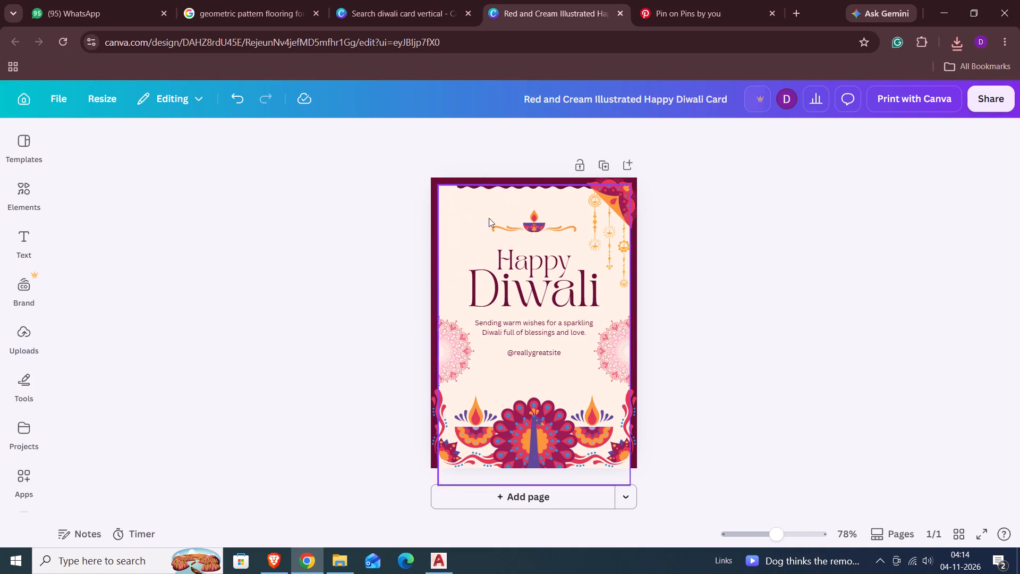
{"action": "left_click", "coordinate": [530, 220]}
{"action": "key", "text": "Delete"}
{"action": "left_click", "coordinate": [541, 185]}
{"action": "key", "text": "Delete"}
{"action": "left_click", "coordinate": [536, 204]}
{"action": "key", "text": "Delete"}
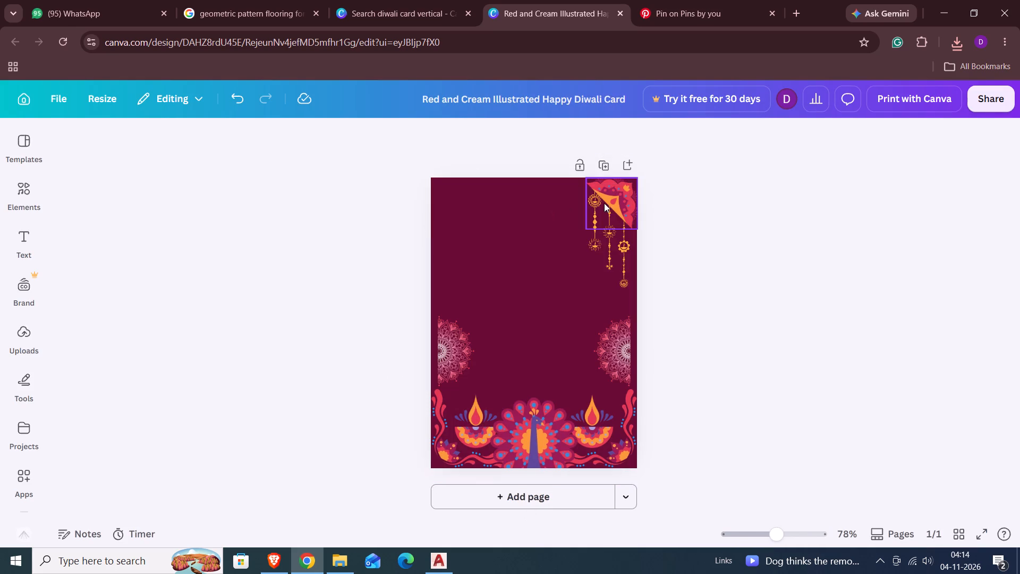
Delete the card's top-right corner ornament, its hanging decorations and the mandala on the right edge.
{"action": "left_click", "coordinate": [605, 202]}
{"action": "key", "text": "Delete"}
{"action": "left_click", "coordinate": [605, 226]}
{"action": "key", "text": "Delete"}
{"action": "left_click", "coordinate": [609, 348]}
{"action": "key", "text": "Delete"}
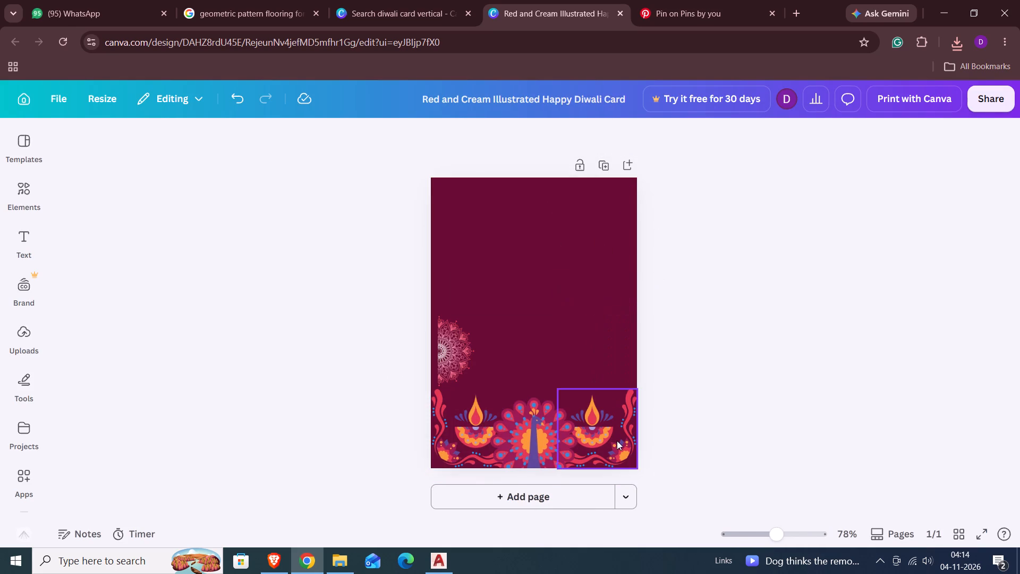
Delete the peacock, both diyas, the bottom corner flourishes and the left-edge mandala from the card.
{"action": "left_click", "coordinate": [617, 441]}
{"action": "key", "text": "Delete"}
{"action": "left_click", "coordinate": [556, 441]}
{"action": "key", "text": "Delete"}
{"action": "left_click", "coordinate": [486, 440]}
{"action": "key", "text": "Delete"}
{"action": "left_click", "coordinate": [440, 451]}
{"action": "key", "text": "Delete"}
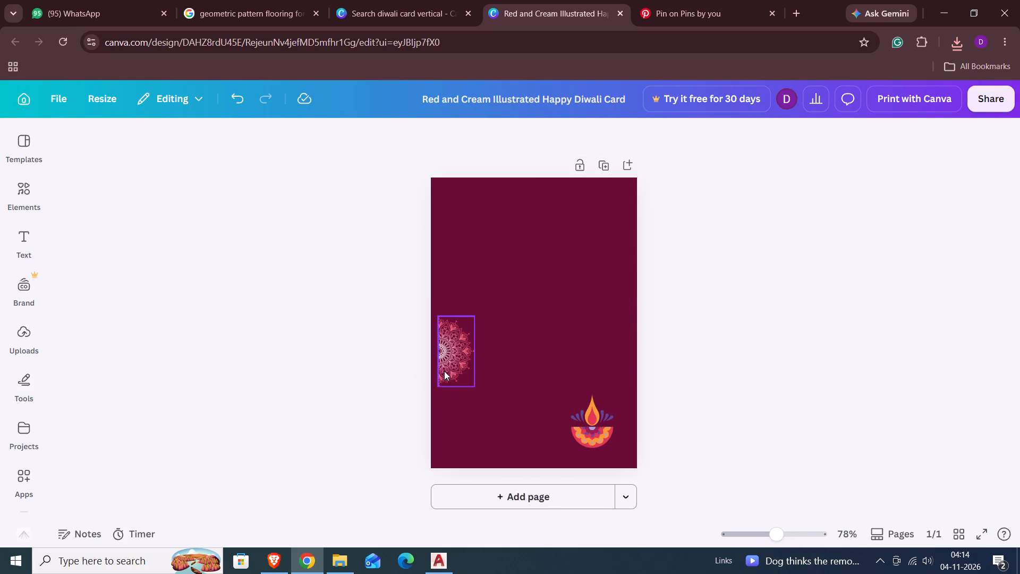
{"action": "left_click", "coordinate": [445, 368]}
{"action": "key", "text": "Delete"}
{"action": "left_click", "coordinate": [589, 428]}
{"action": "key", "text": "Delete"}
Delete the full-page maroon background shape from the card.
{"action": "left_click", "coordinate": [550, 340]}
{"action": "key", "text": "Delete"}
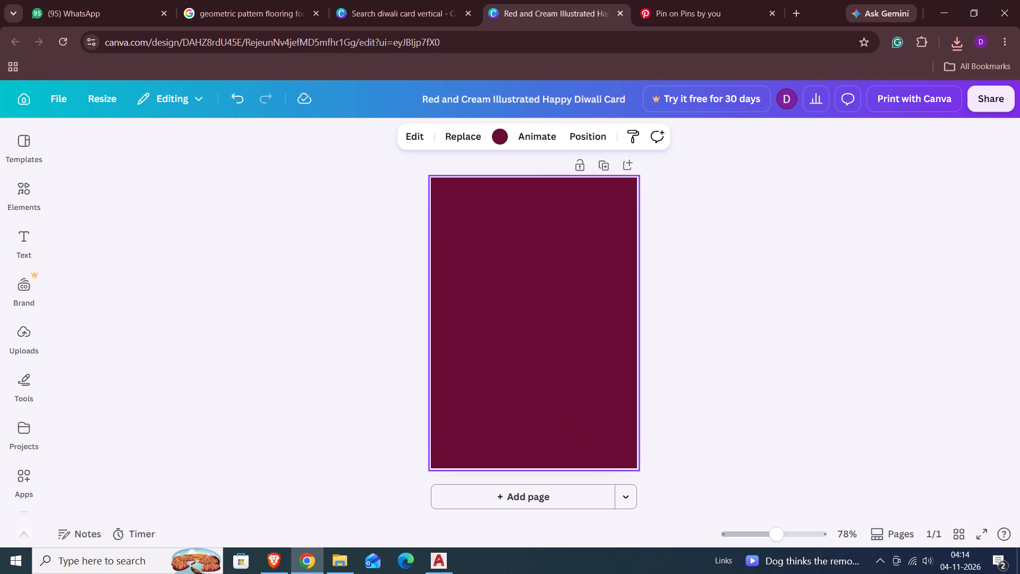
{"action": "left_click", "coordinate": [549, 337]}
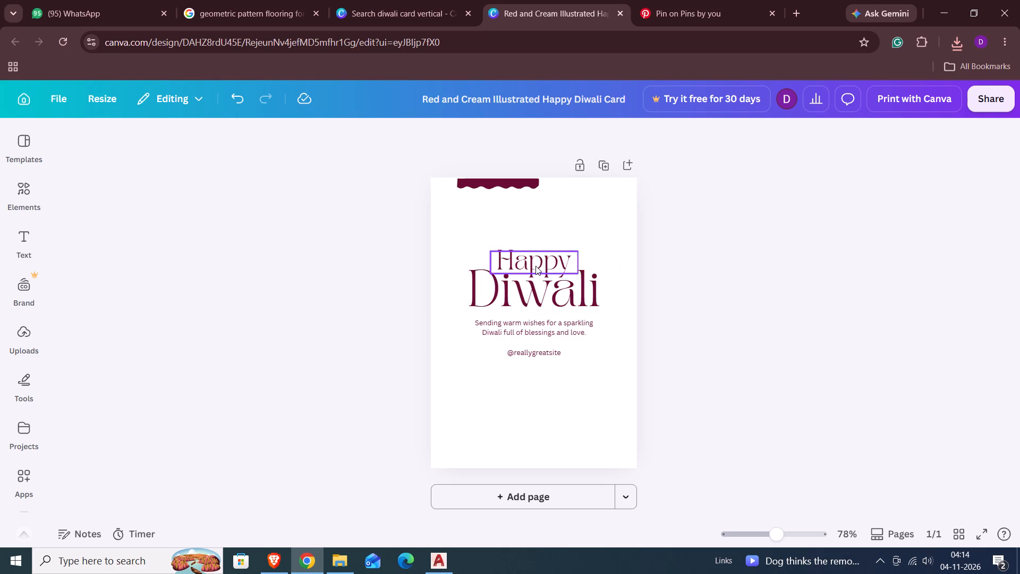
{"action": "left_click", "coordinate": [535, 266]}
{"action": "key", "text": "Delete"}
{"action": "left_click", "coordinate": [533, 282]}
{"action": "key", "text": "Delete"}
{"action": "left_click", "coordinate": [526, 321]}
{"action": "key", "text": "Delete"}
{"action": "left_click", "coordinate": [524, 359]}
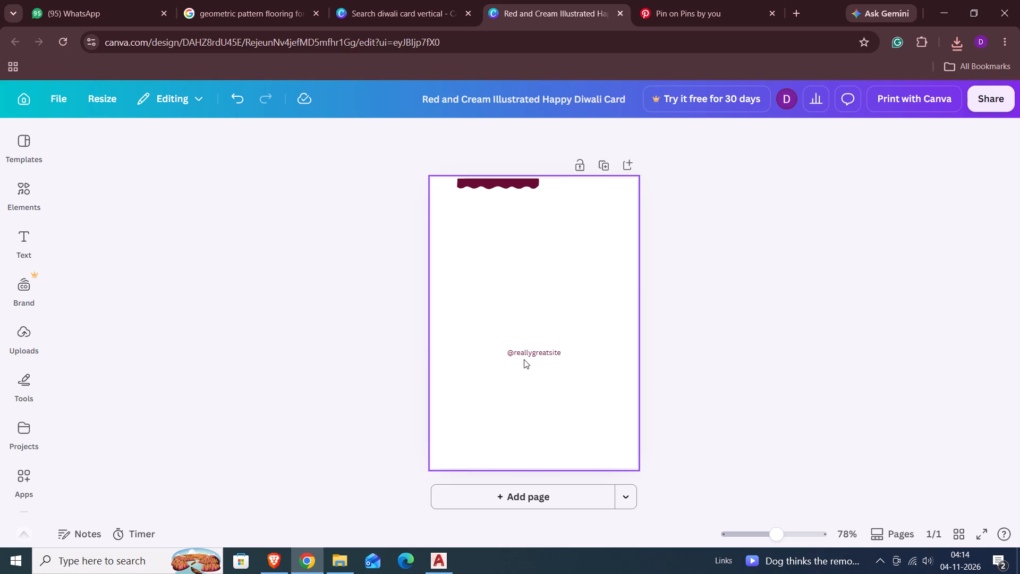
{"action": "left_click", "coordinate": [524, 350]}
{"action": "key", "text": "Delete"}
{"action": "left_click", "coordinate": [496, 185]}
{"action": "key", "text": "Delete"}
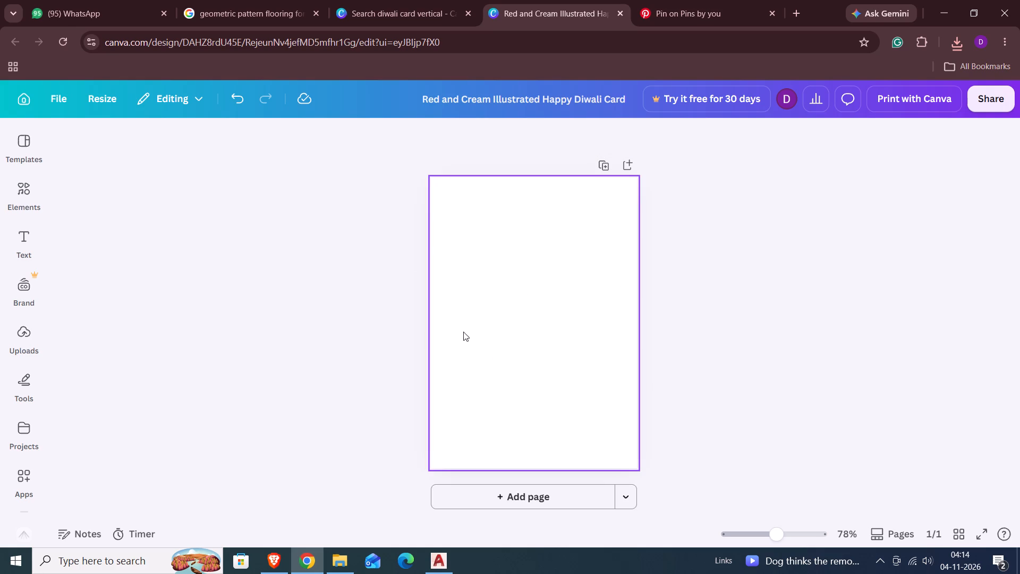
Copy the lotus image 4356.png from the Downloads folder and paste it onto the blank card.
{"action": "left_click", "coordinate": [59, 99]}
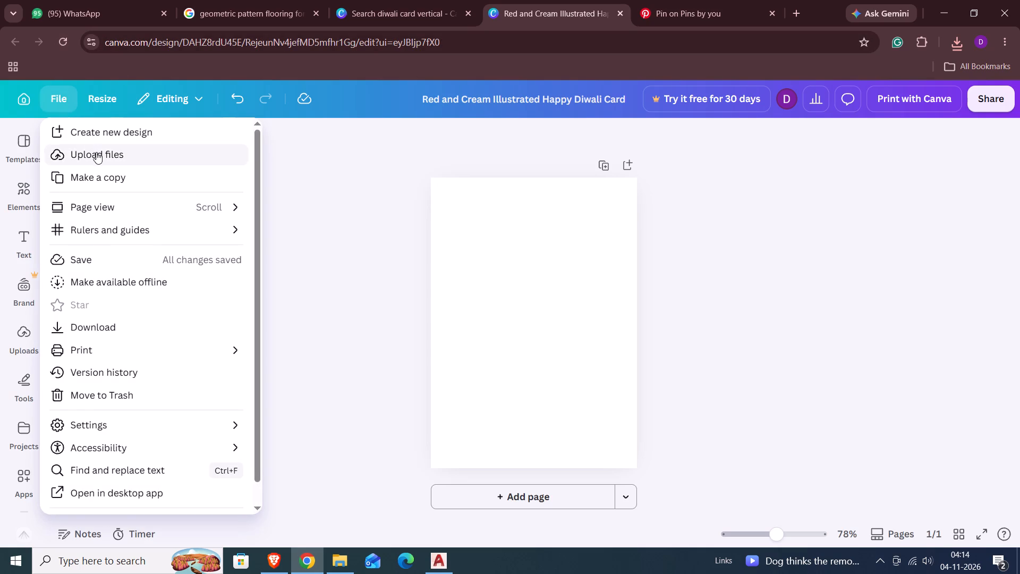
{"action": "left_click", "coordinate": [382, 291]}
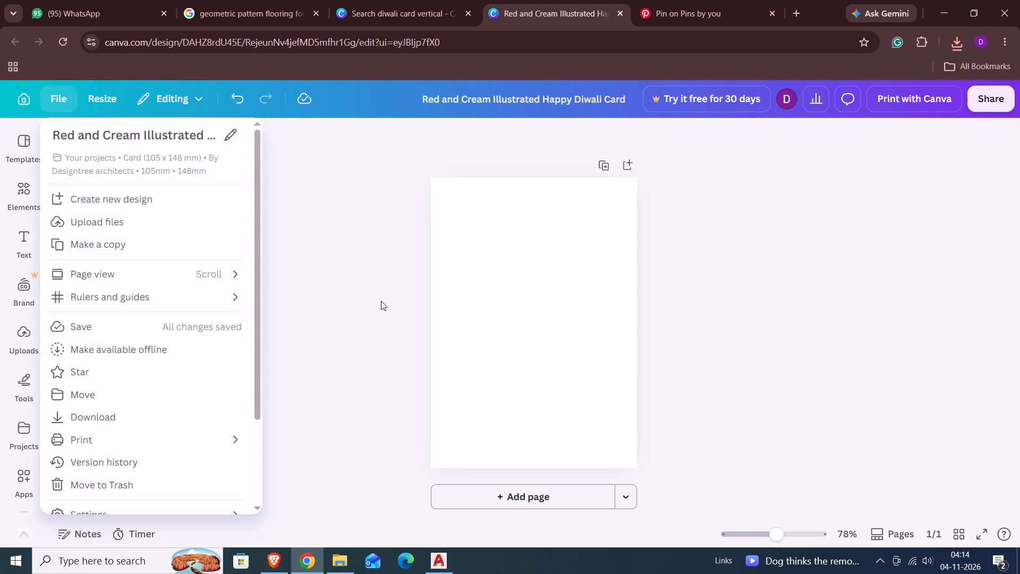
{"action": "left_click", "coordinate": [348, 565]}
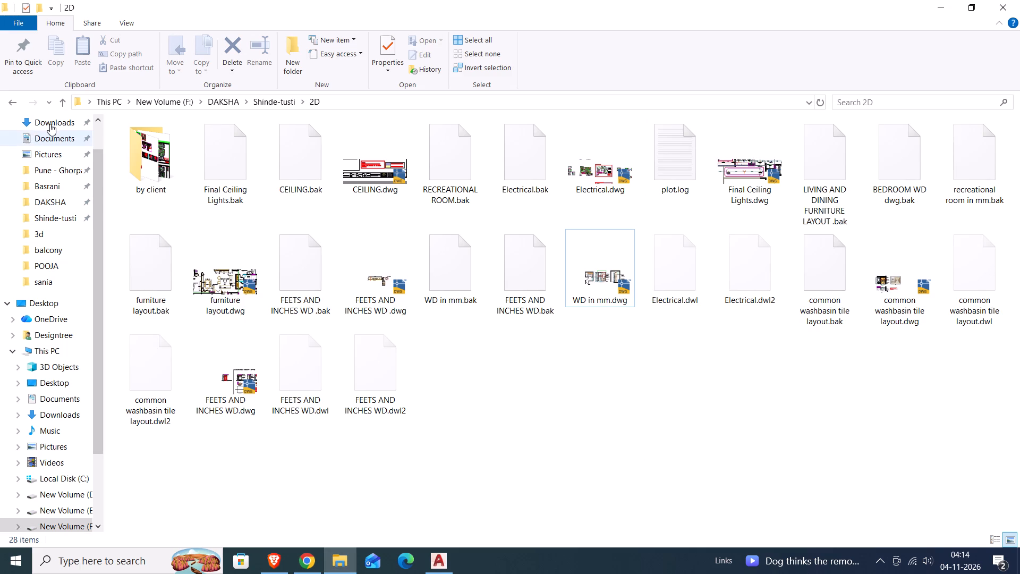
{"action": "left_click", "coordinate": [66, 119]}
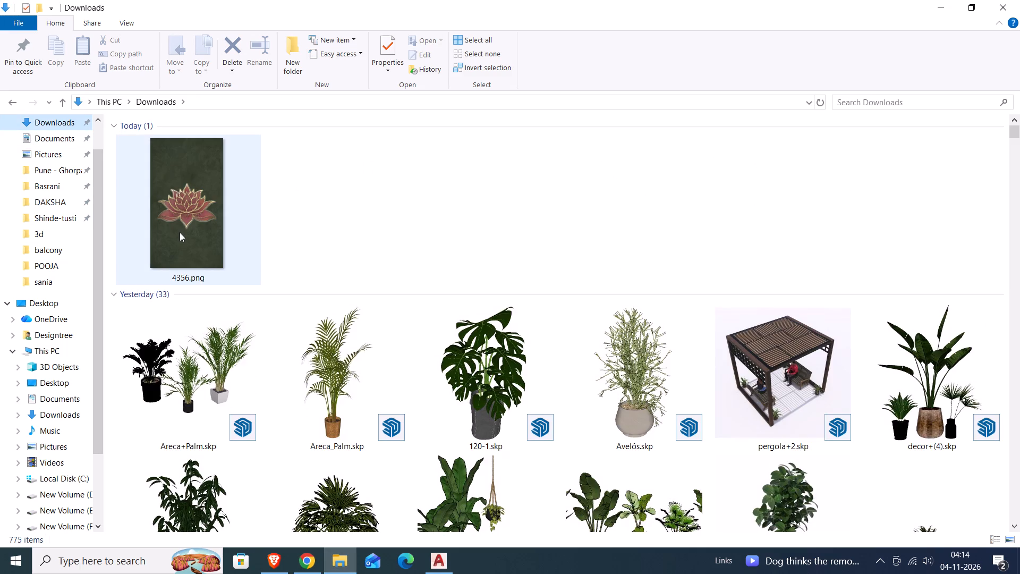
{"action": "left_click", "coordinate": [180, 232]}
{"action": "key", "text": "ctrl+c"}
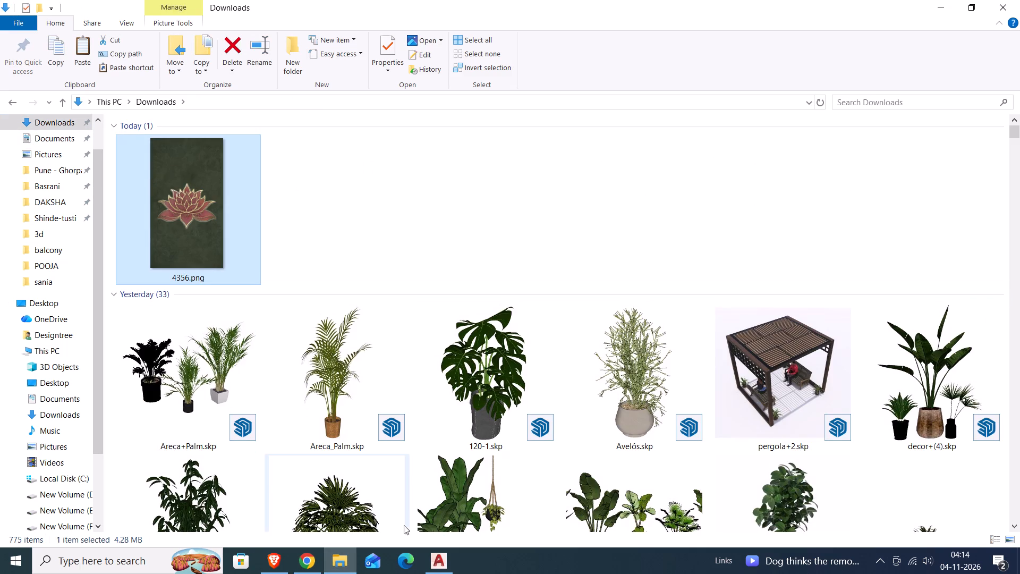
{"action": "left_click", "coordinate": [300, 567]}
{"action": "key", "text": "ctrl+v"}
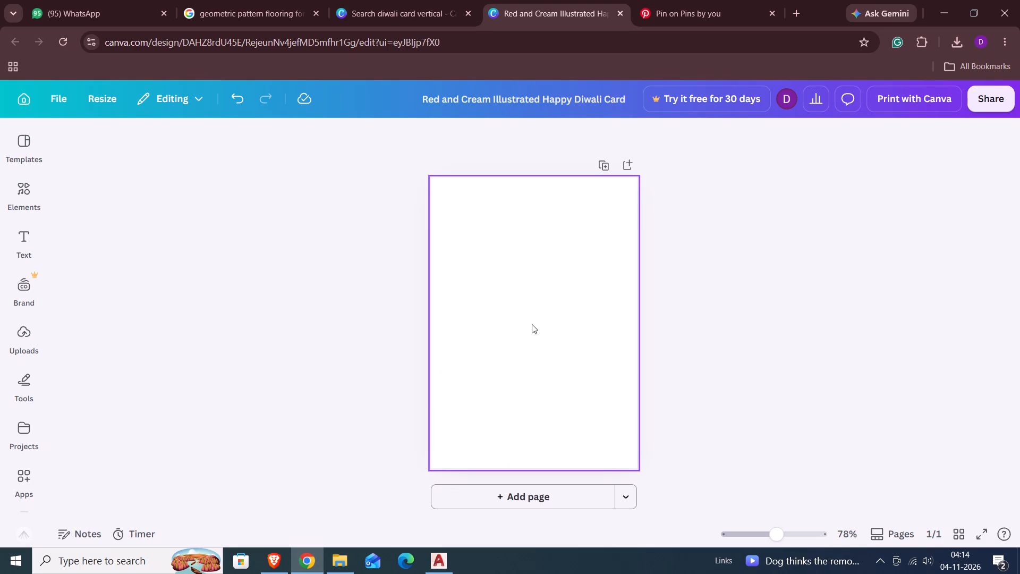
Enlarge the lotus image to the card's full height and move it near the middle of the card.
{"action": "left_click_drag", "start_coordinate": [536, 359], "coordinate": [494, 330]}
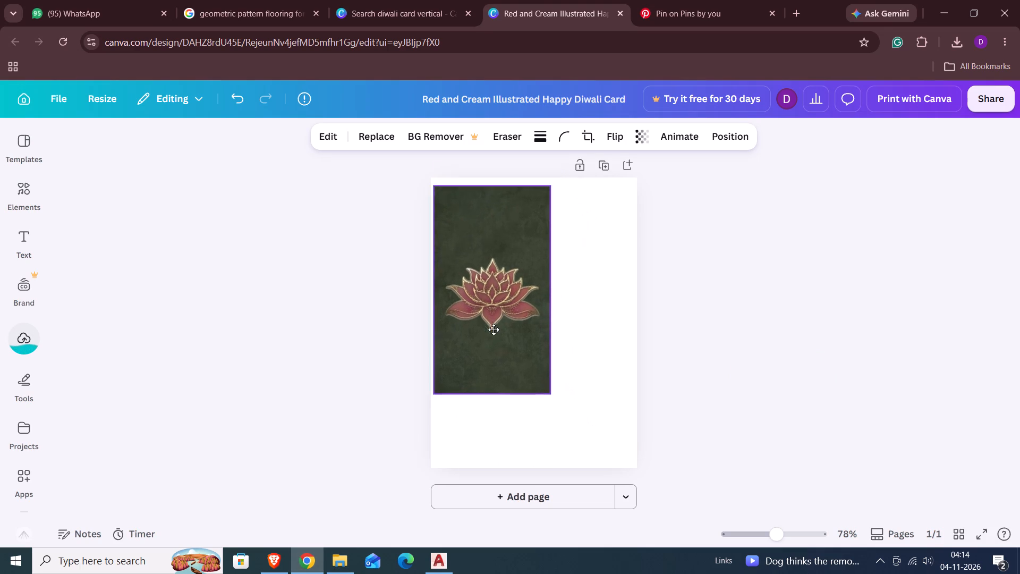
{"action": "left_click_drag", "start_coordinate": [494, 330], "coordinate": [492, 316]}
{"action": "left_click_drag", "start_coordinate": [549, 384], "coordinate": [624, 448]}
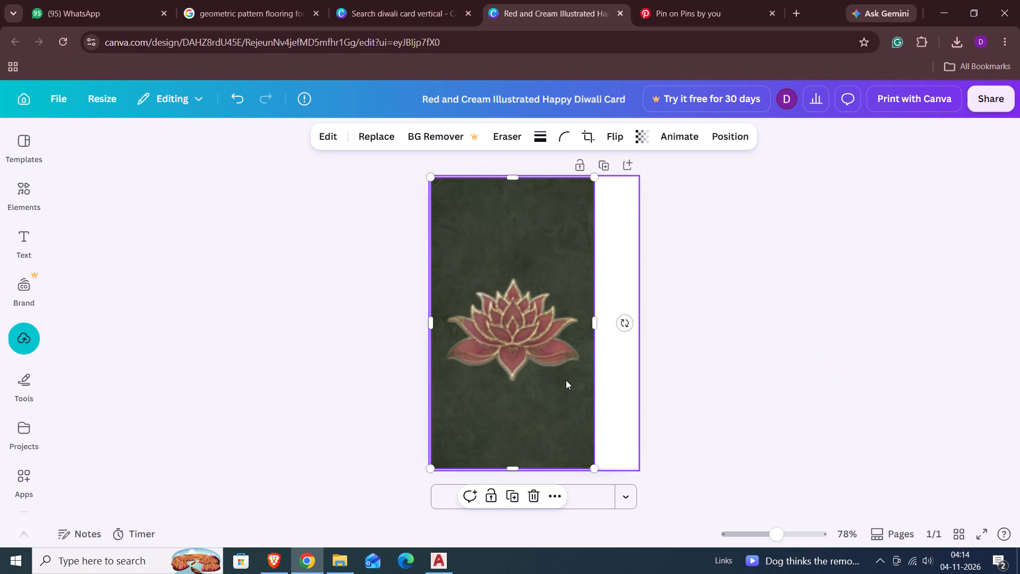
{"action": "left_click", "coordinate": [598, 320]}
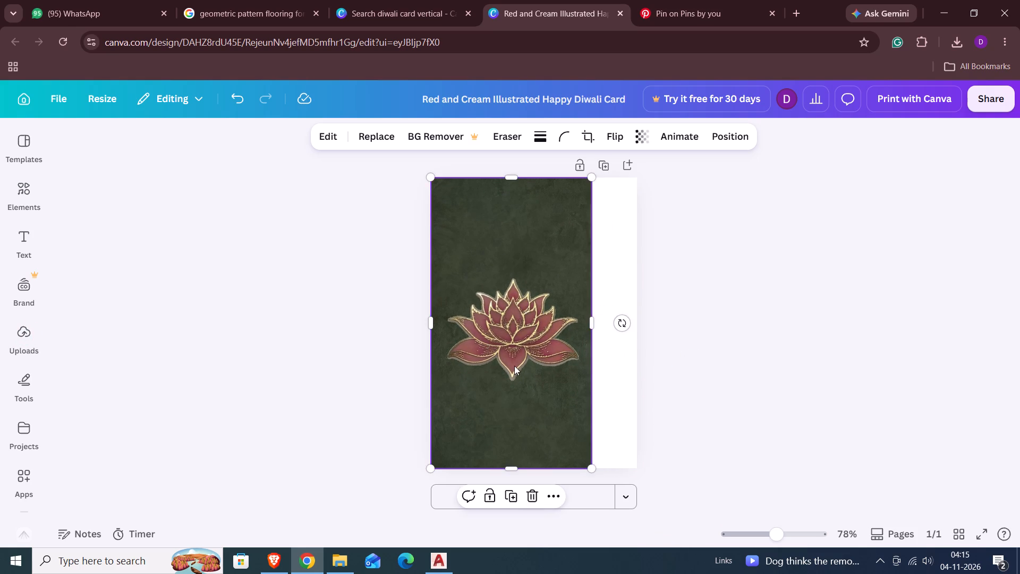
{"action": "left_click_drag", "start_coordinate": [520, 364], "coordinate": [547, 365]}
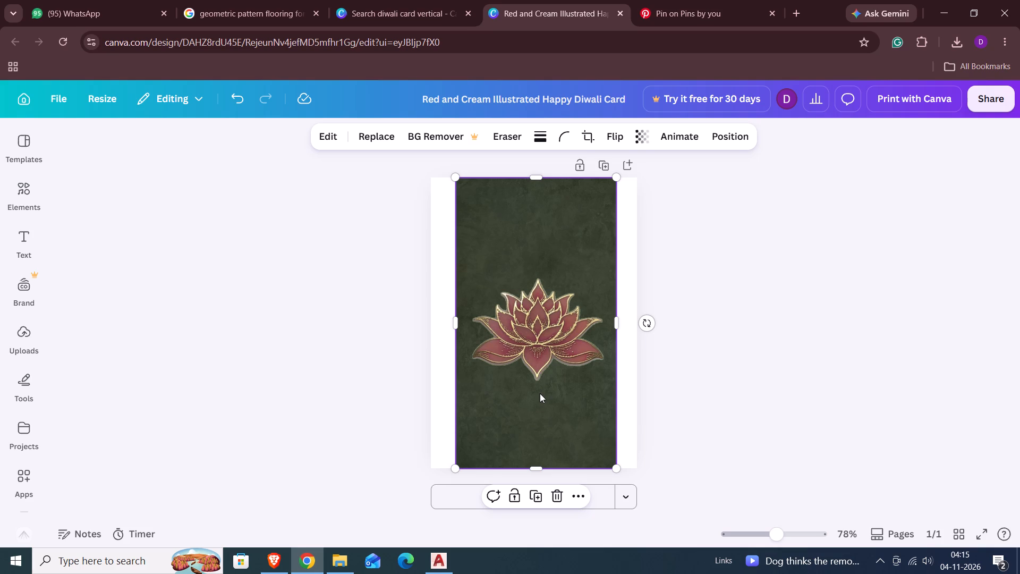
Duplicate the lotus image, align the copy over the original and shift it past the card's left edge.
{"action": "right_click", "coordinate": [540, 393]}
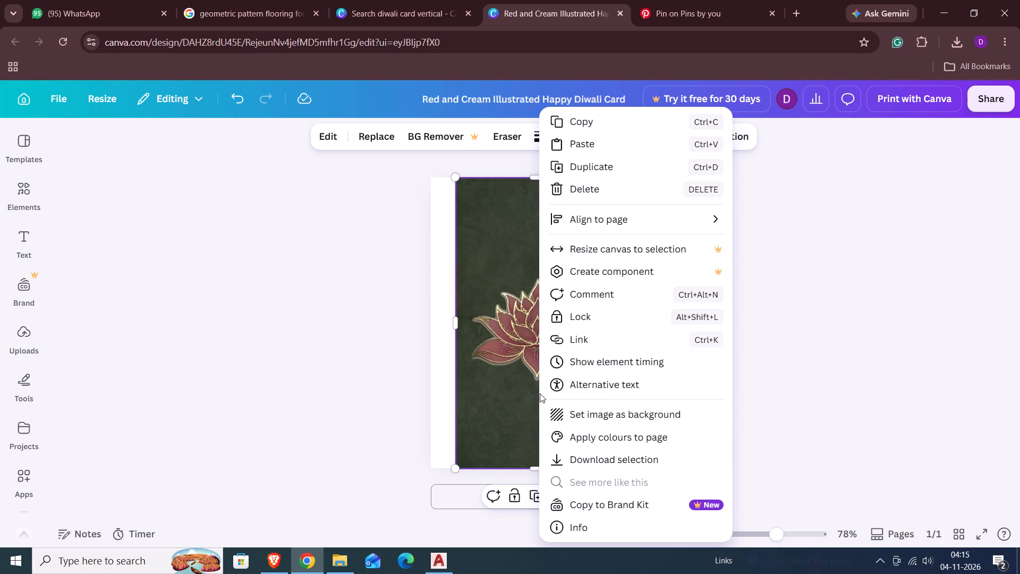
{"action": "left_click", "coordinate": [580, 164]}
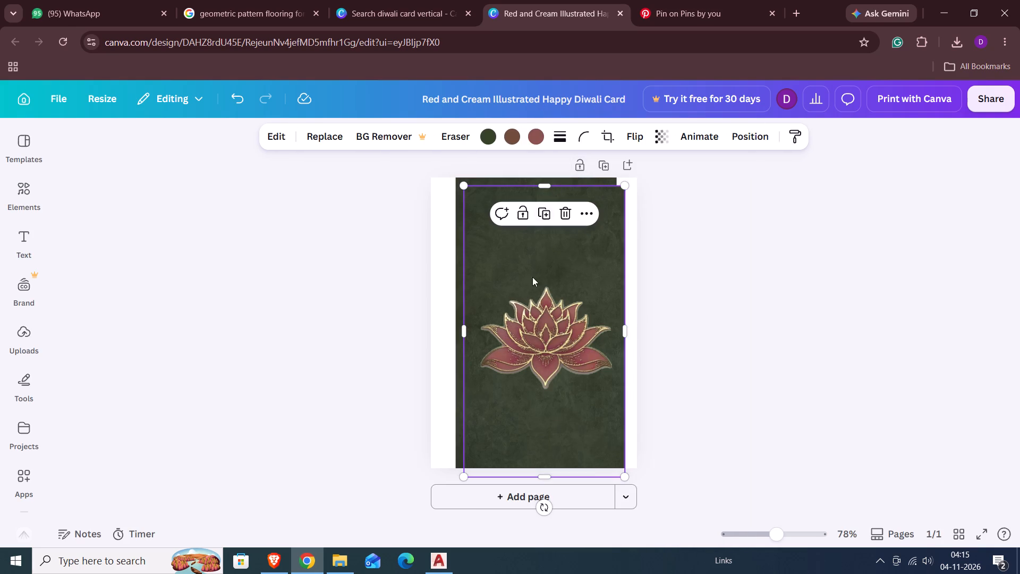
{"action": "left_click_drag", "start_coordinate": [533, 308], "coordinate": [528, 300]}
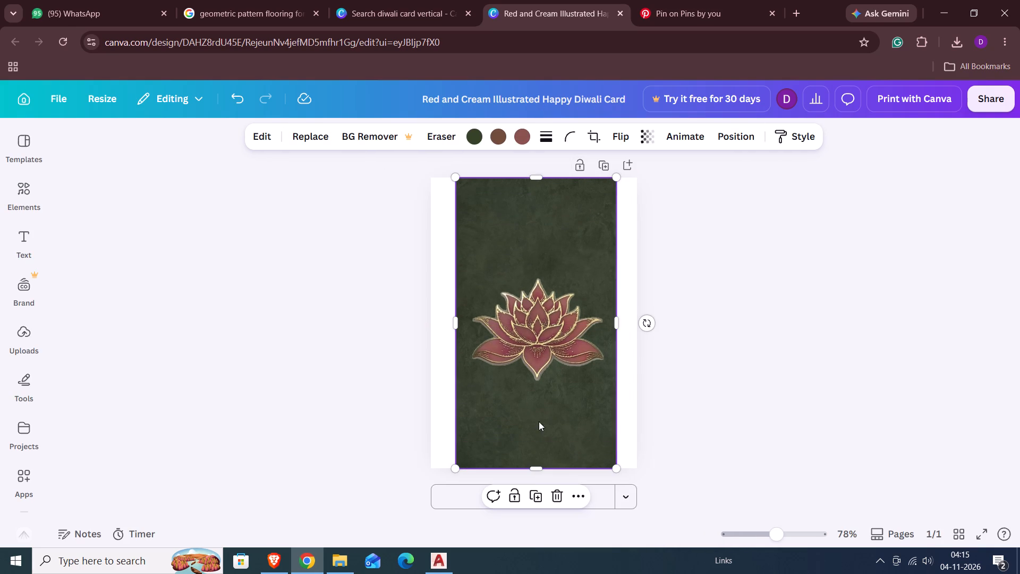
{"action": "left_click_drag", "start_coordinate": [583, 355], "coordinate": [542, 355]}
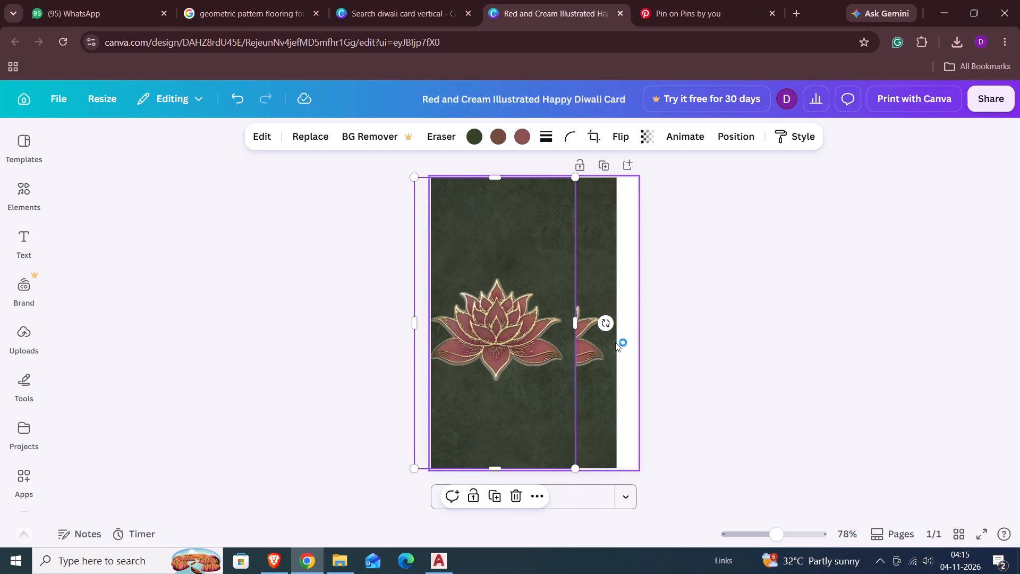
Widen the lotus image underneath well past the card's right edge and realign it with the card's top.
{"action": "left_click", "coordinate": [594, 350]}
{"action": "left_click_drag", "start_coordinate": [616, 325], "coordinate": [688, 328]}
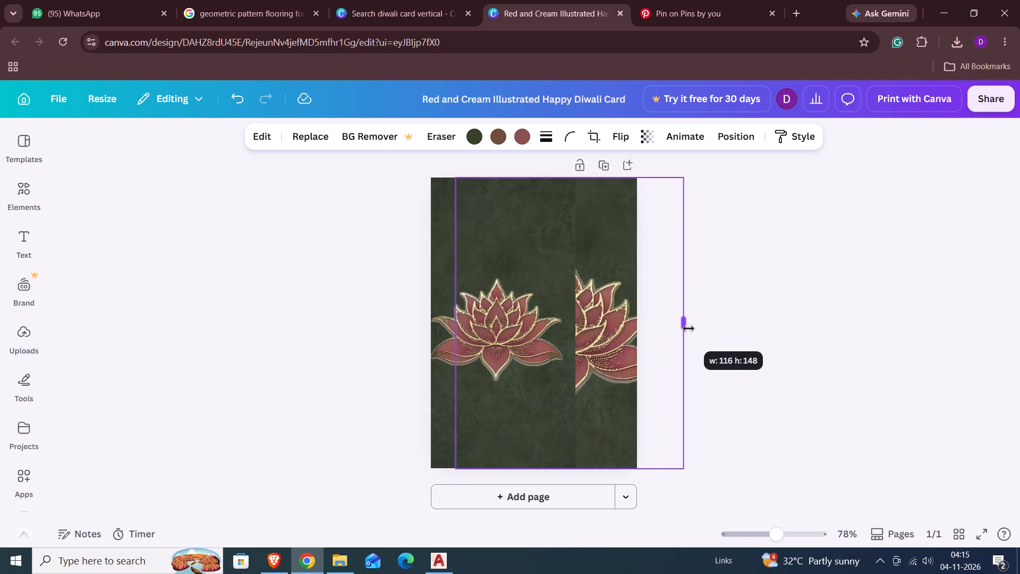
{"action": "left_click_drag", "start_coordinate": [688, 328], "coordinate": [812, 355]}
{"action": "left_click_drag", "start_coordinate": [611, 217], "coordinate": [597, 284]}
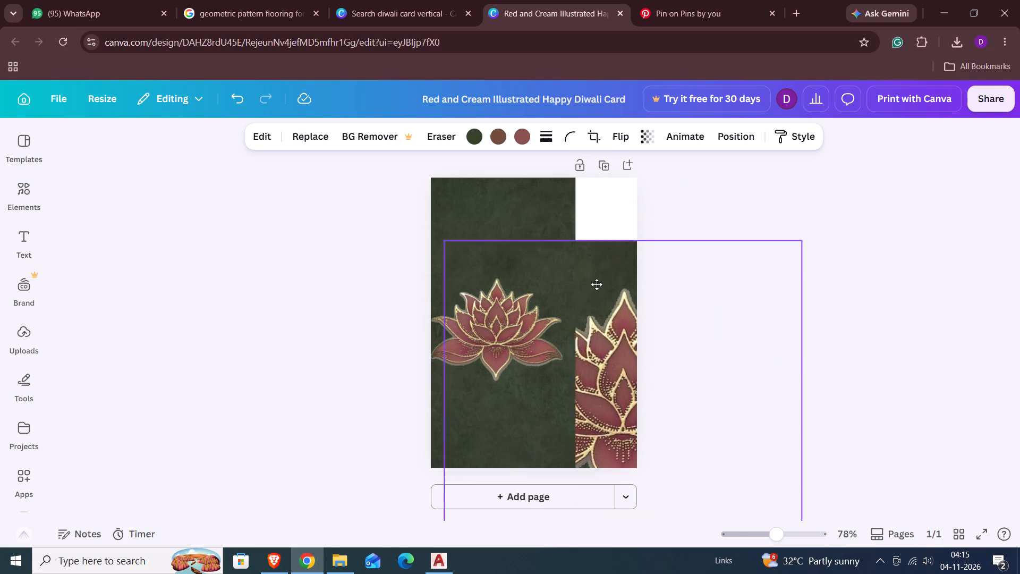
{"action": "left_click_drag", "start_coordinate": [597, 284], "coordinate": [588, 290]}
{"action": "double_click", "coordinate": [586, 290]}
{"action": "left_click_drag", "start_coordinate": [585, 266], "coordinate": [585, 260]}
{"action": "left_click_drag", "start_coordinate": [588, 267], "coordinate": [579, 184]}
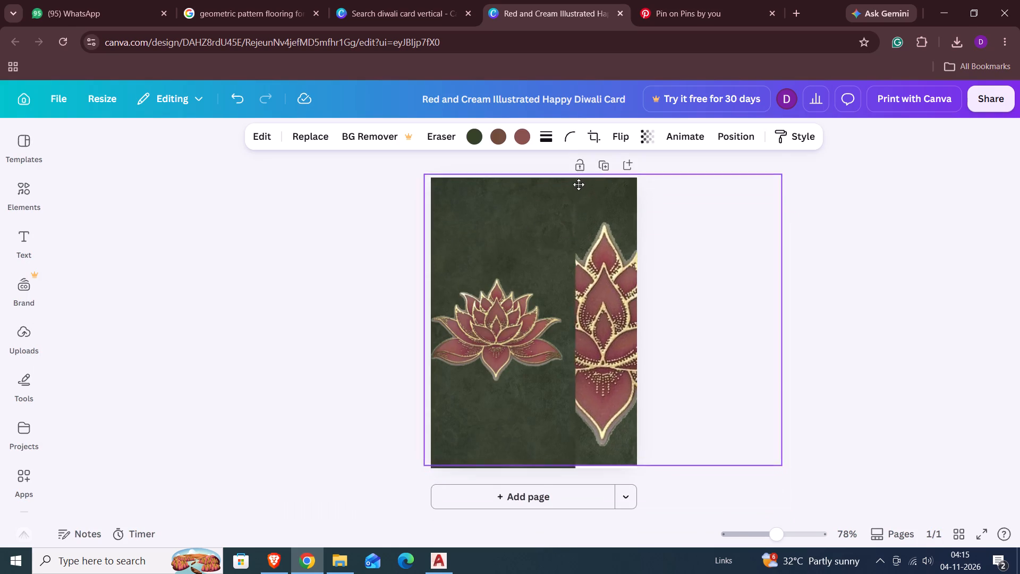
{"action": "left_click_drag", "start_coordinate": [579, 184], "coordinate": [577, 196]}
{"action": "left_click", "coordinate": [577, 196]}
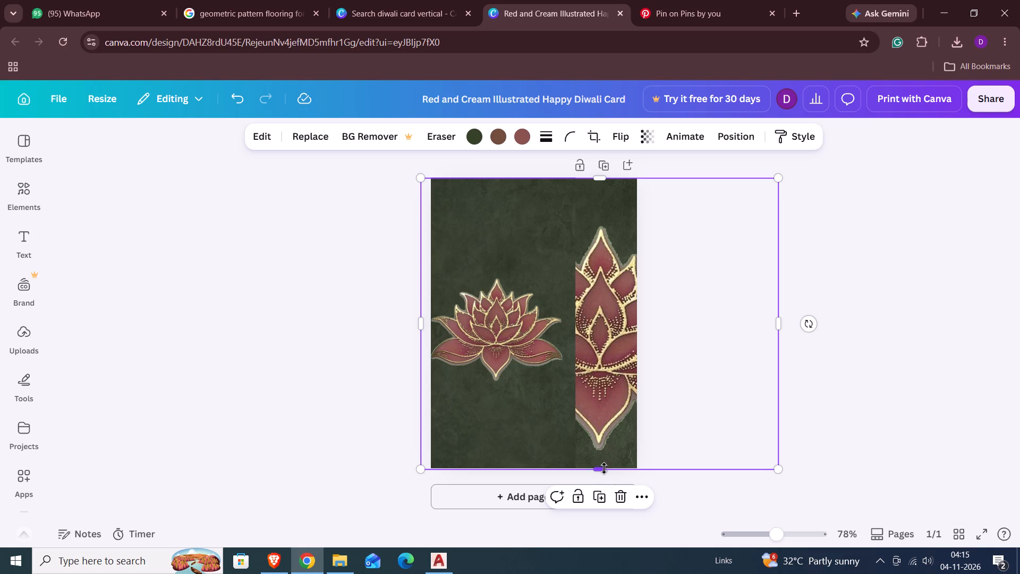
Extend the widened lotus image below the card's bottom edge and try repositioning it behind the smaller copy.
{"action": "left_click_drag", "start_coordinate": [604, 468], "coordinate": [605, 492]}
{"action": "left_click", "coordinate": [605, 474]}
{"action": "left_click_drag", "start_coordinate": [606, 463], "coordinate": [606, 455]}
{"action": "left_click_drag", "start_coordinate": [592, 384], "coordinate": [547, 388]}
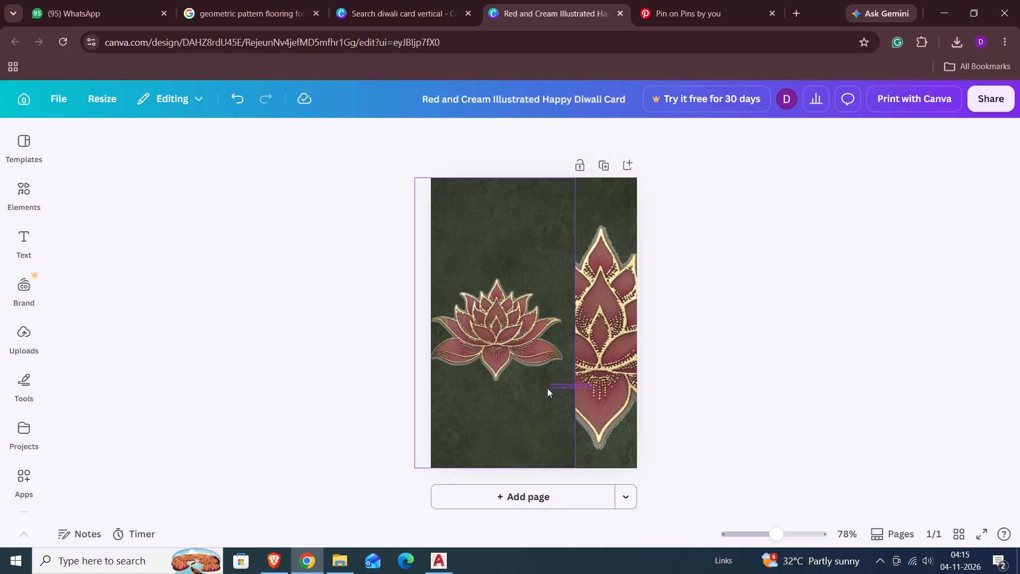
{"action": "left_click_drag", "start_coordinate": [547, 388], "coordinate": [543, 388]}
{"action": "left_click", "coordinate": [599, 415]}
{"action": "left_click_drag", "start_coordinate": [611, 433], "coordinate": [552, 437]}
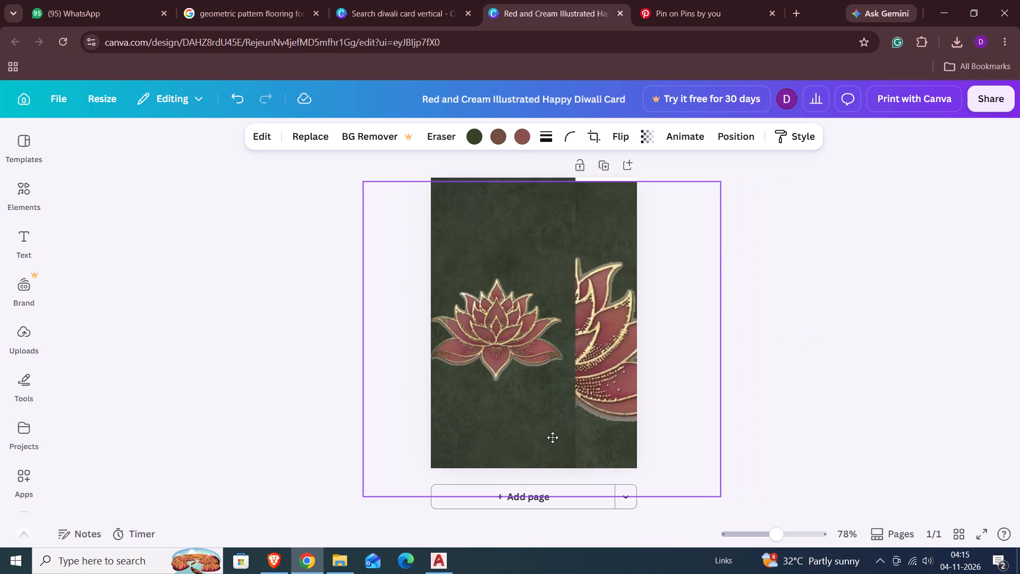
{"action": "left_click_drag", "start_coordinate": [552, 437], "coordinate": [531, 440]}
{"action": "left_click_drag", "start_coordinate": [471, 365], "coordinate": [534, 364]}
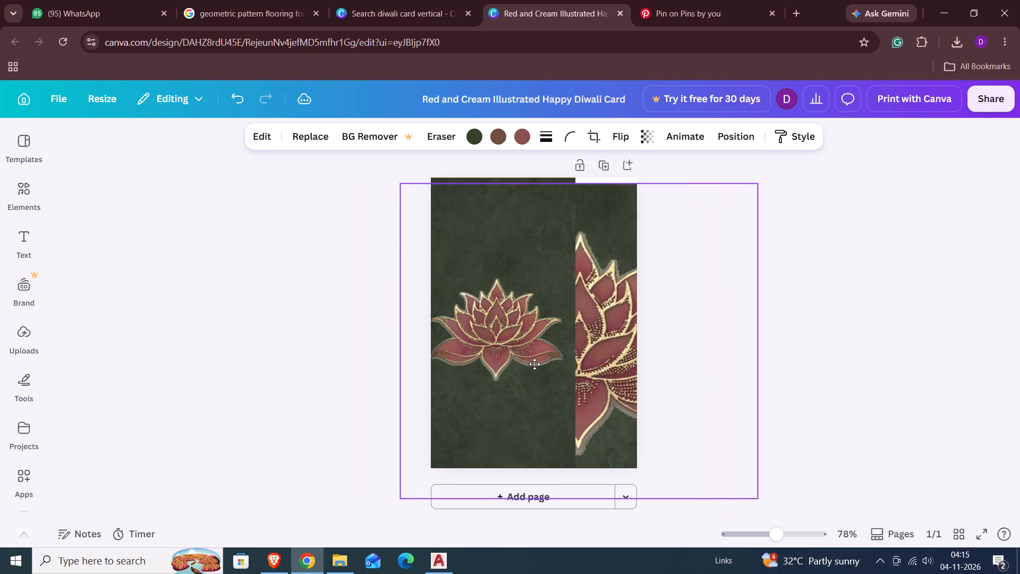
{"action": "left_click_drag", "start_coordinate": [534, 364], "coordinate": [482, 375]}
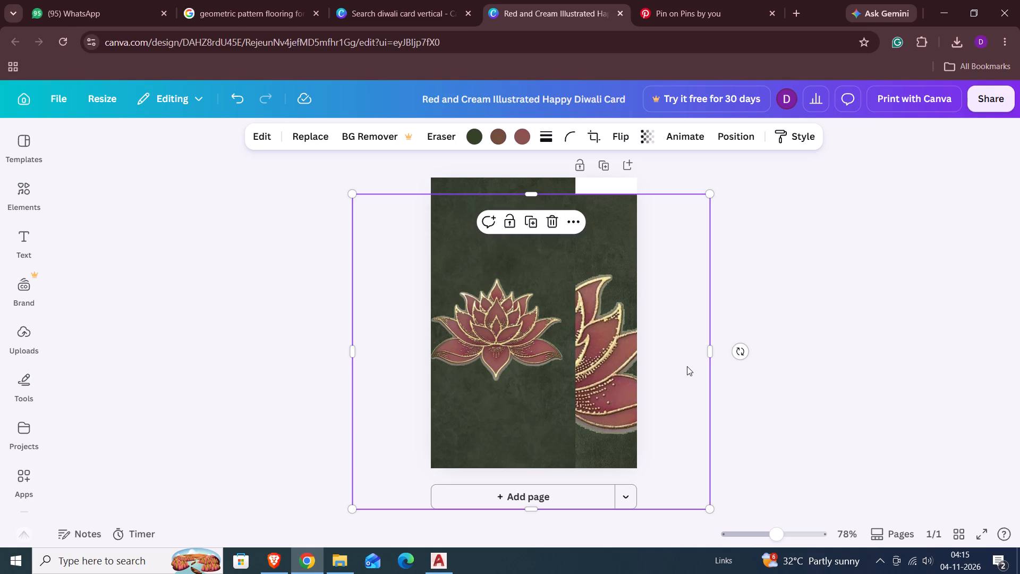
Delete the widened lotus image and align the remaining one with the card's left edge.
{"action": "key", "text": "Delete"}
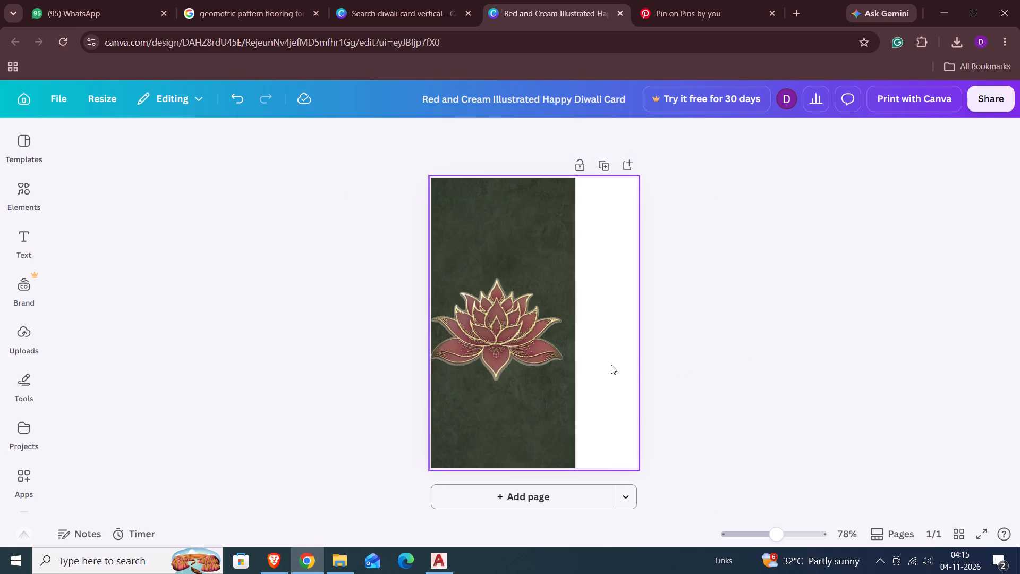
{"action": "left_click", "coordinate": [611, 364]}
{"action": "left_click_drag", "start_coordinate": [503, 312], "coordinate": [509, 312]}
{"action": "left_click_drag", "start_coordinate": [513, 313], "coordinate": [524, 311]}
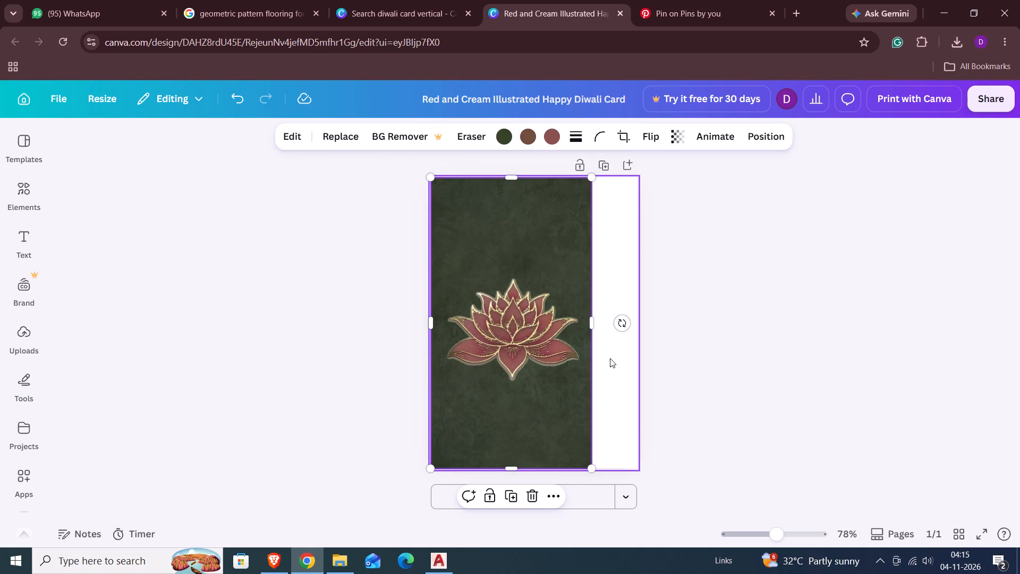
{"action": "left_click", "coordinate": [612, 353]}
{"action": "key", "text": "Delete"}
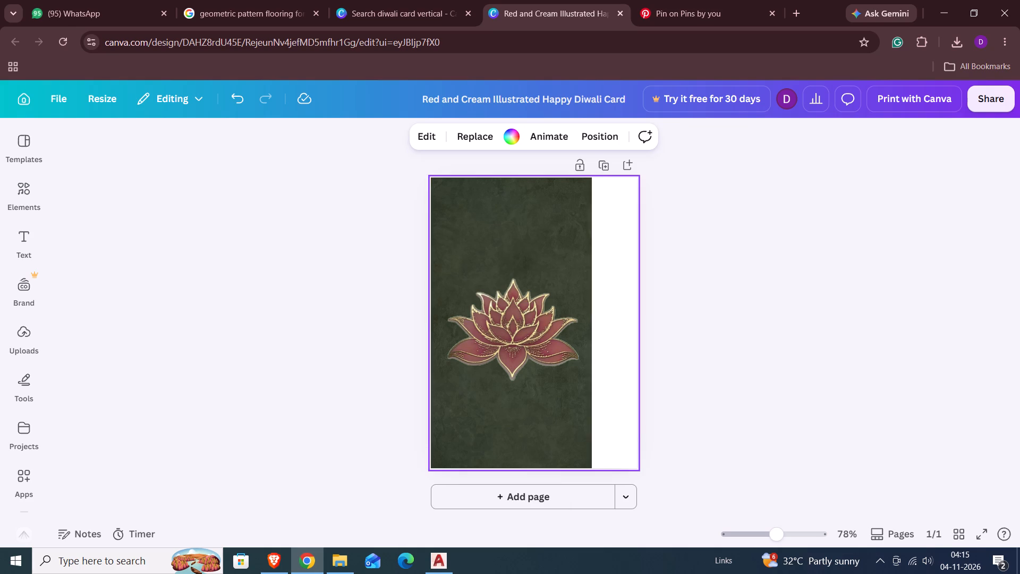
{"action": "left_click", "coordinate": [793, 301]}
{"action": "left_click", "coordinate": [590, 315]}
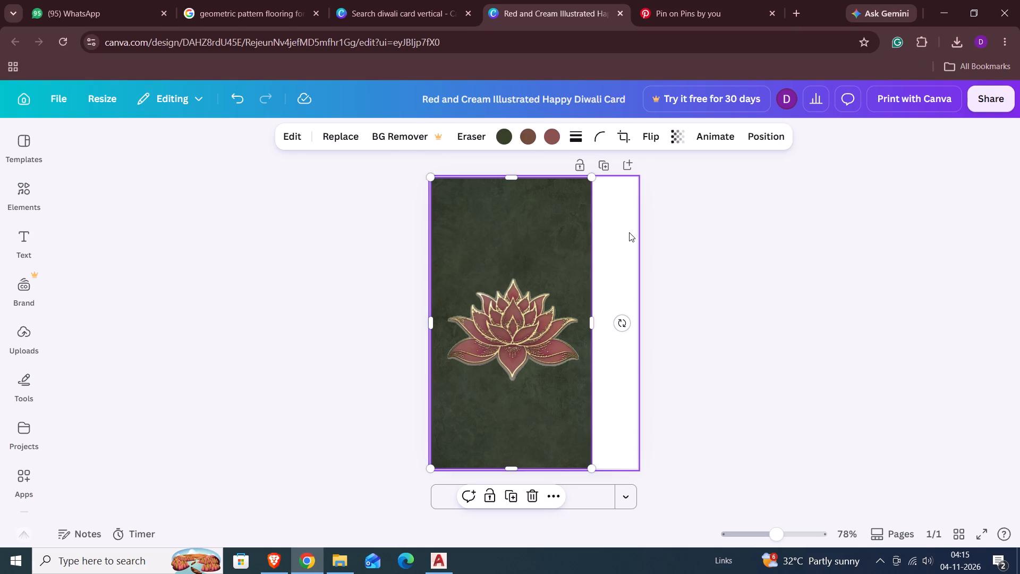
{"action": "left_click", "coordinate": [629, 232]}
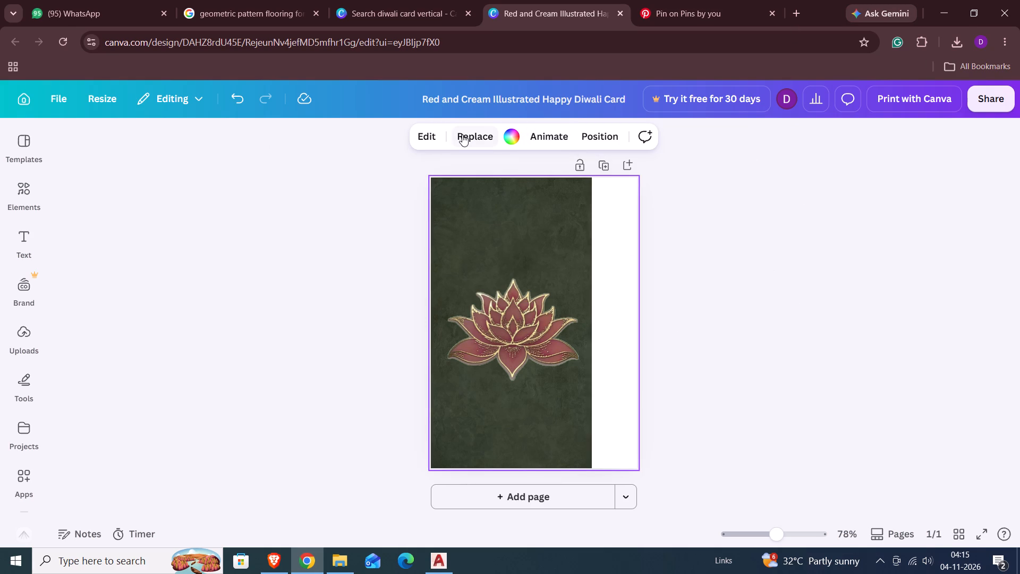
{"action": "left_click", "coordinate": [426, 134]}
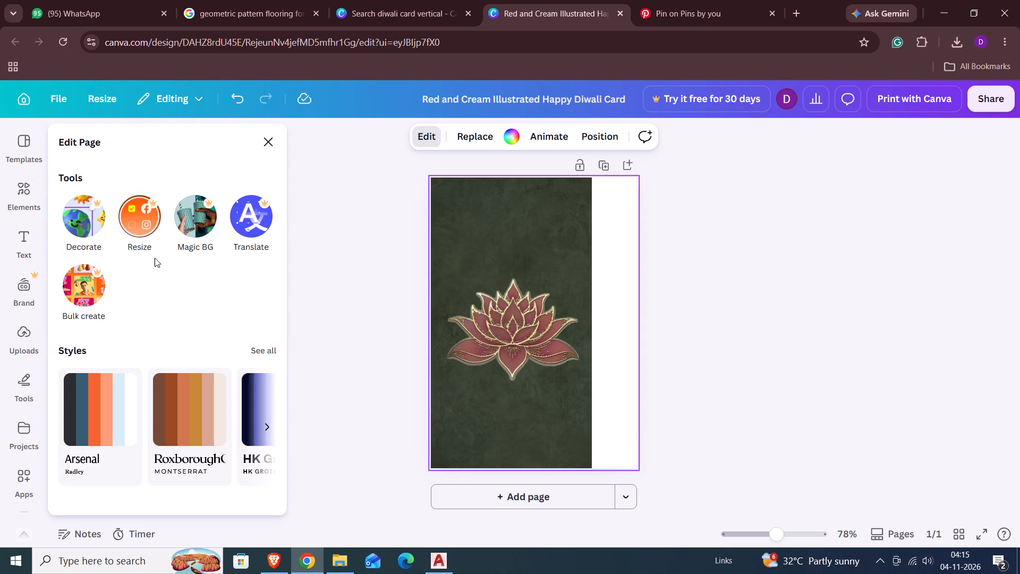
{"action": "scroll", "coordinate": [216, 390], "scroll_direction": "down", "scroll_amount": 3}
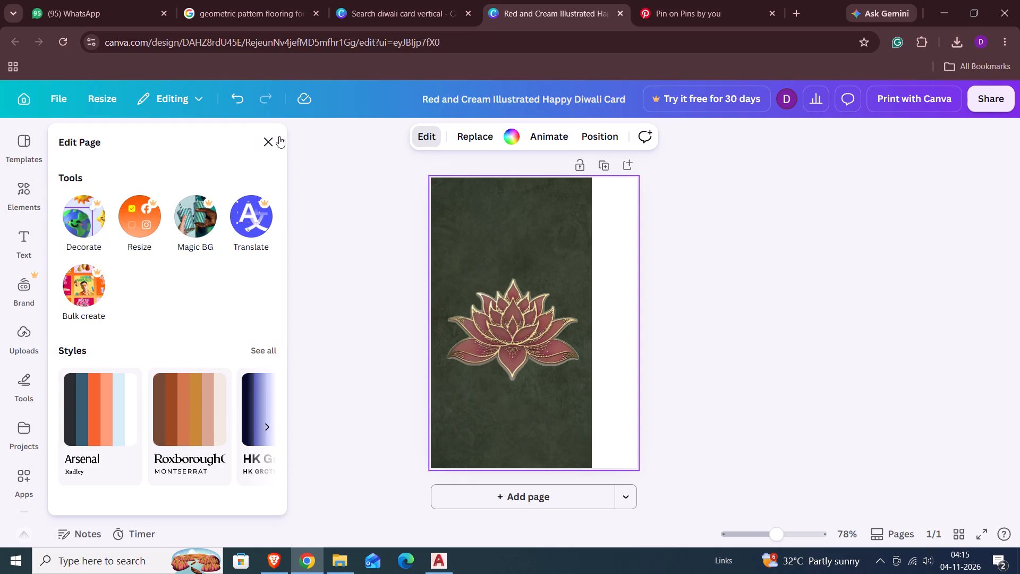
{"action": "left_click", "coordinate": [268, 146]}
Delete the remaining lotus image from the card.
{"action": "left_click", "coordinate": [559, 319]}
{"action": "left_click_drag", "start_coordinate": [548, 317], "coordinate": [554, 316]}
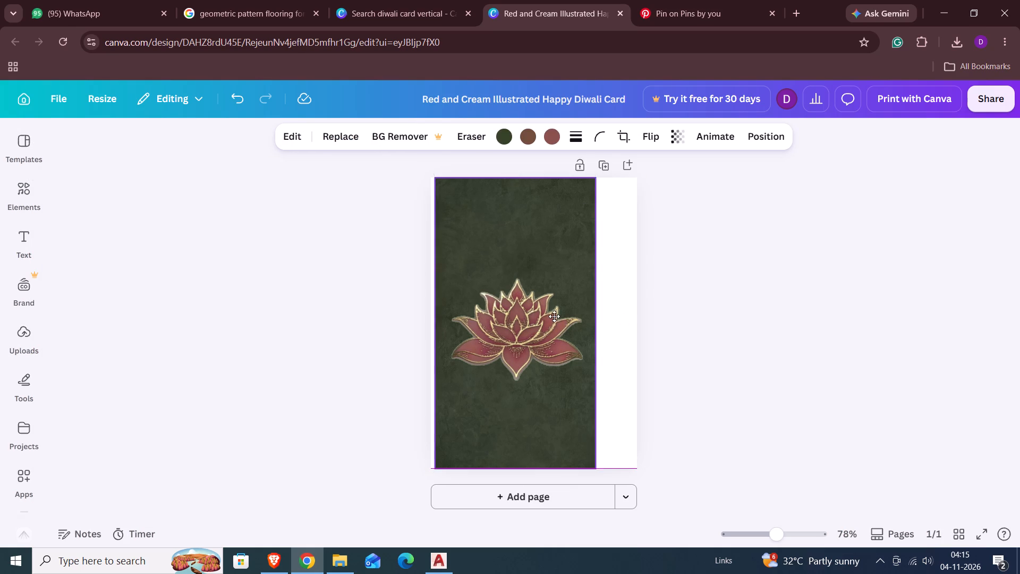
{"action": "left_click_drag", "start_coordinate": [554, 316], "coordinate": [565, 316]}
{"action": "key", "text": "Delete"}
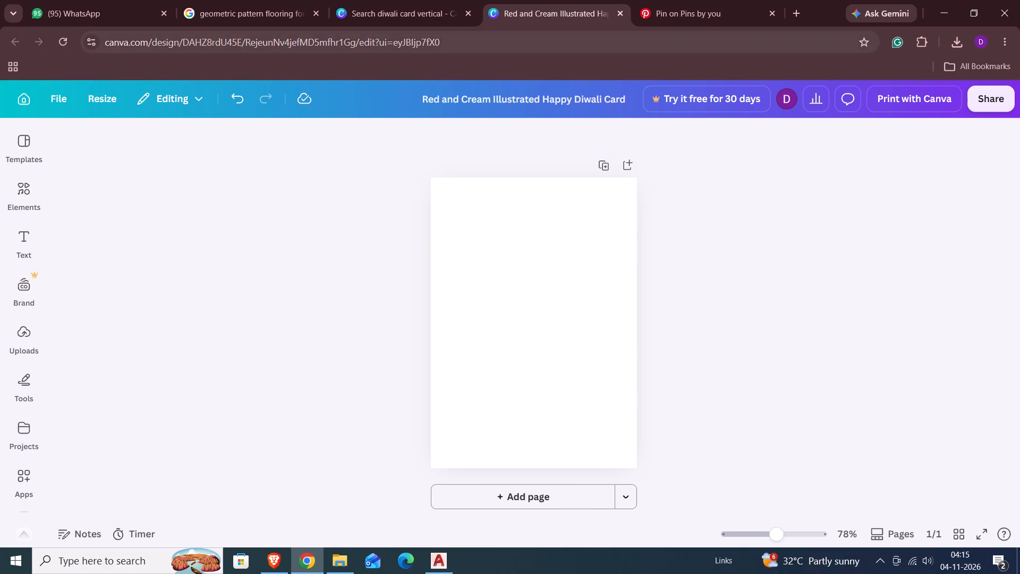
Close the card design and the template preview to return to the vertical Diwali card template results.
{"action": "left_click", "coordinate": [620, 14]}
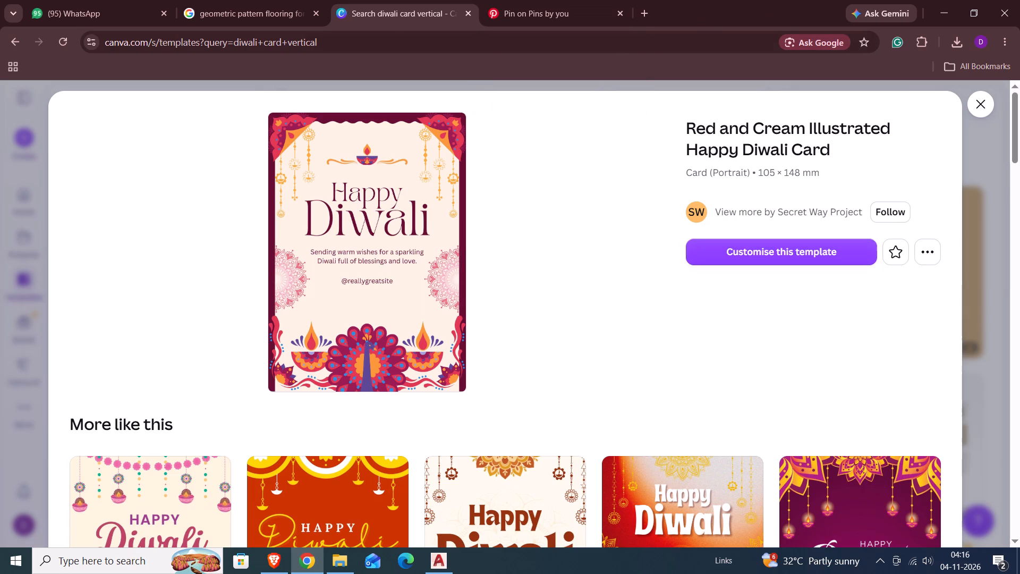
{"action": "left_click", "coordinate": [983, 98]}
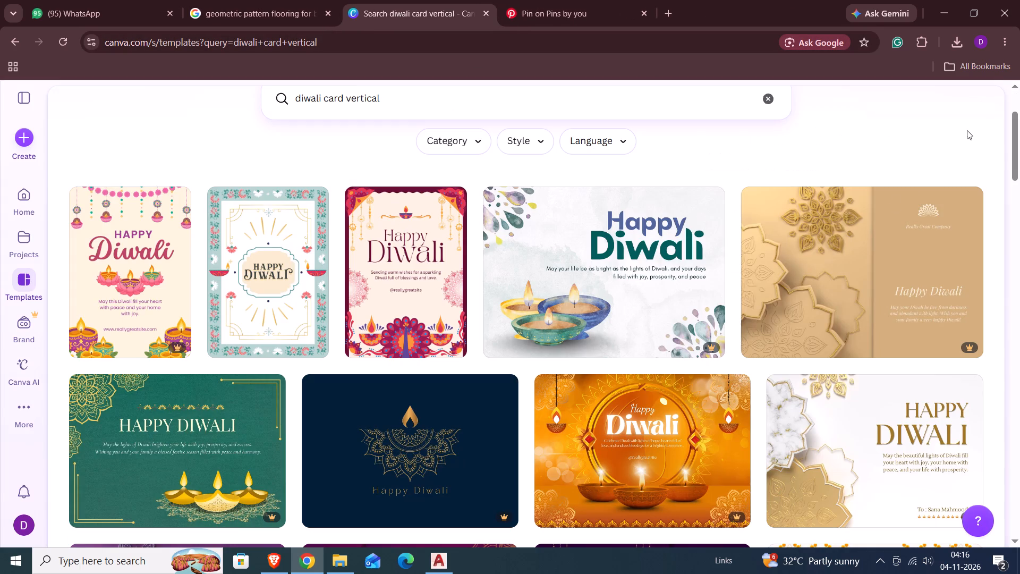
Search the templates for "diwali template vertical" in place of the card query.
{"action": "left_click", "coordinate": [392, 103]}
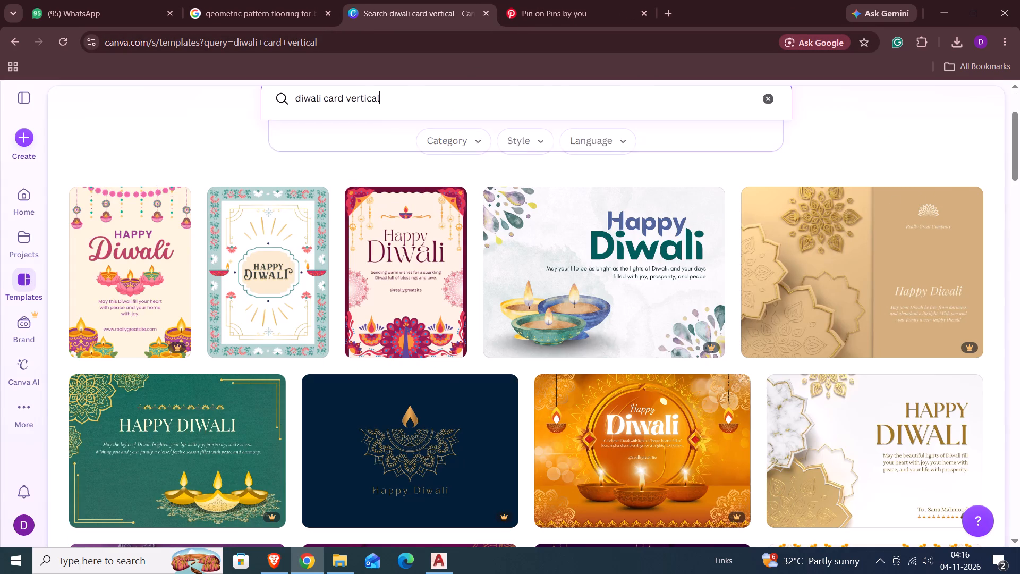
{"action": "left_click", "coordinate": [344, 103]}
{"action": "key", "text": "BackSpace"}
{"action": "key", "text": "BackSpace"}
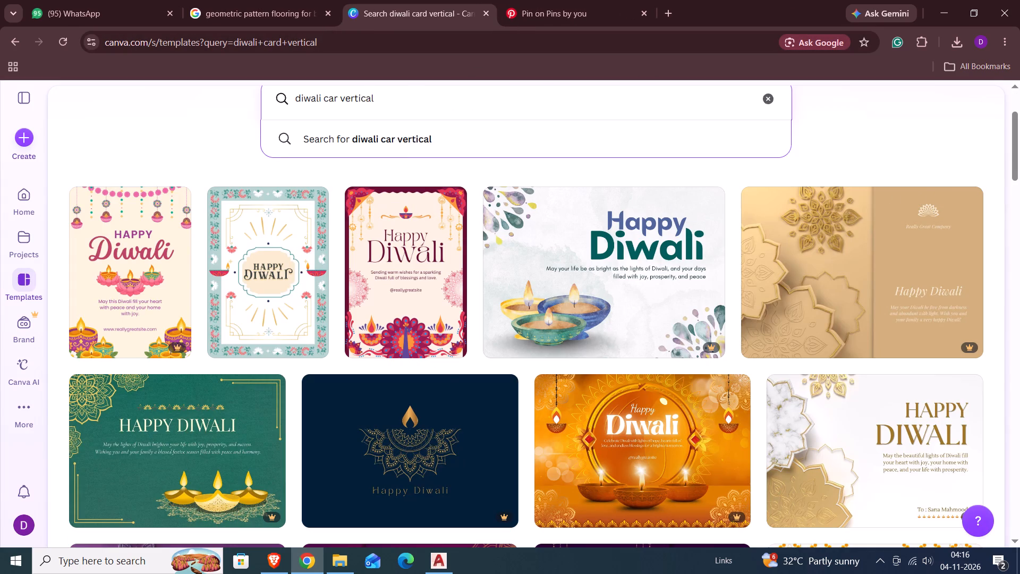
{"action": "key", "text": "BackSpace"}
{"action": "key", "text": "BackSpace"}
{"action": "type", "text": "template"}
{"action": "key", "text": "space"}
{"action": "key", "text": "Return"}
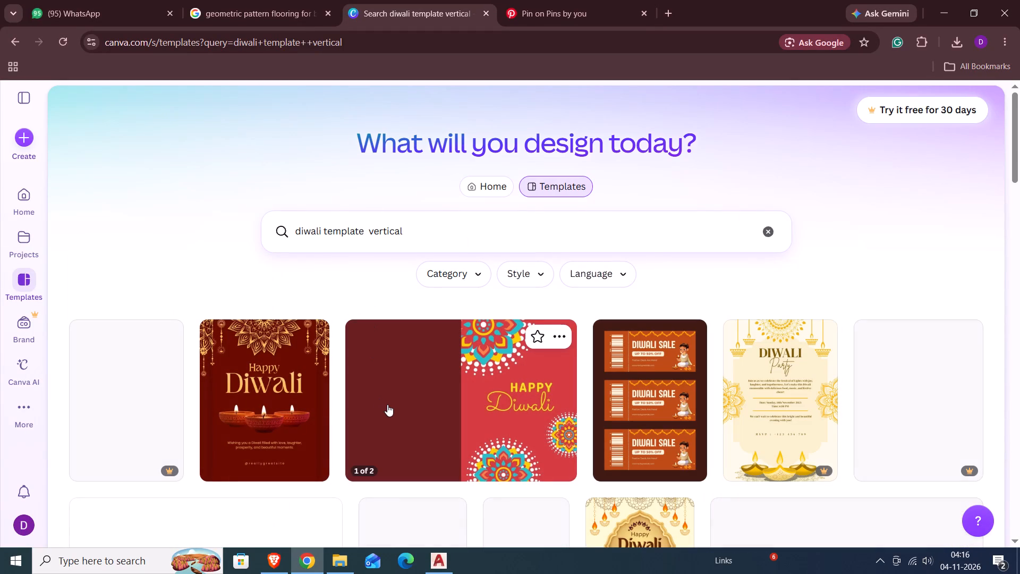
Find the Gold Illustrated Diwali Your Story template (1080 × 1920 px) among the results and open it for customising.
{"action": "scroll", "coordinate": [387, 404], "scroll_direction": "down", "scroll_amount": 5}
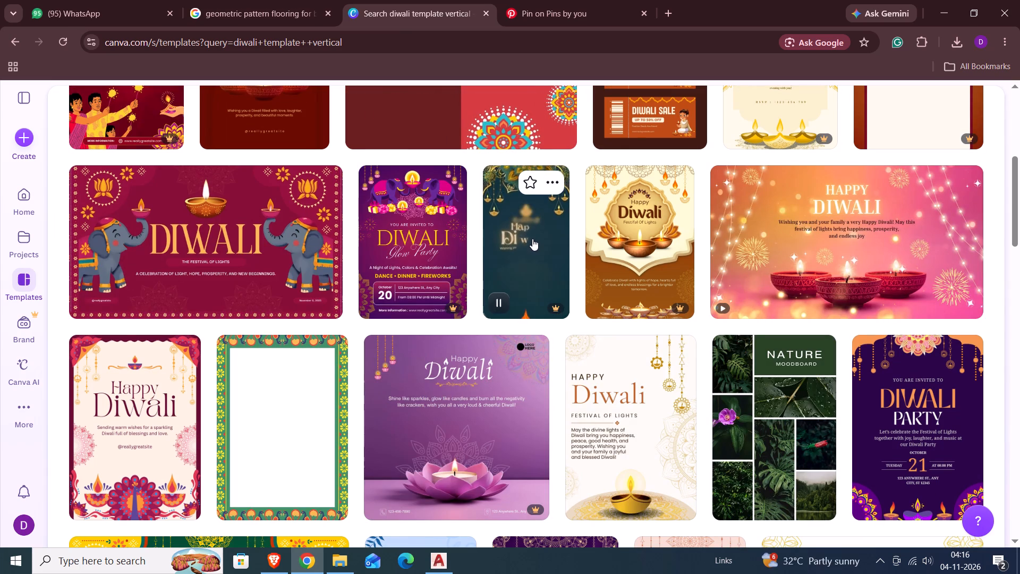
{"action": "scroll", "coordinate": [521, 336], "scroll_direction": "down", "scroll_amount": 9}
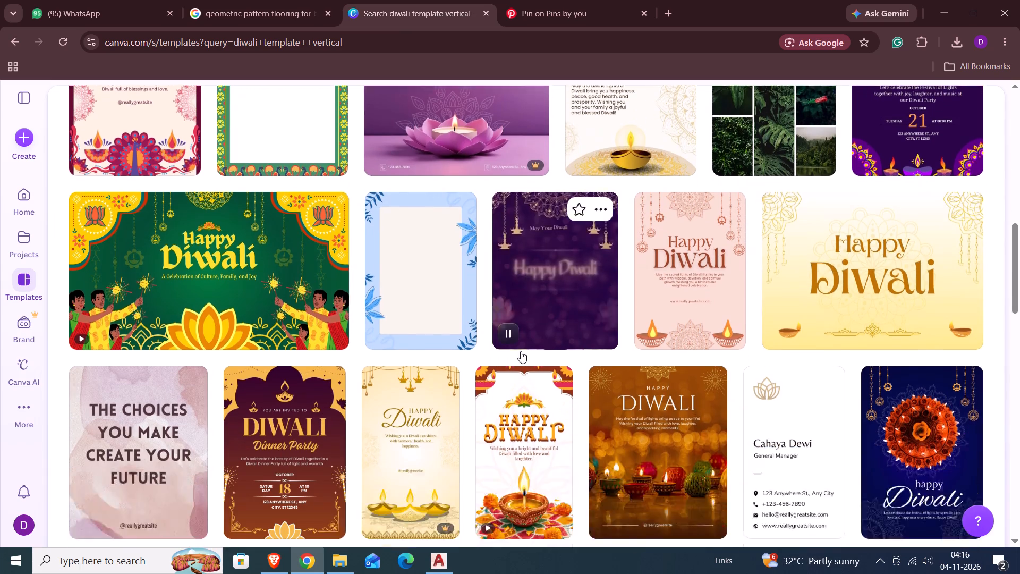
{"action": "scroll", "coordinate": [521, 351], "scroll_direction": "down", "scroll_amount": 1}
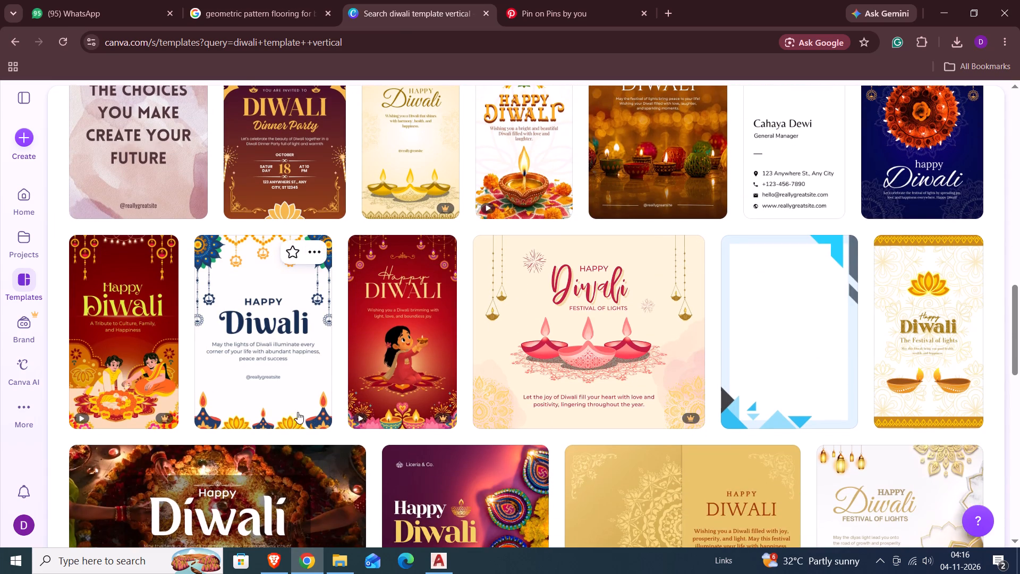
{"action": "scroll", "coordinate": [427, 407], "scroll_direction": "down", "scroll_amount": 3}
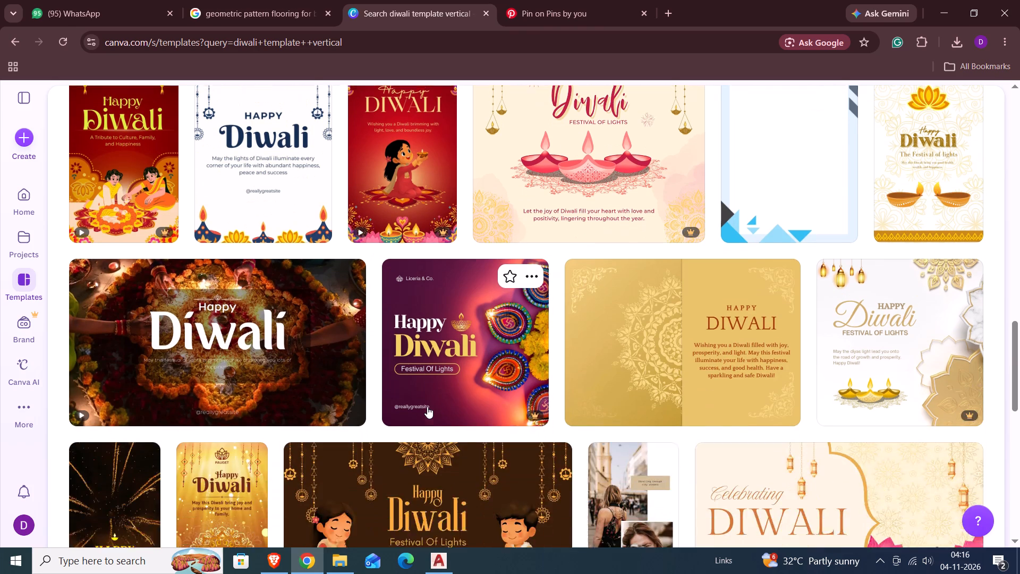
{"action": "scroll", "coordinate": [427, 407], "scroll_direction": "up", "scroll_amount": 1}
{"action": "left_click", "coordinate": [937, 153]}
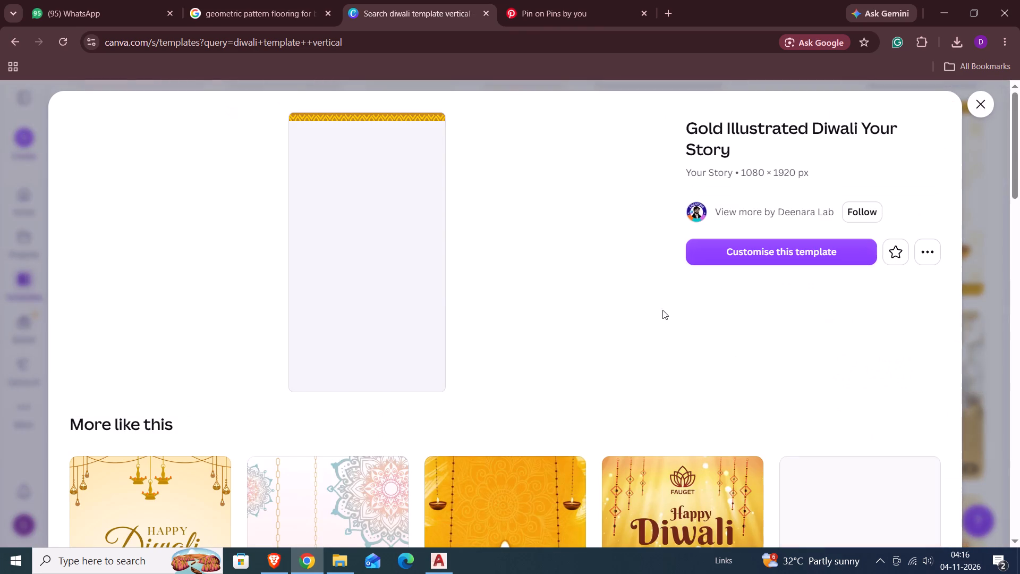
{"action": "left_click", "coordinate": [813, 257]}
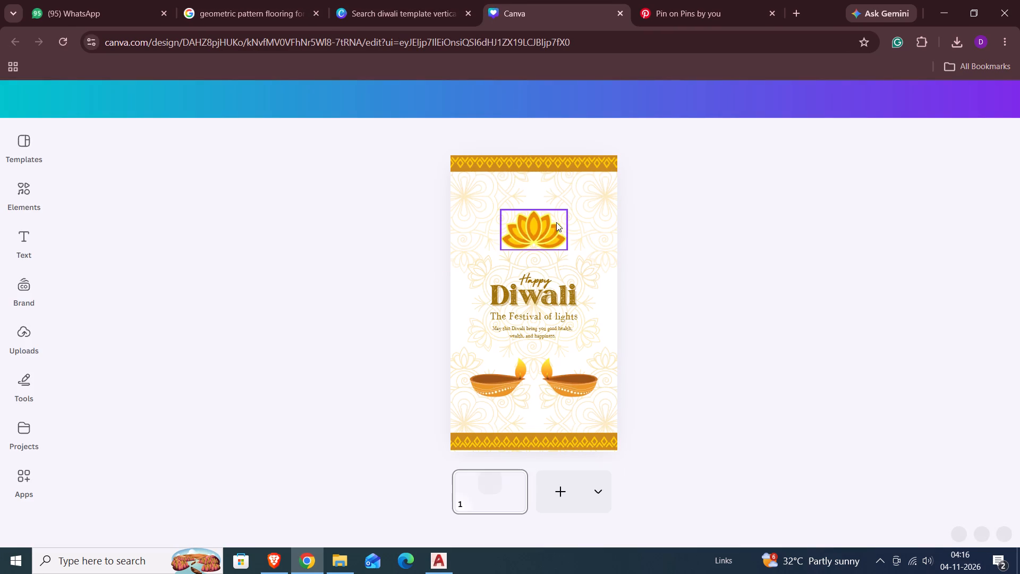
Delete the gold lotus and all the greeting text from the card, including the Happy Diwali title, subtitle and message.
{"action": "left_click", "coordinate": [548, 226]}
{"action": "key", "text": "Delete"}
{"action": "left_click", "coordinate": [541, 322]}
{"action": "key", "text": "Delete"}
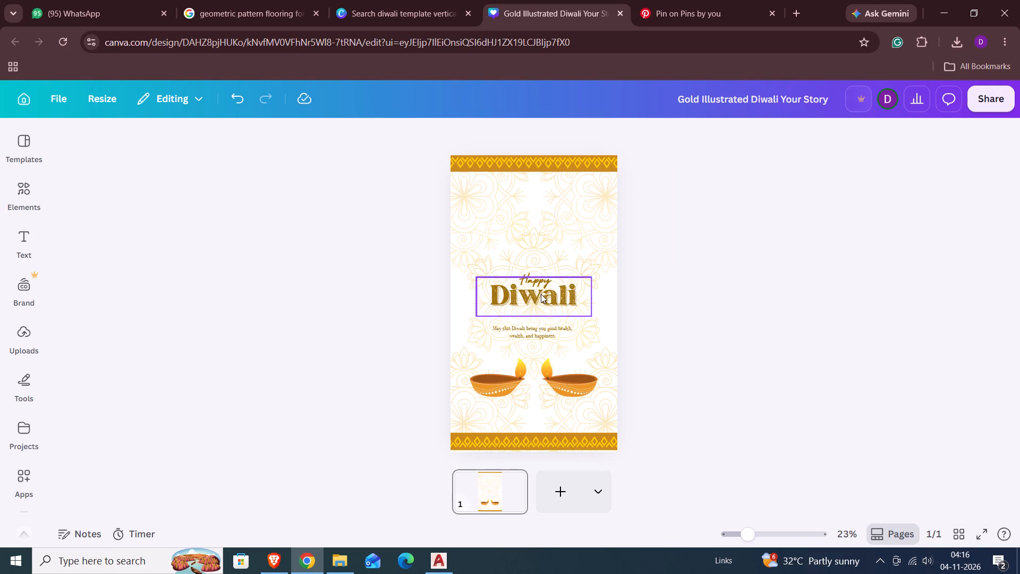
{"action": "left_click", "coordinate": [541, 294]}
{"action": "key", "text": "Delete"}
{"action": "left_click", "coordinate": [541, 329]}
{"action": "key", "text": "Delete"}
{"action": "left_click", "coordinate": [540, 286]}
{"action": "key", "text": "Delete"}
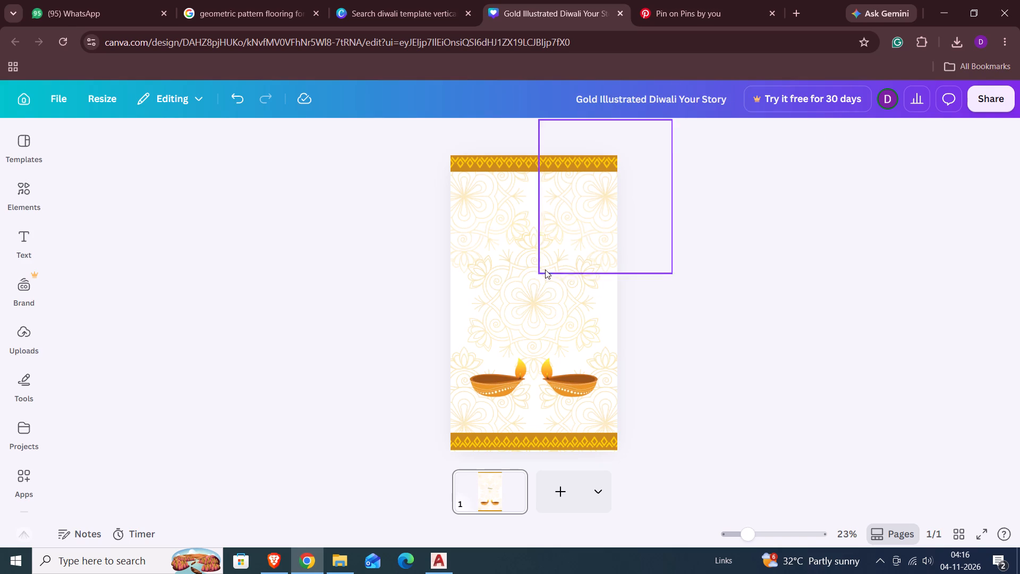
Delete all the mandala patterns and both diya lamps from the card.
{"action": "left_click", "coordinate": [545, 269]}
{"action": "key", "text": "Delete"}
{"action": "left_click", "coordinate": [536, 306]}
{"action": "key", "text": "Delete"}
{"action": "left_click", "coordinate": [500, 232]}
{"action": "key", "text": "Delete"}
{"action": "left_click", "coordinate": [494, 394]}
{"action": "key", "text": "Delete"}
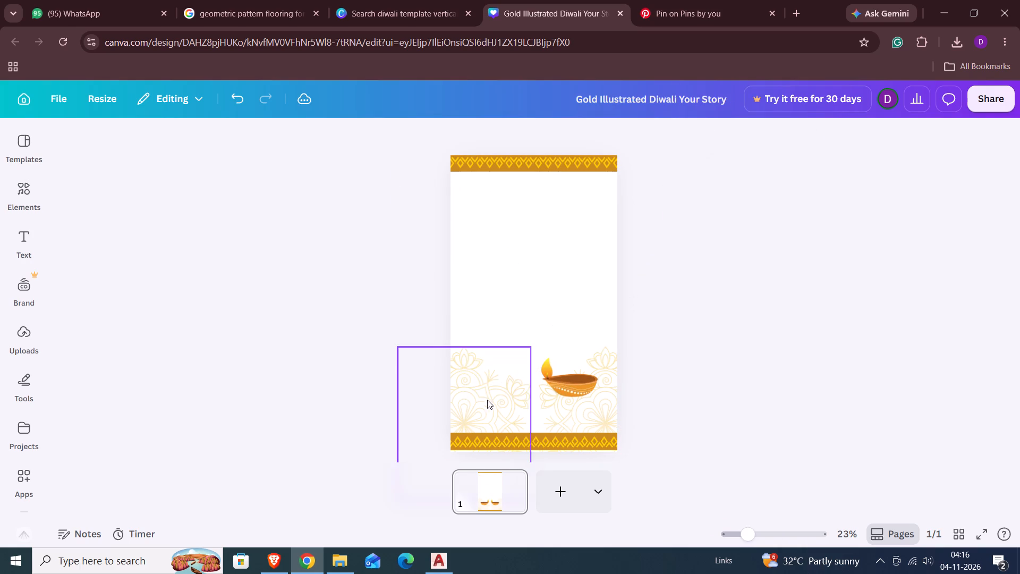
{"action": "left_click", "coordinate": [484, 402]}
{"action": "key", "text": "Delete"}
{"action": "left_click", "coordinate": [577, 393]}
{"action": "key", "text": "Delete"}
{"action": "left_click", "coordinate": [578, 402]}
{"action": "key", "text": "Delete"}
Delete the gold patterned border bands along the card's bottom and top edges.
{"action": "left_click", "coordinate": [554, 443]}
{"action": "key", "text": "Delete"}
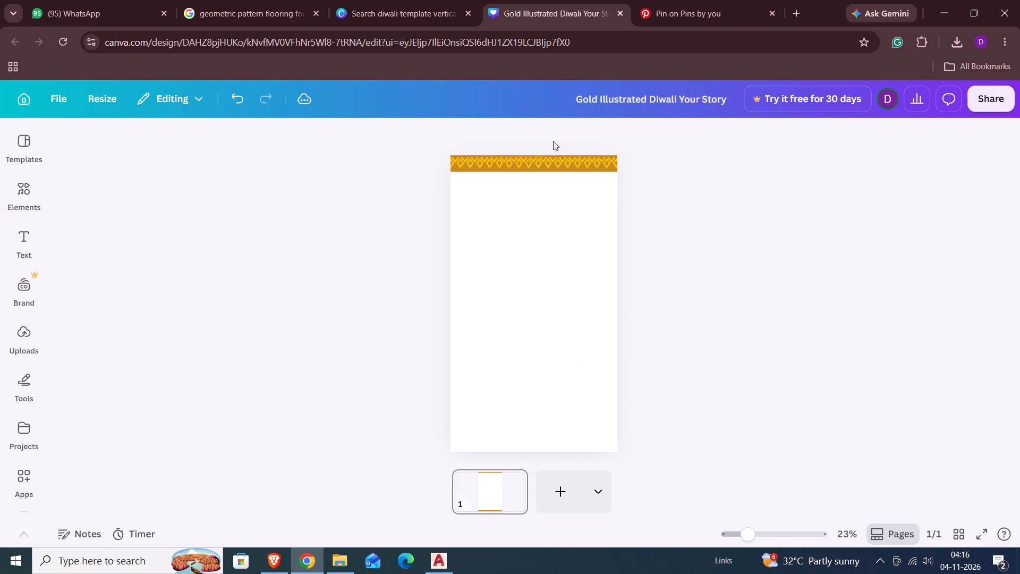
{"action": "left_click", "coordinate": [555, 163]}
{"action": "key", "text": "Delete"}
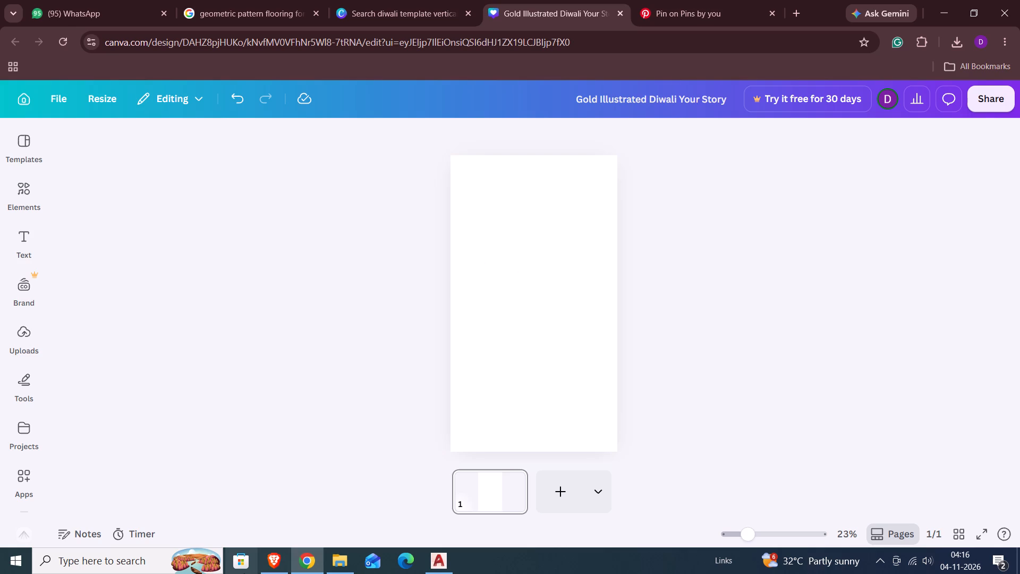
Paste the copied green lotus image onto the blank card and align it with the card's top-left corner.
{"action": "key", "text": "ctrl+v"}
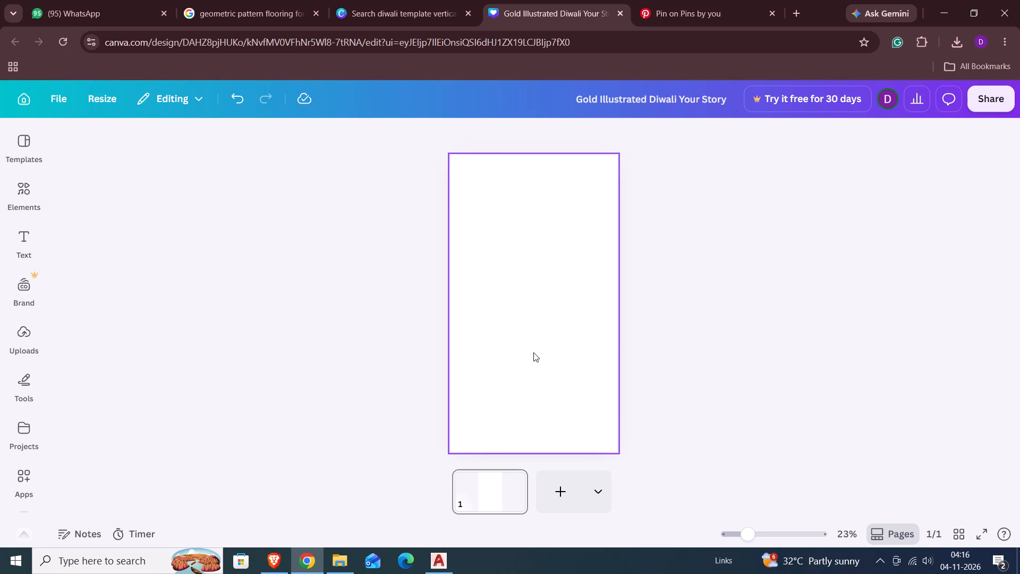
{"action": "left_click_drag", "start_coordinate": [538, 305], "coordinate": [514, 252]}
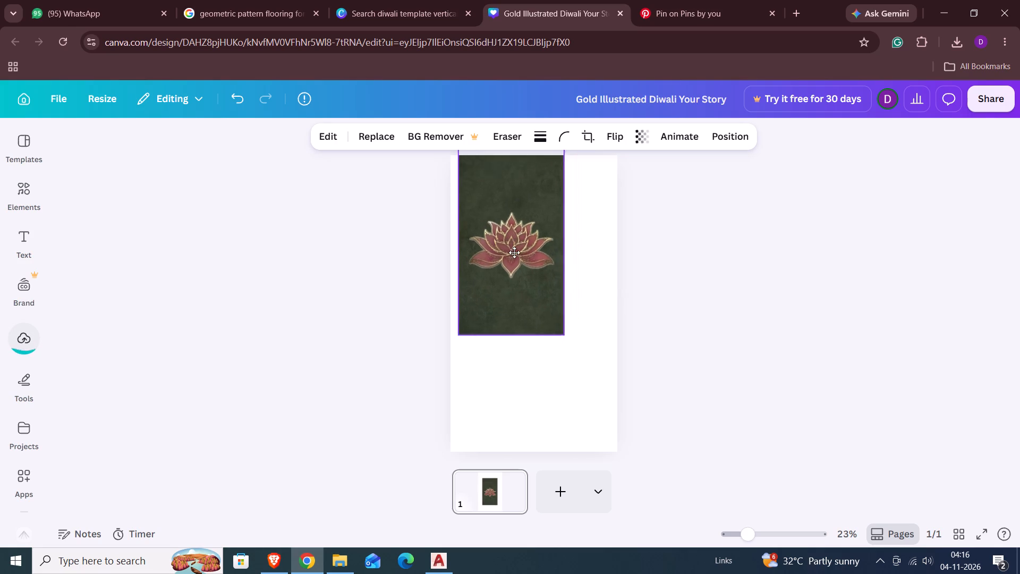
{"action": "left_click_drag", "start_coordinate": [514, 252], "coordinate": [510, 255]}
{"action": "left_click_drag", "start_coordinate": [510, 251], "coordinate": [512, 244]}
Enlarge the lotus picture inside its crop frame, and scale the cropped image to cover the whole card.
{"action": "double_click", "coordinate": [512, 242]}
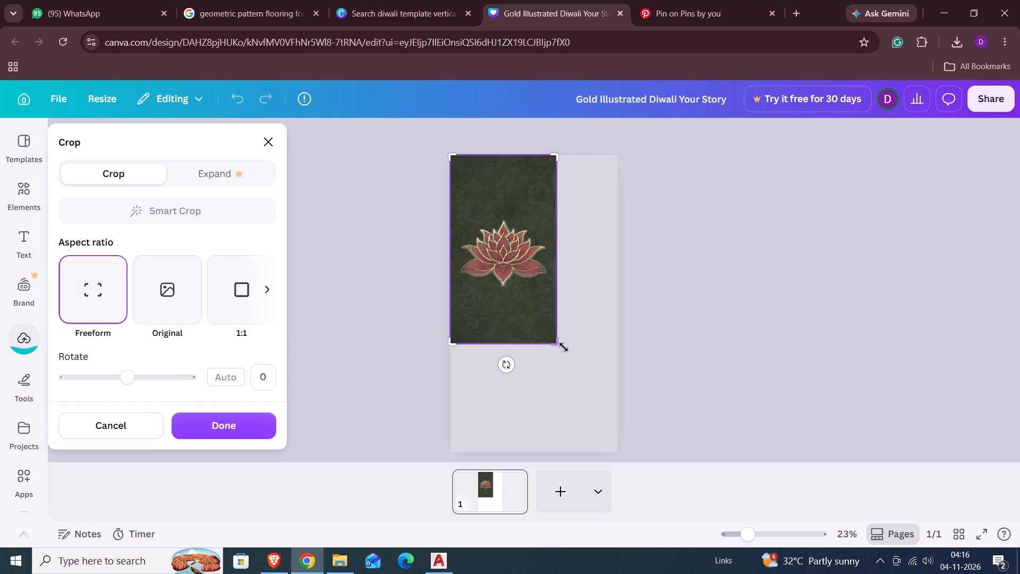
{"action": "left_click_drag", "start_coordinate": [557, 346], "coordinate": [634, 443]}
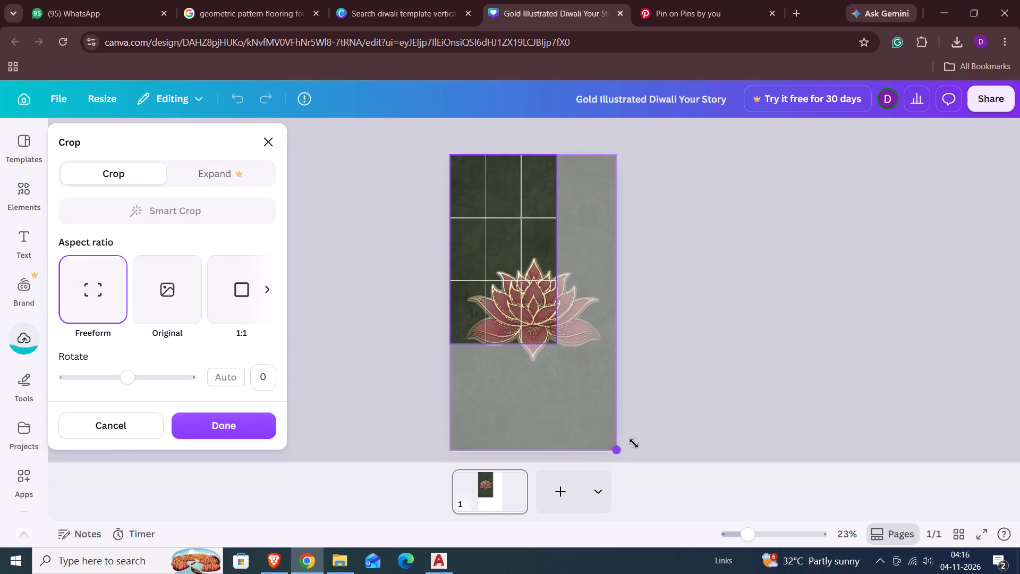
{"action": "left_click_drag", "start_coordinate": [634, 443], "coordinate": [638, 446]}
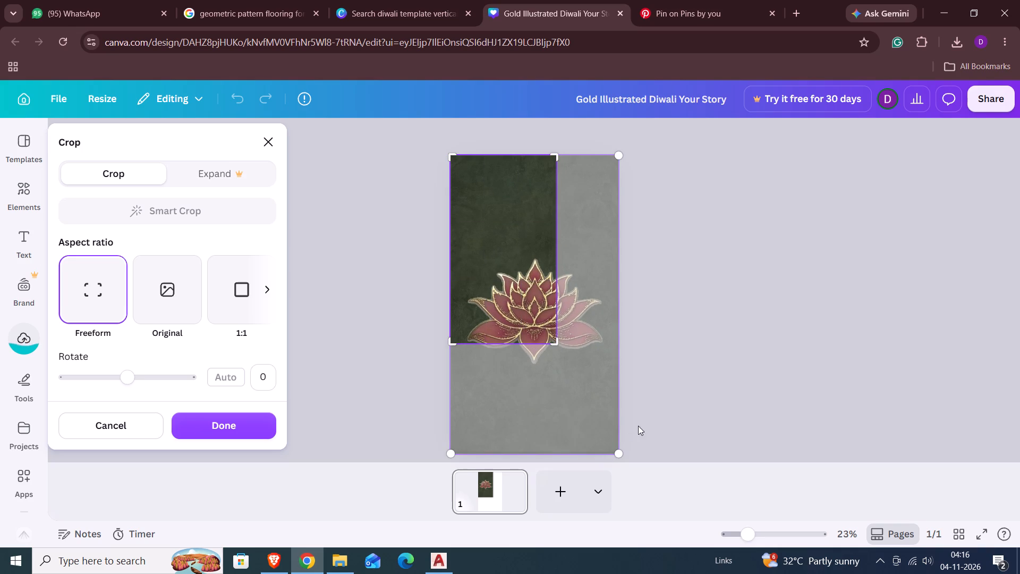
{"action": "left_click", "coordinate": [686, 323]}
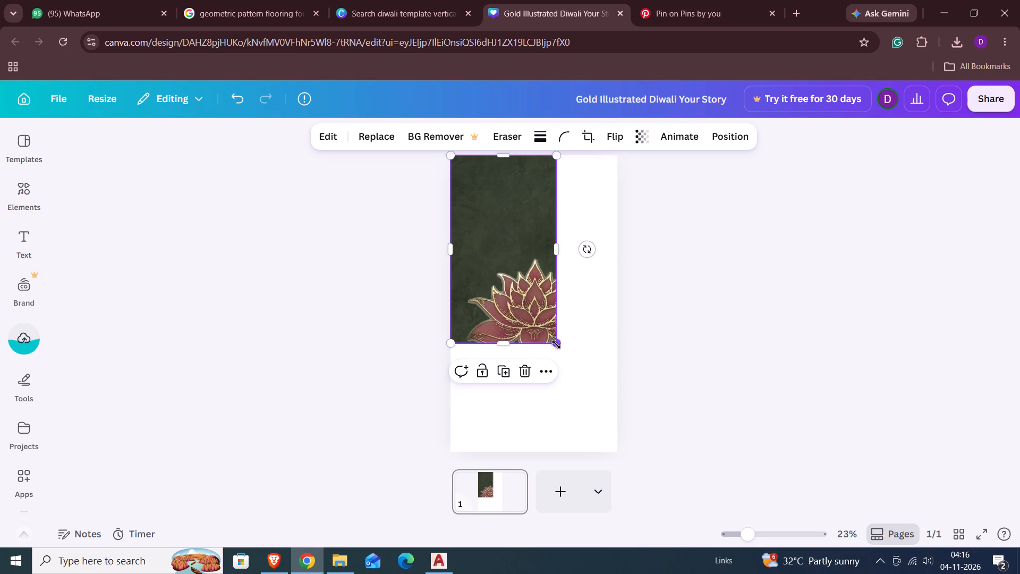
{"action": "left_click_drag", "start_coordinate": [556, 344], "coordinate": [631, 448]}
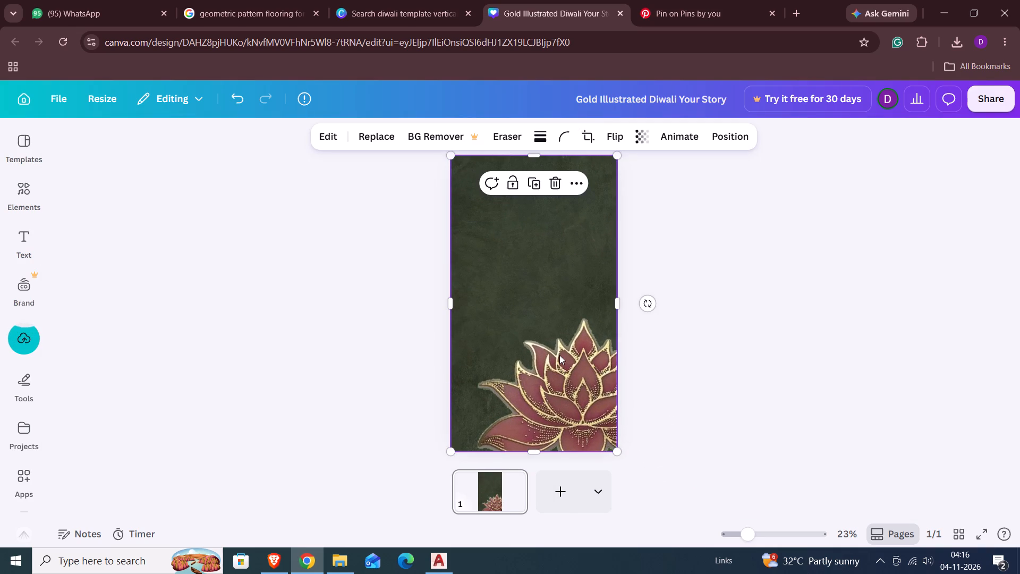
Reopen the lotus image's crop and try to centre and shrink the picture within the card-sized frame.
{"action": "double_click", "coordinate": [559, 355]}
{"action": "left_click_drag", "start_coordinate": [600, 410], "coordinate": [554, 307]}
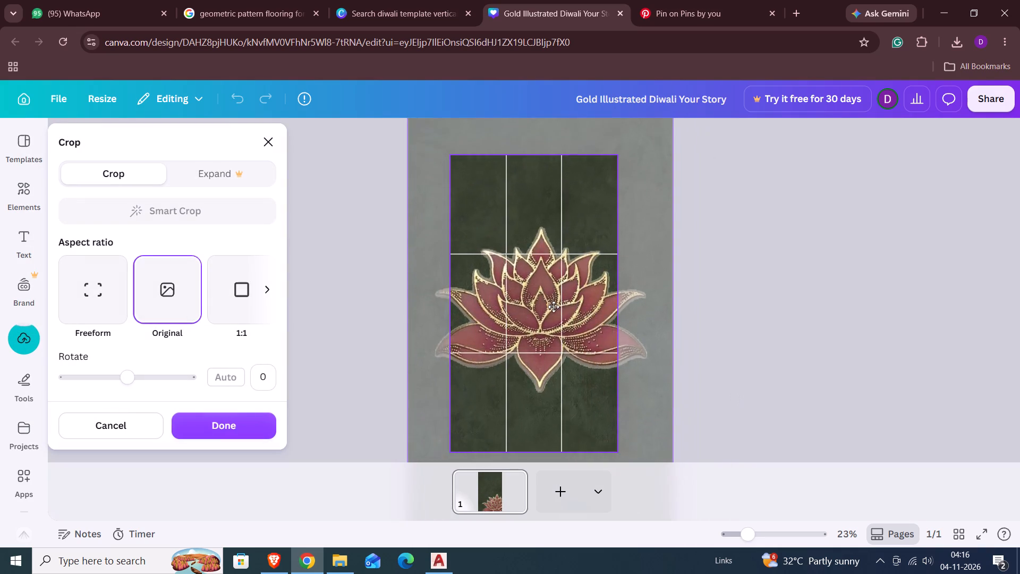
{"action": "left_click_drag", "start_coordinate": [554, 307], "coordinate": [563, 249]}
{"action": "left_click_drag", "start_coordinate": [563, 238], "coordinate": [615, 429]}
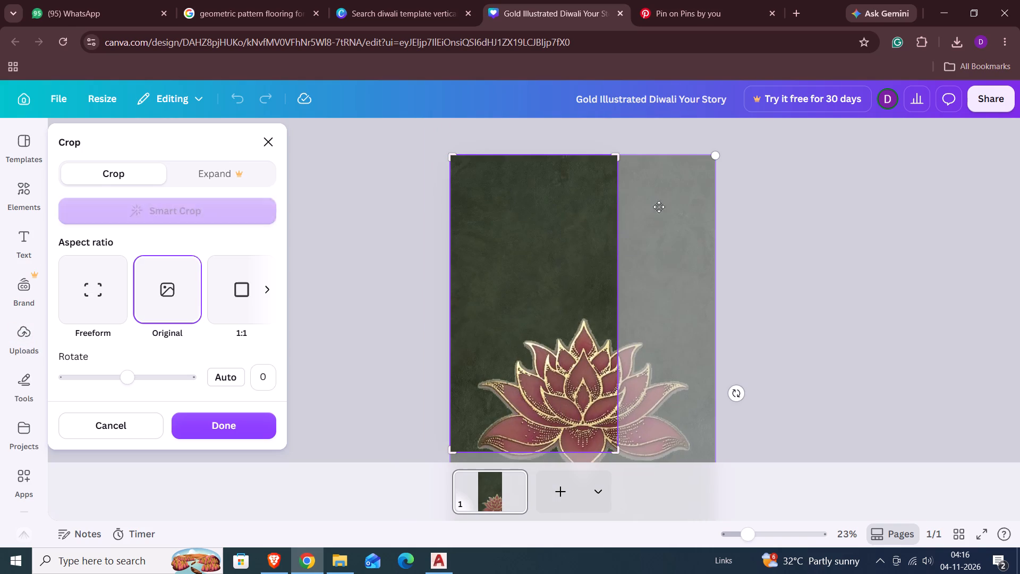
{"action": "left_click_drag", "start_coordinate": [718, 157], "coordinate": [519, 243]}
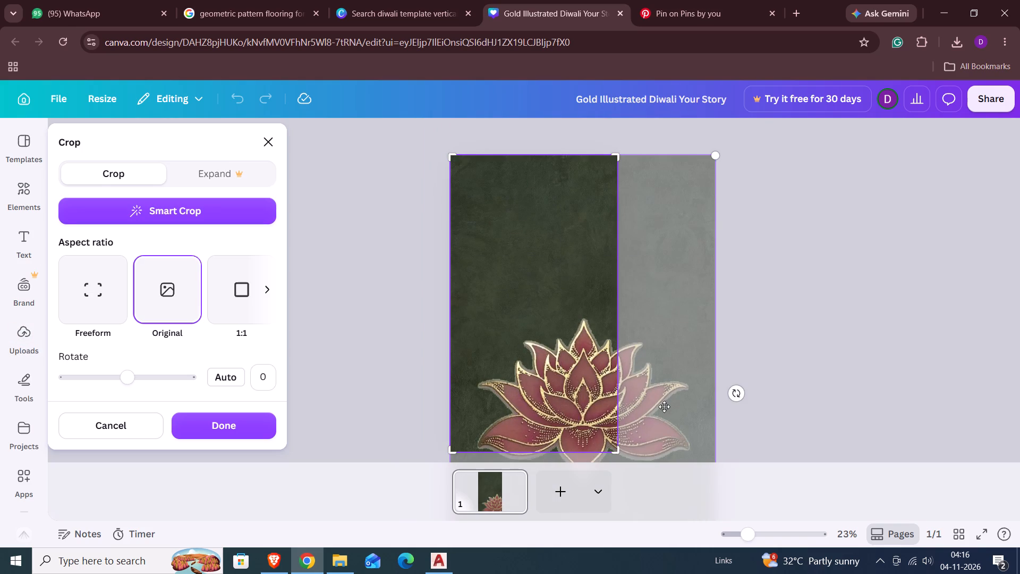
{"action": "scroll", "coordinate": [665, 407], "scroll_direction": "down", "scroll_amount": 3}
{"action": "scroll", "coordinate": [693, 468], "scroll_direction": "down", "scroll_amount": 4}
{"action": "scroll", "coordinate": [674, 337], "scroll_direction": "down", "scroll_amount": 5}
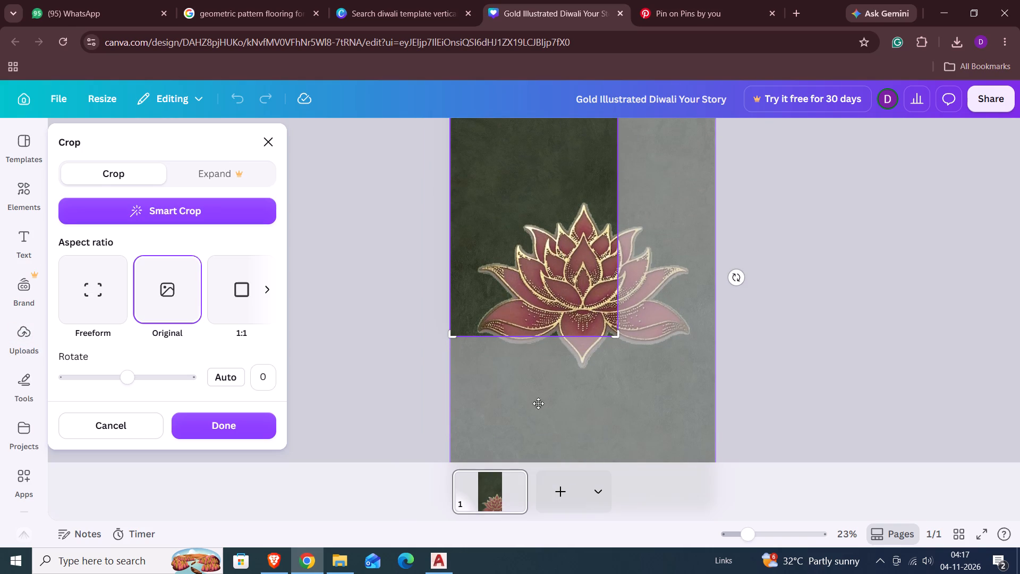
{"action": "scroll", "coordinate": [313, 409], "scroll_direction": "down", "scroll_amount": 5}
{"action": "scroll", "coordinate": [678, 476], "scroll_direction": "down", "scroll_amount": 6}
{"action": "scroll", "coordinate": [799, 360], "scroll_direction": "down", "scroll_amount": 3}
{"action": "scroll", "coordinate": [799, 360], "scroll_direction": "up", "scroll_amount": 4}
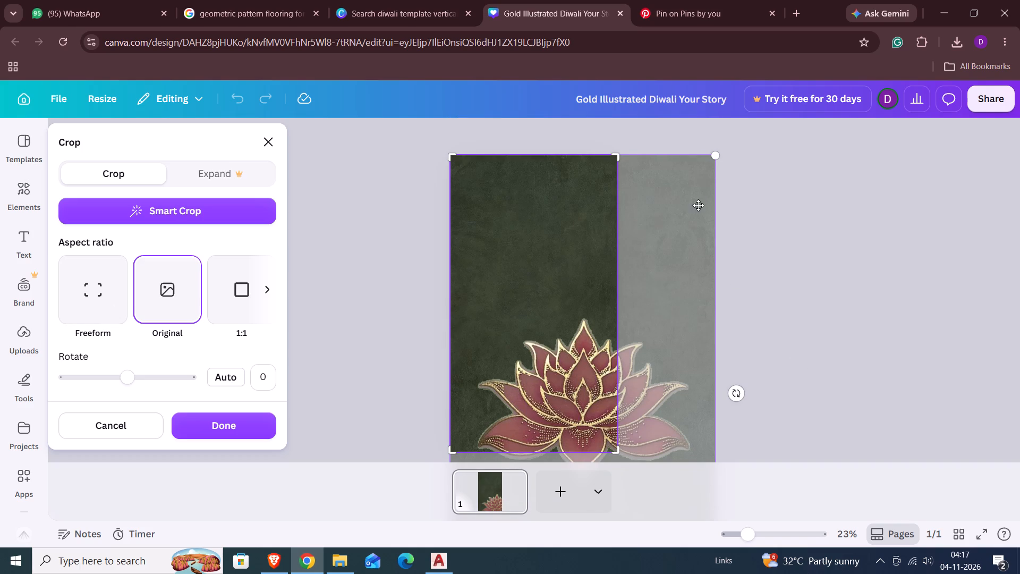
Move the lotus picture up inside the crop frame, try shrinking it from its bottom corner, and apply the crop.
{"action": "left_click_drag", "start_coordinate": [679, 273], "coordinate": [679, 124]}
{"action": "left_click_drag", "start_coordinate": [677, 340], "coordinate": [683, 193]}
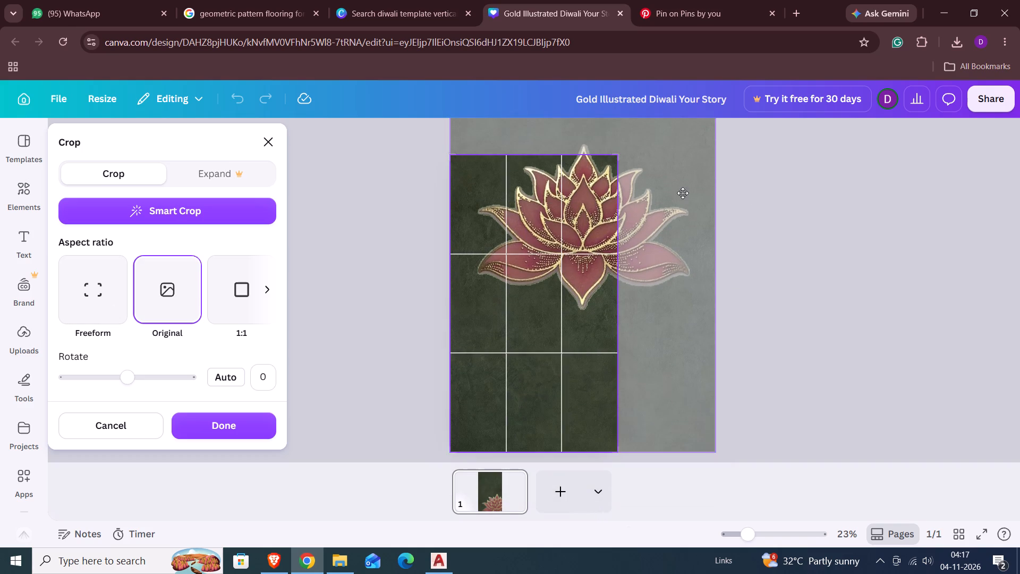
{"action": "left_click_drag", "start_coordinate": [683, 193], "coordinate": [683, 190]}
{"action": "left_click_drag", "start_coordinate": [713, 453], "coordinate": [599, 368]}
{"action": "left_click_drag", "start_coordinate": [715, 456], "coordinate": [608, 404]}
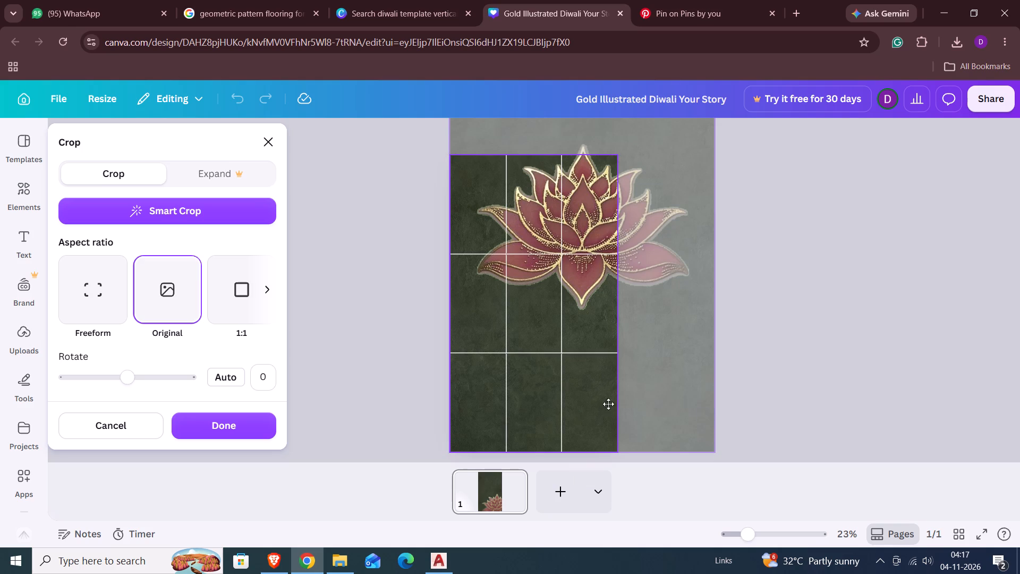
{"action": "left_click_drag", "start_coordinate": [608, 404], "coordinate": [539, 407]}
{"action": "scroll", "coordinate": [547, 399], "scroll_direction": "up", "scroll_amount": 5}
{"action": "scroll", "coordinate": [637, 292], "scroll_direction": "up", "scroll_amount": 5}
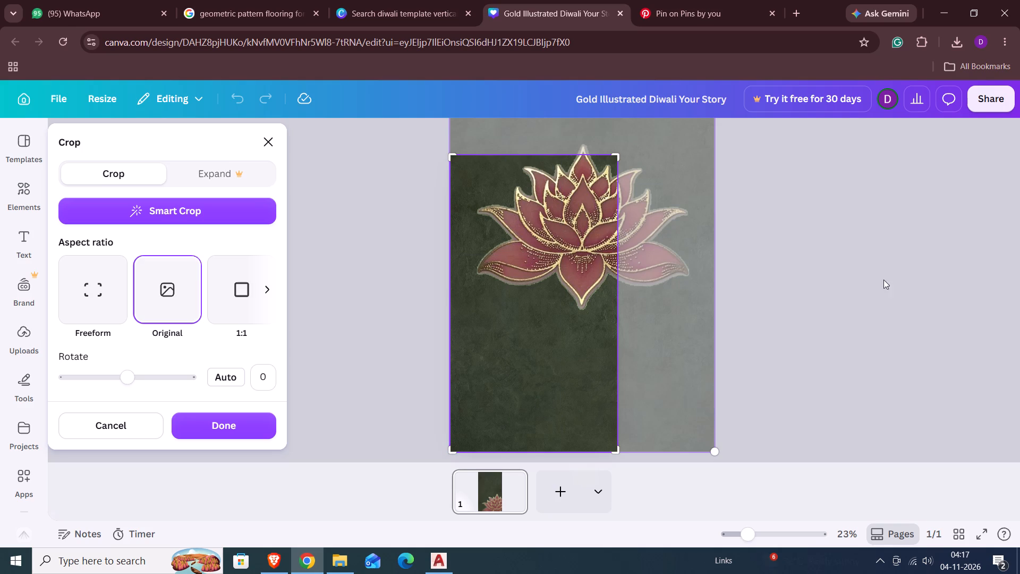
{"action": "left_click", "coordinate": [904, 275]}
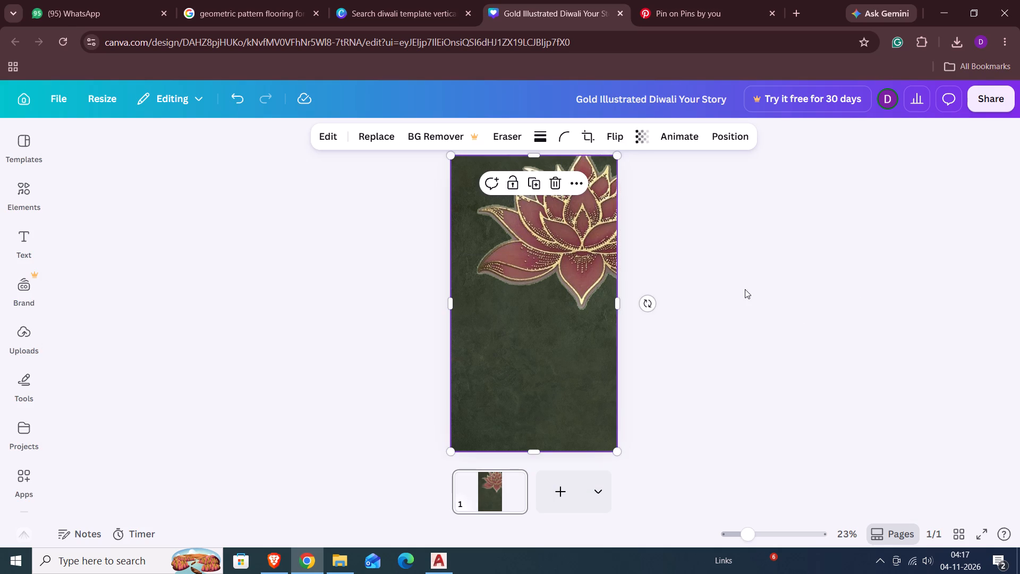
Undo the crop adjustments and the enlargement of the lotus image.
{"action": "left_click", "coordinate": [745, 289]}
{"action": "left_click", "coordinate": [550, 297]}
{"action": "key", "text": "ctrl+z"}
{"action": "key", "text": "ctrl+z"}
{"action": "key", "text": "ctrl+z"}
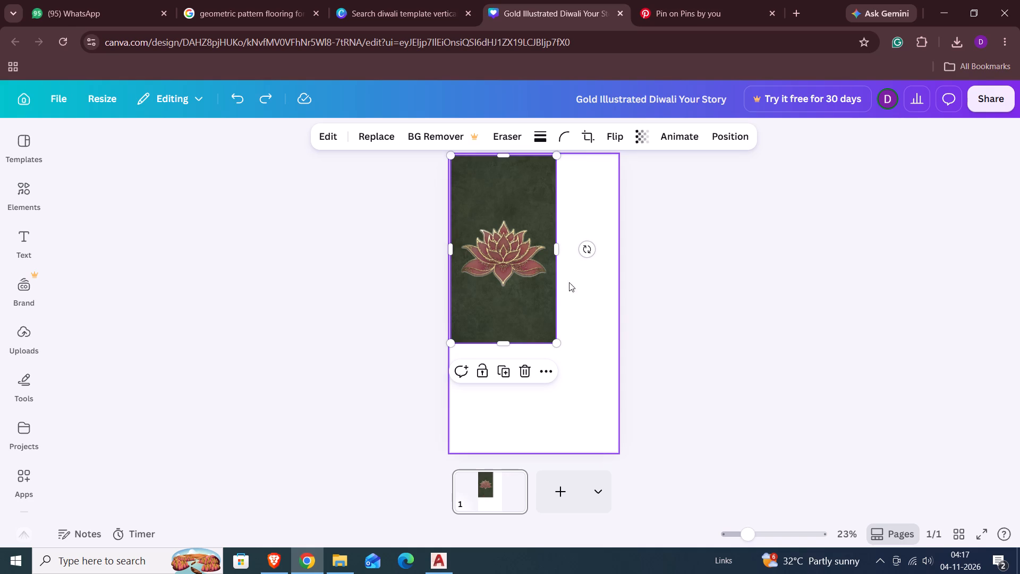
Enlarge the lotus image from its corner until it covers the whole card.
{"action": "left_click_drag", "start_coordinate": [558, 343], "coordinate": [628, 437]}
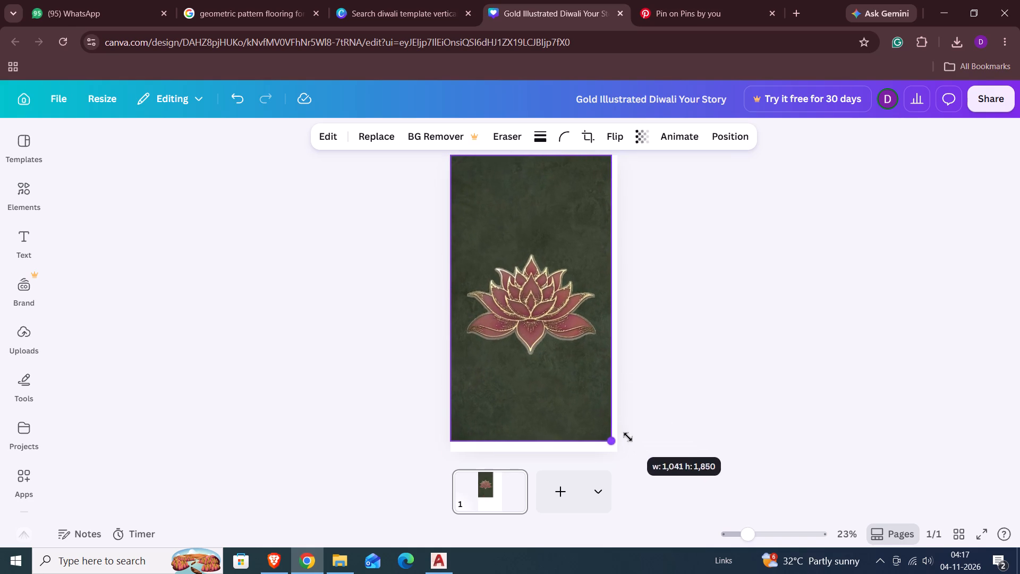
{"action": "left_click_drag", "start_coordinate": [628, 437], "coordinate": [633, 443]}
{"action": "left_click", "coordinate": [731, 332]}
{"action": "scroll", "coordinate": [619, 370], "scroll_direction": "up", "scroll_amount": 2}
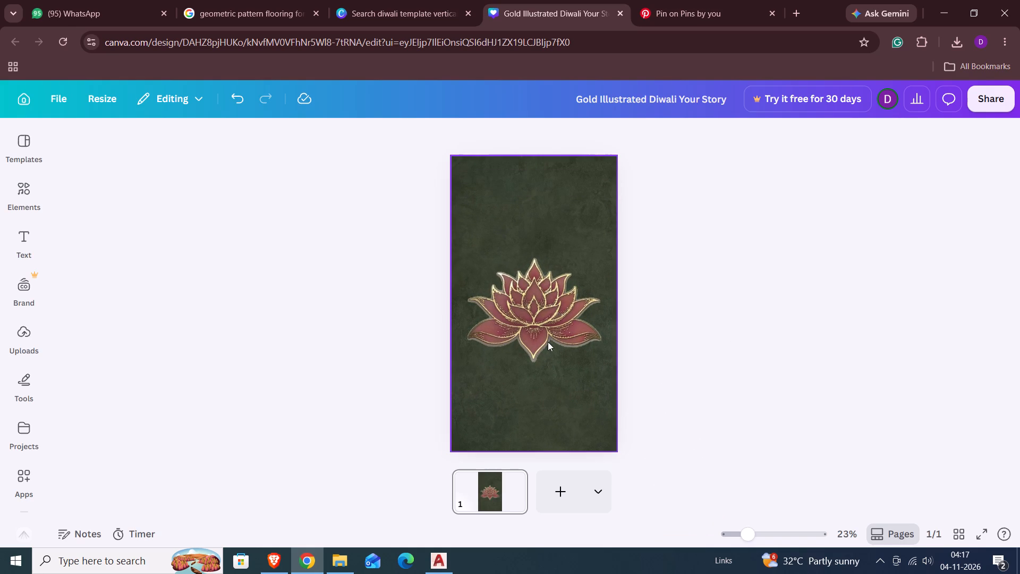
Add a blank second page to the design.
{"action": "left_click", "coordinate": [566, 500]}
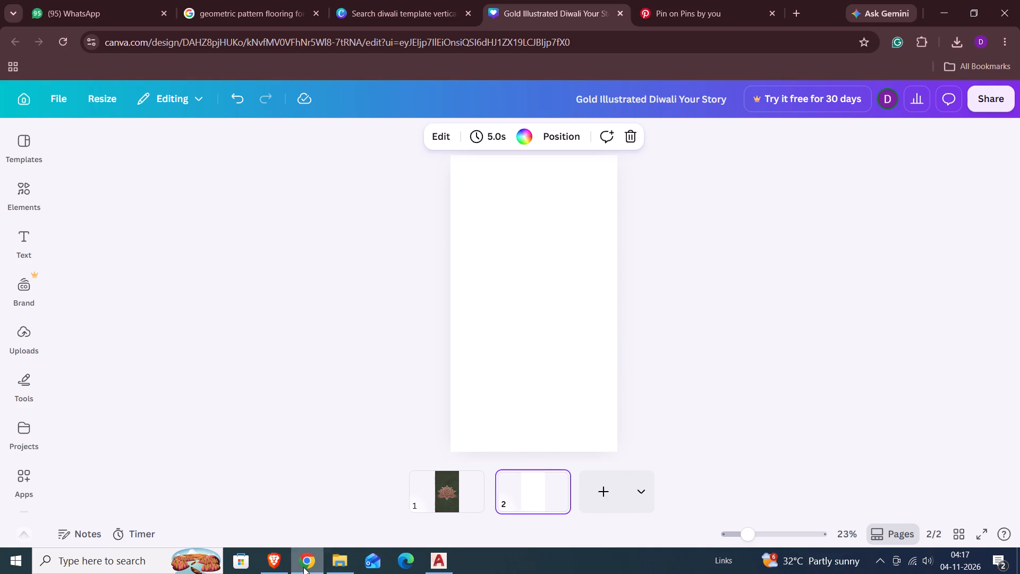
Switch to Pinterest and look through the patterns related to the green tulip pin for a second card background.
{"action": "left_click", "coordinate": [303, 567]}
{"action": "left_click", "coordinate": [303, 564]}
{"action": "left_click", "coordinate": [254, 4]}
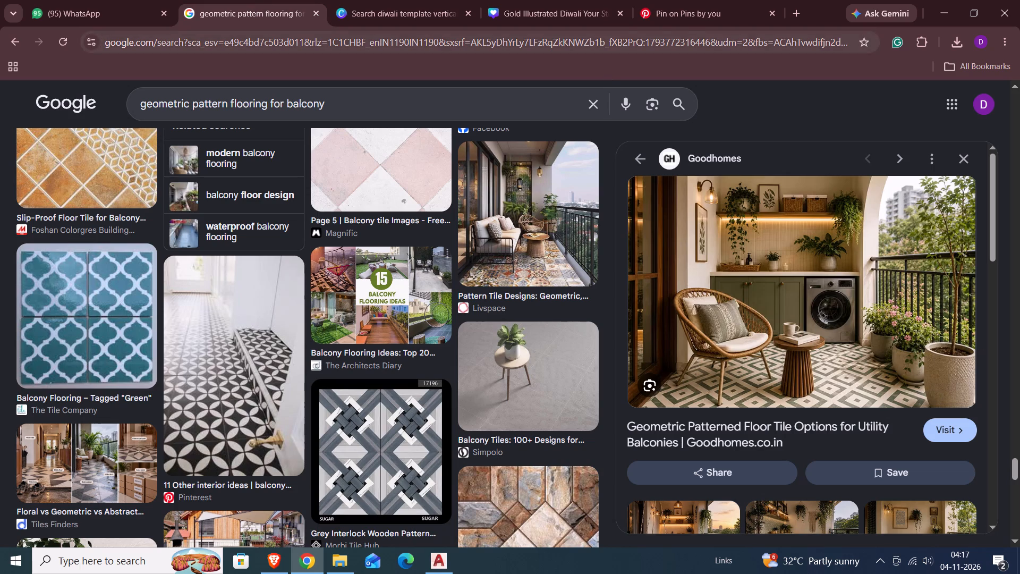
{"action": "left_click", "coordinate": [695, 18]}
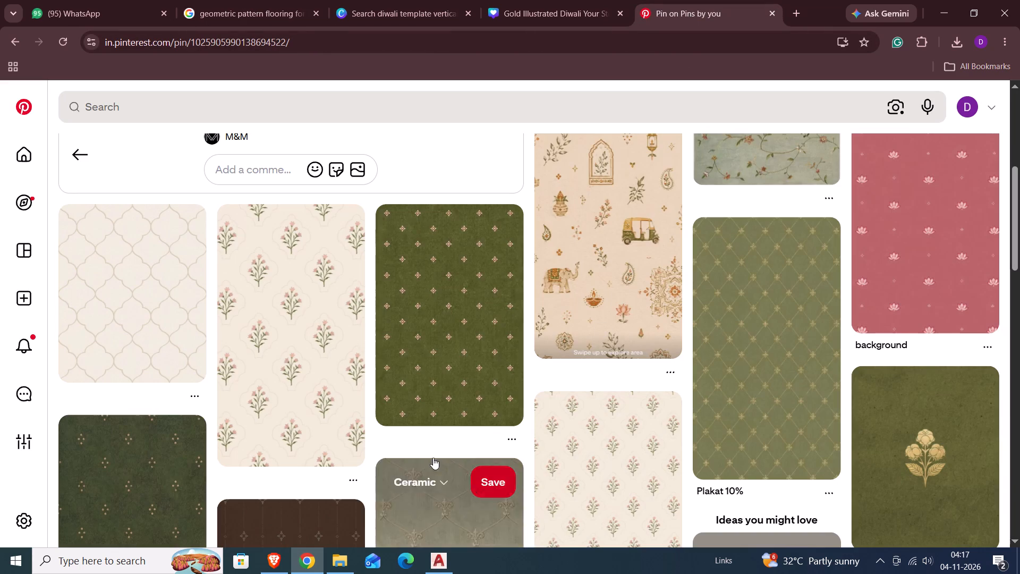
{"action": "scroll", "coordinate": [371, 416], "scroll_direction": "up", "scroll_amount": 6}
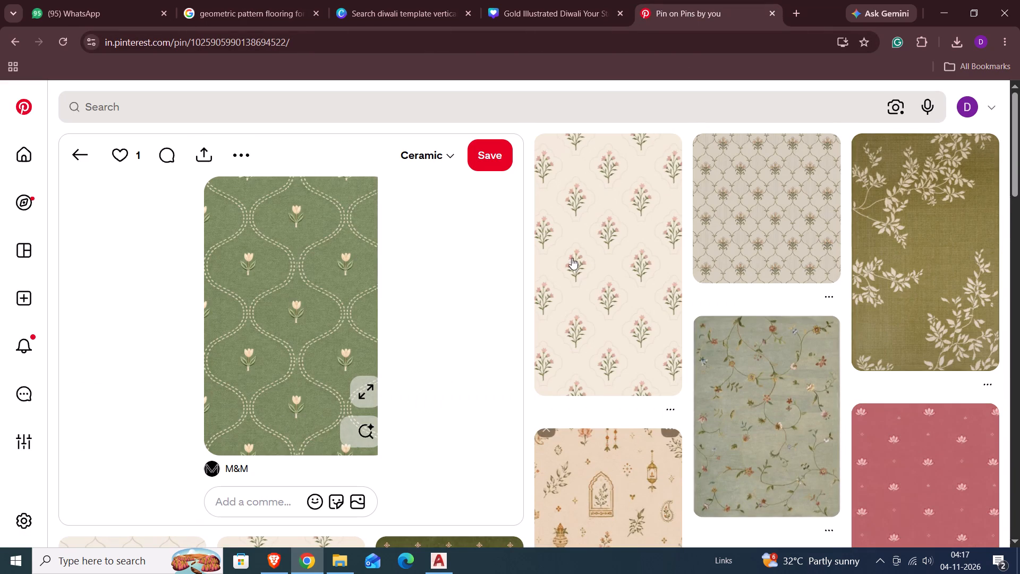
{"action": "scroll", "coordinate": [574, 458], "scroll_direction": "down", "scroll_amount": 18}
{"action": "scroll", "coordinate": [572, 434], "scroll_direction": "down", "scroll_amount": 5}
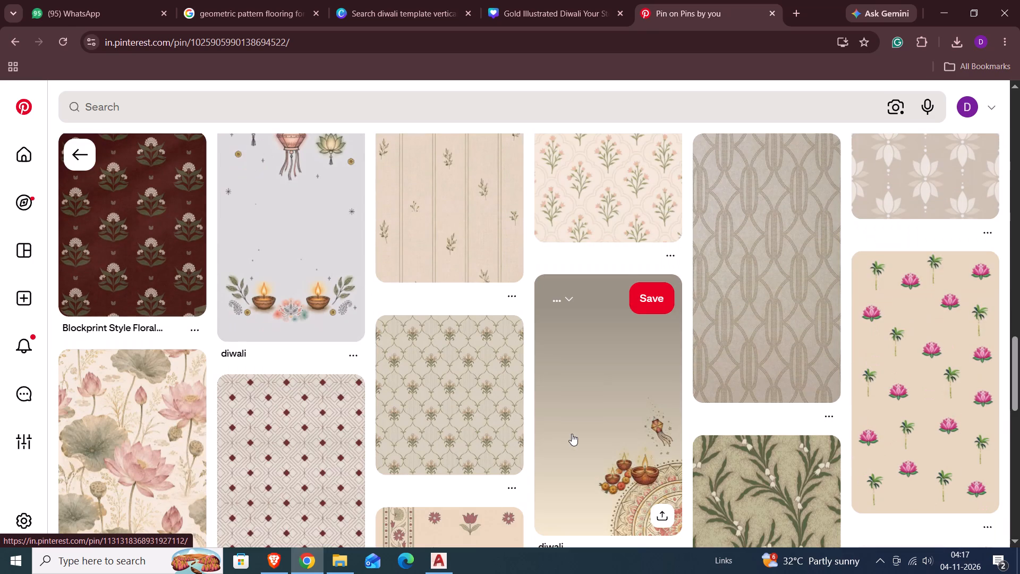
{"action": "scroll", "coordinate": [572, 434], "scroll_direction": "down", "scroll_amount": 10}
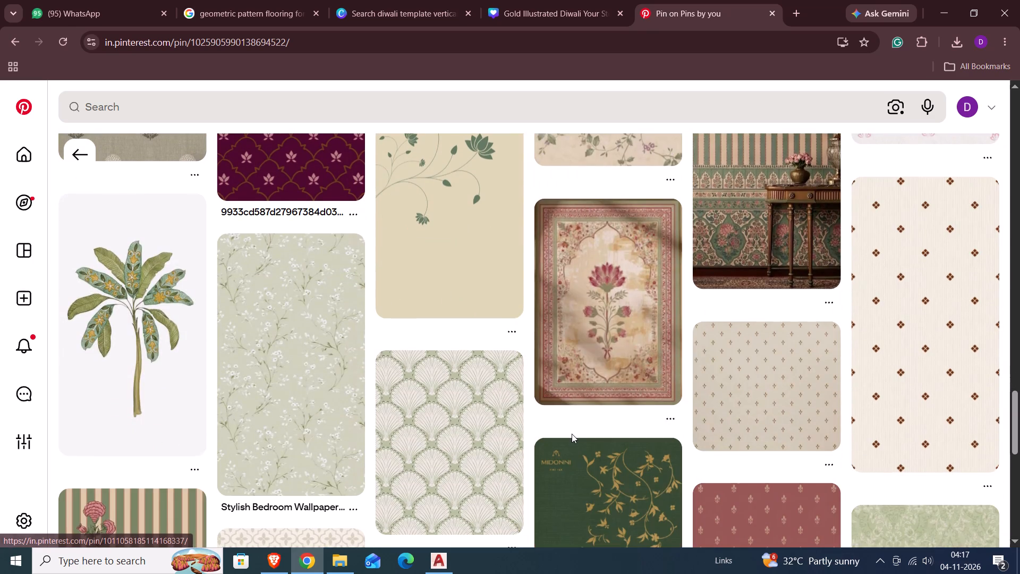
{"action": "scroll", "coordinate": [572, 434], "scroll_direction": "up", "scroll_amount": 2}
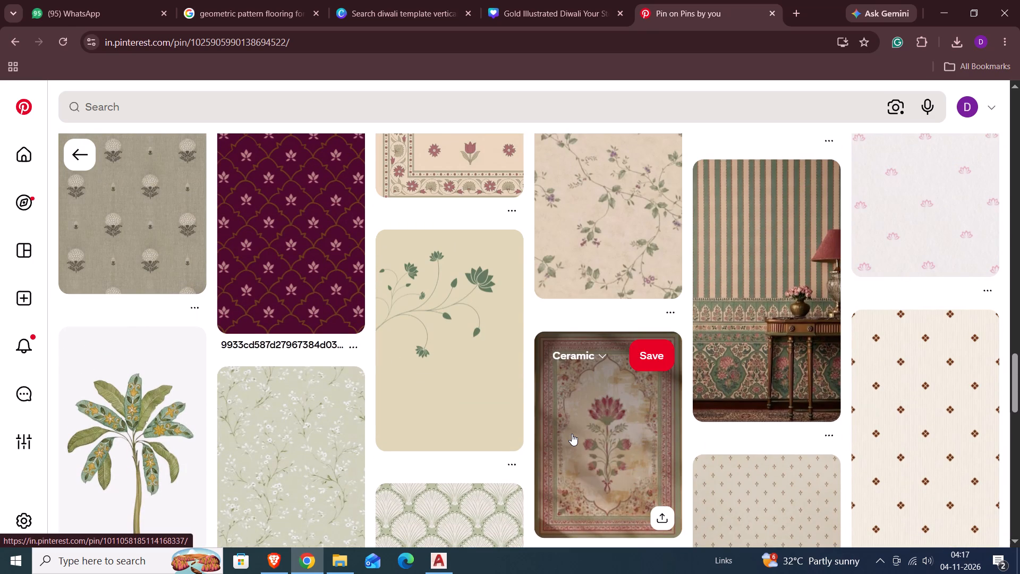
{"action": "scroll", "coordinate": [572, 434], "scroll_direction": "down", "scroll_amount": 10}
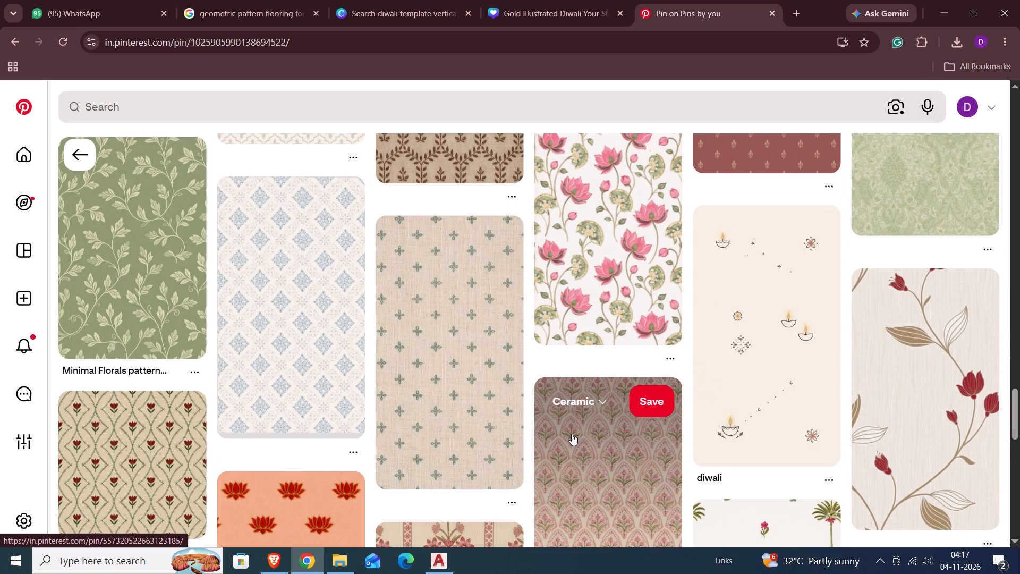
{"action": "scroll", "coordinate": [572, 434], "scroll_direction": "down", "scroll_amount": 4}
{"action": "scroll", "coordinate": [572, 434], "scroll_direction": "up", "scroll_amount": 10}
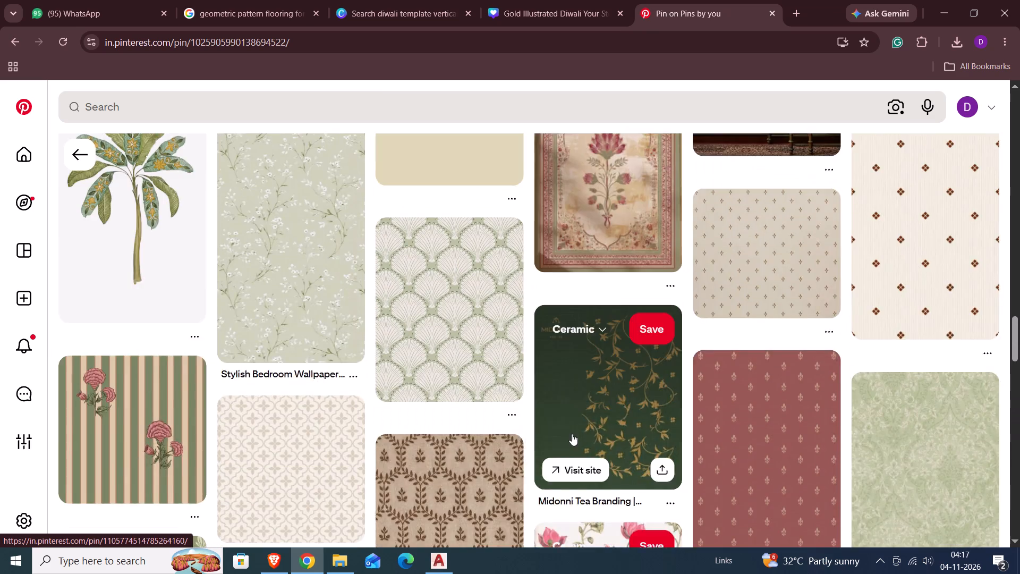
{"action": "scroll", "coordinate": [572, 434], "scroll_direction": "up", "scroll_amount": 15}
{"action": "scroll", "coordinate": [572, 434], "scroll_direction": "up", "scroll_amount": 6}
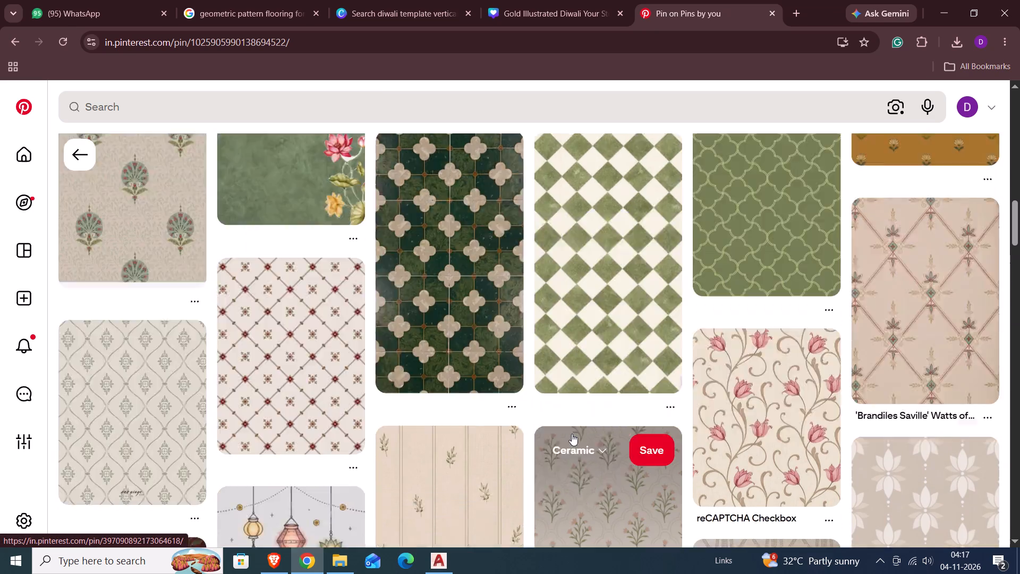
{"action": "scroll", "coordinate": [572, 434], "scroll_direction": "up", "scroll_amount": 12}
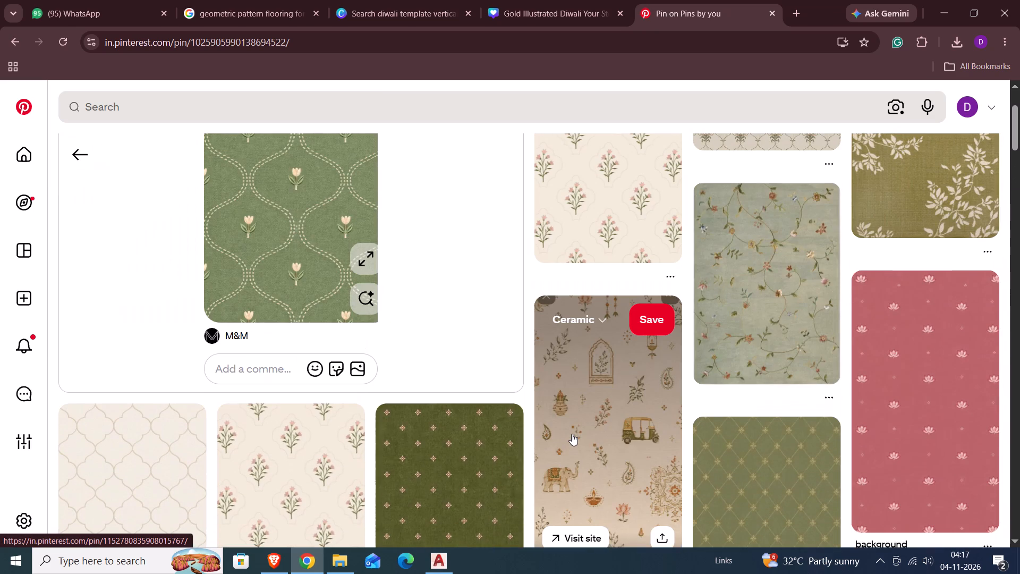
{"action": "scroll", "coordinate": [572, 434], "scroll_direction": "up", "scroll_amount": 5}
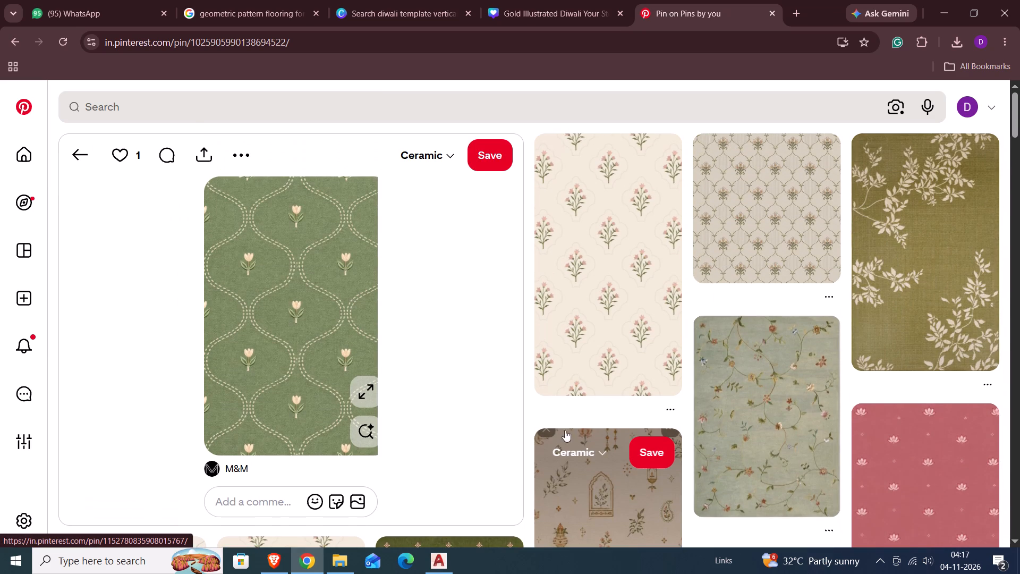
Open the cream wallpaper pin with small pink flowers and look through its related patterns.
{"action": "left_click", "coordinate": [598, 275]}
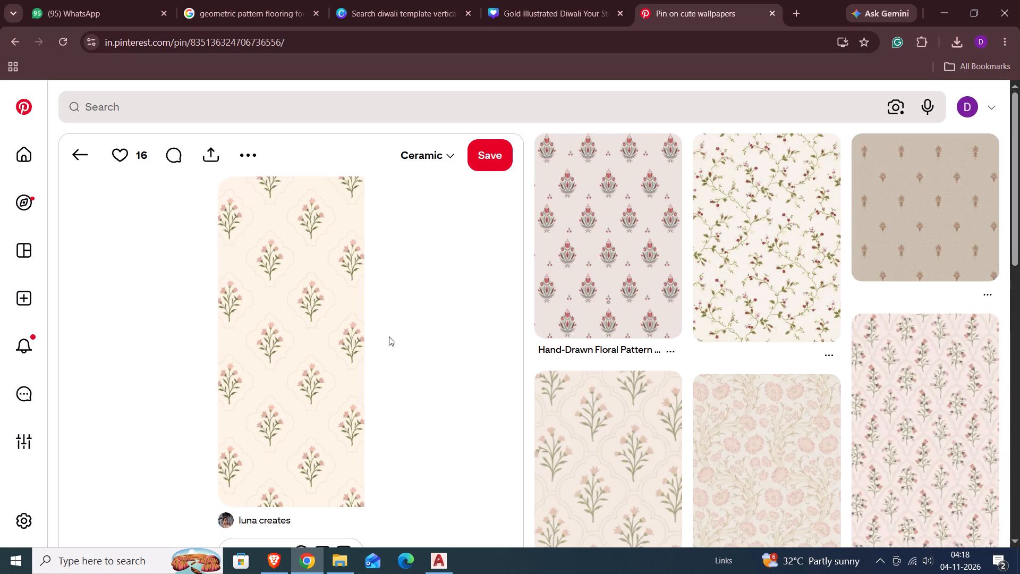
{"action": "scroll", "coordinate": [389, 336], "scroll_direction": "down", "scroll_amount": 4}
{"action": "scroll", "coordinate": [477, 460], "scroll_direction": "down", "scroll_amount": 11}
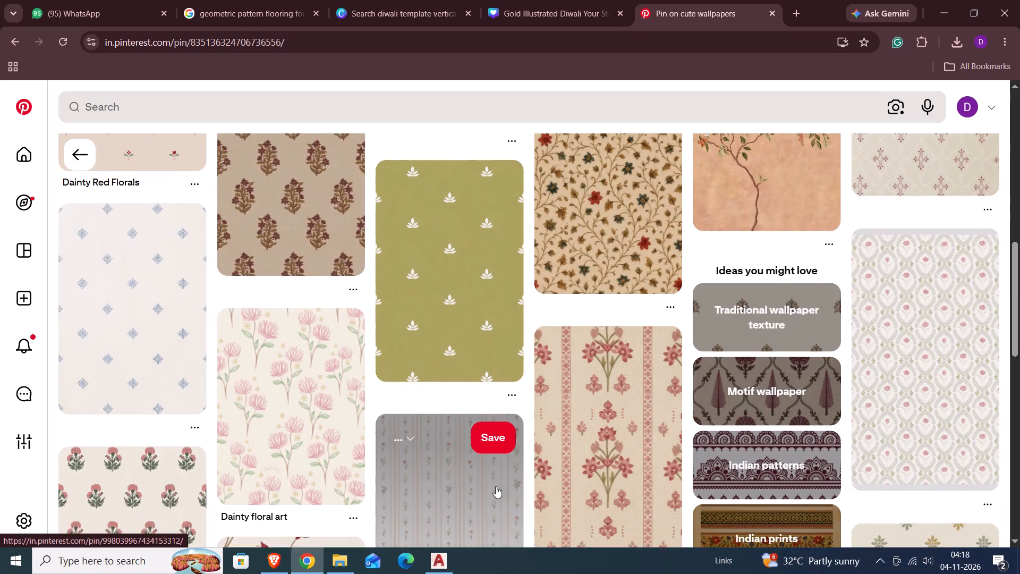
{"action": "scroll", "coordinate": [496, 486], "scroll_direction": "down", "scroll_amount": 5}
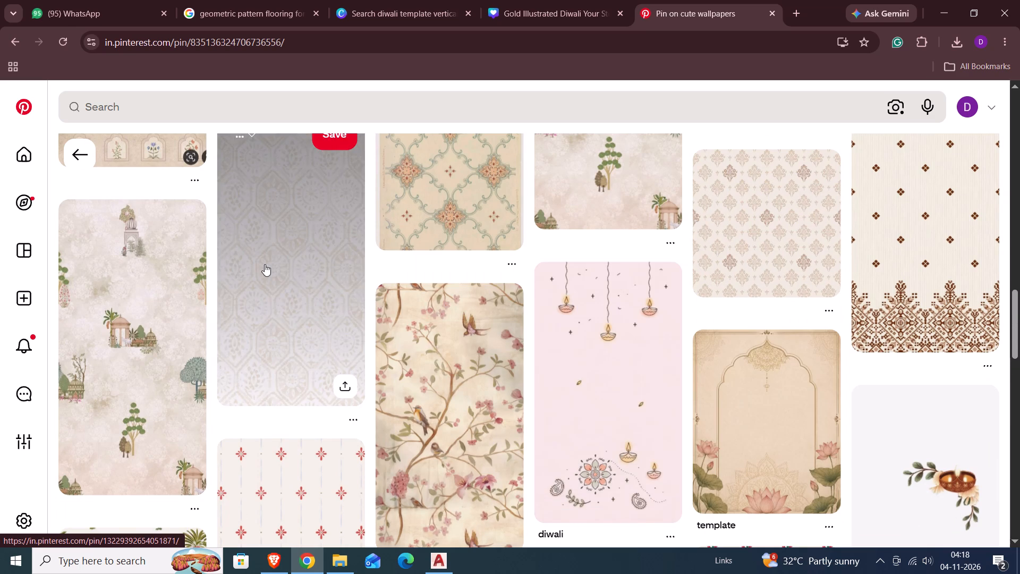
Open the pale hexagon-pattern pin, and from its related pins open the beige ornamental tile pattern.
{"action": "left_click", "coordinate": [265, 264]}
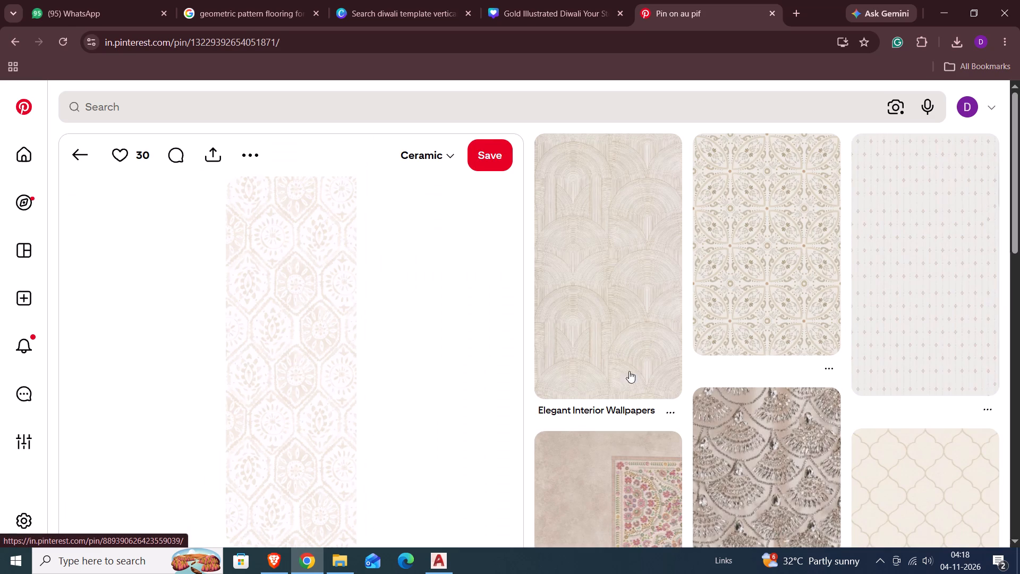
{"action": "scroll", "coordinate": [593, 426], "scroll_direction": "down", "scroll_amount": 5}
{"action": "scroll", "coordinate": [594, 428], "scroll_direction": "up", "scroll_amount": 4}
{"action": "scroll", "coordinate": [594, 428], "scroll_direction": "down", "scroll_amount": 4}
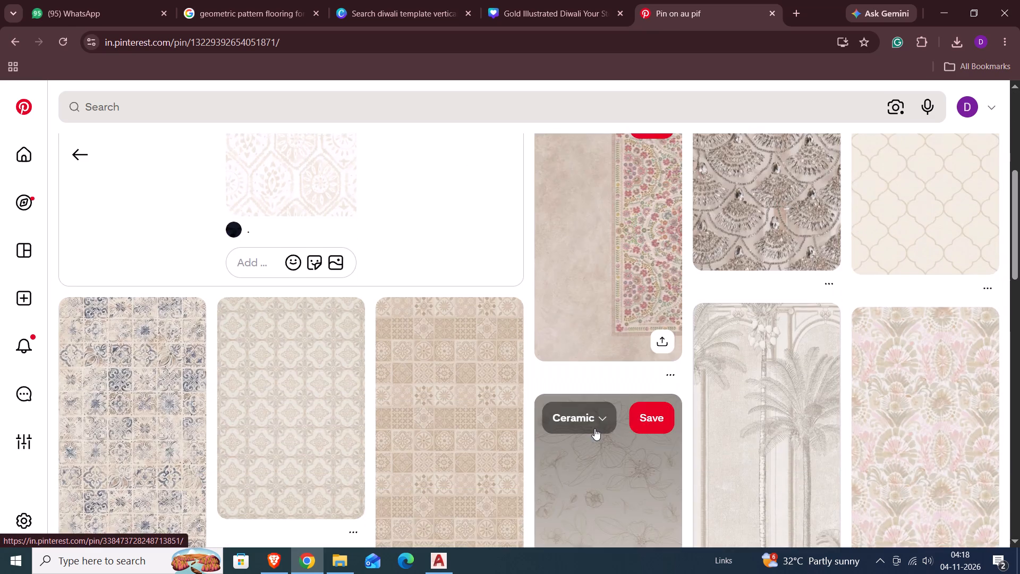
{"action": "scroll", "coordinate": [594, 428], "scroll_direction": "up", "scroll_amount": 4}
{"action": "left_click", "coordinate": [735, 231]}
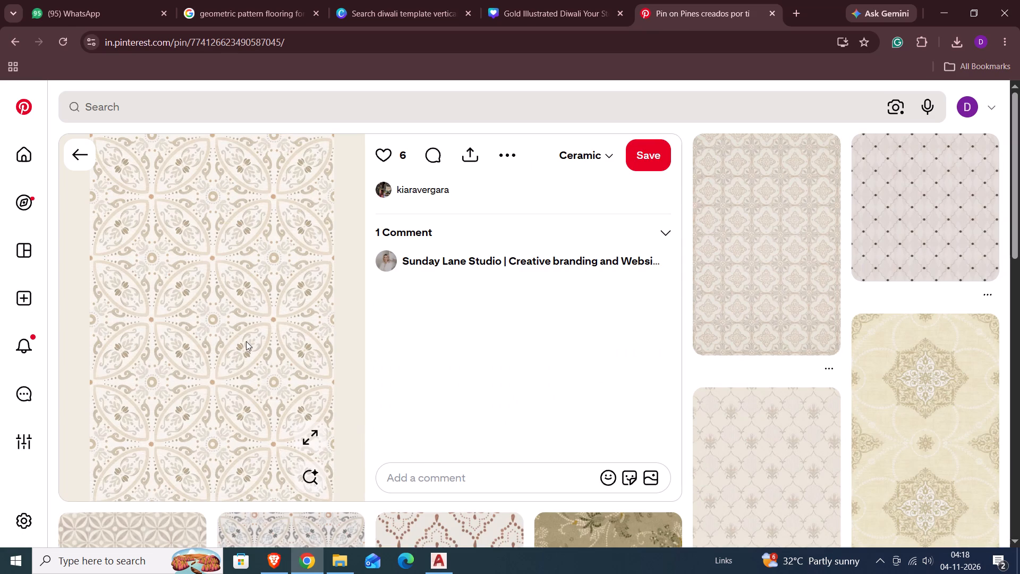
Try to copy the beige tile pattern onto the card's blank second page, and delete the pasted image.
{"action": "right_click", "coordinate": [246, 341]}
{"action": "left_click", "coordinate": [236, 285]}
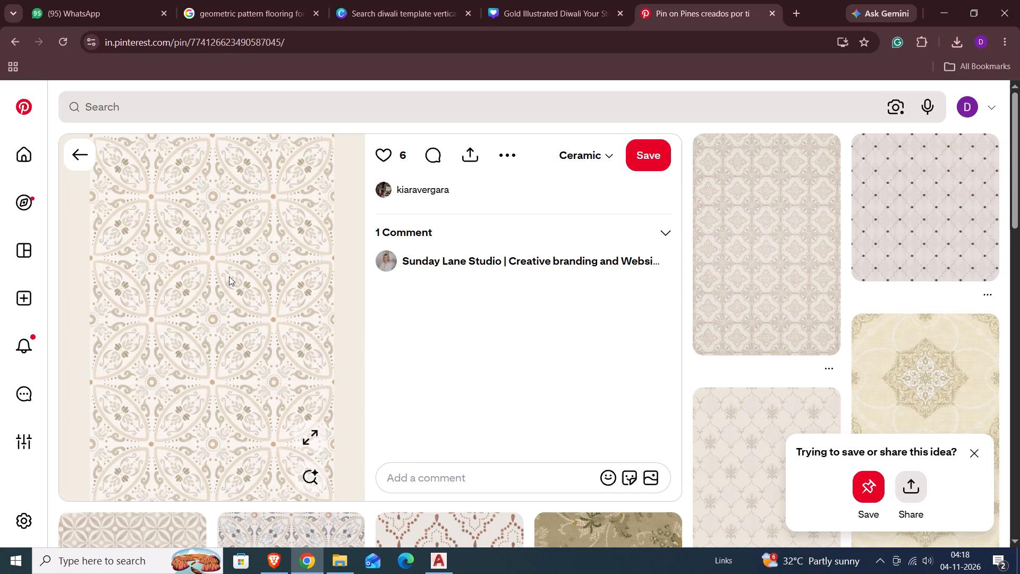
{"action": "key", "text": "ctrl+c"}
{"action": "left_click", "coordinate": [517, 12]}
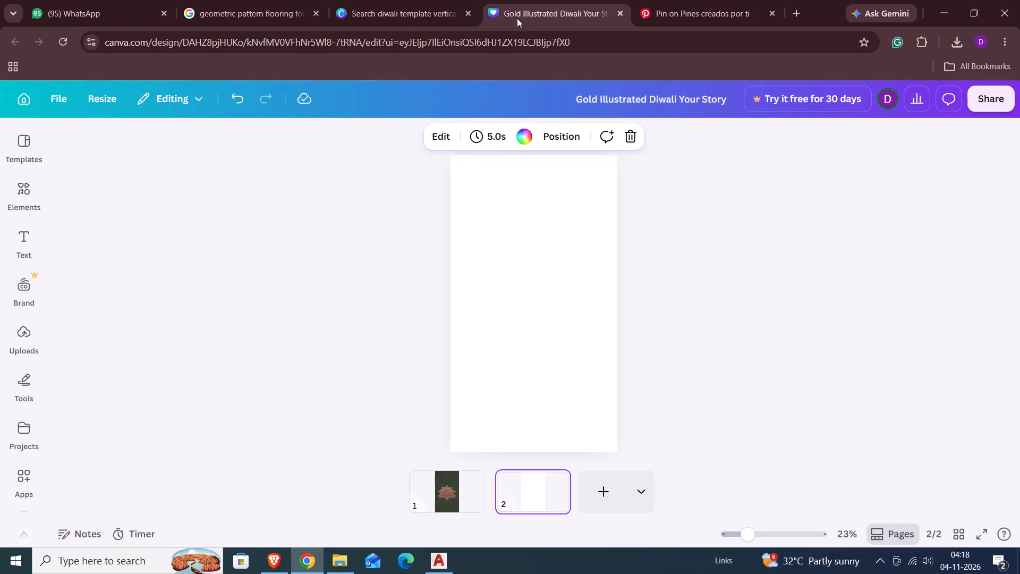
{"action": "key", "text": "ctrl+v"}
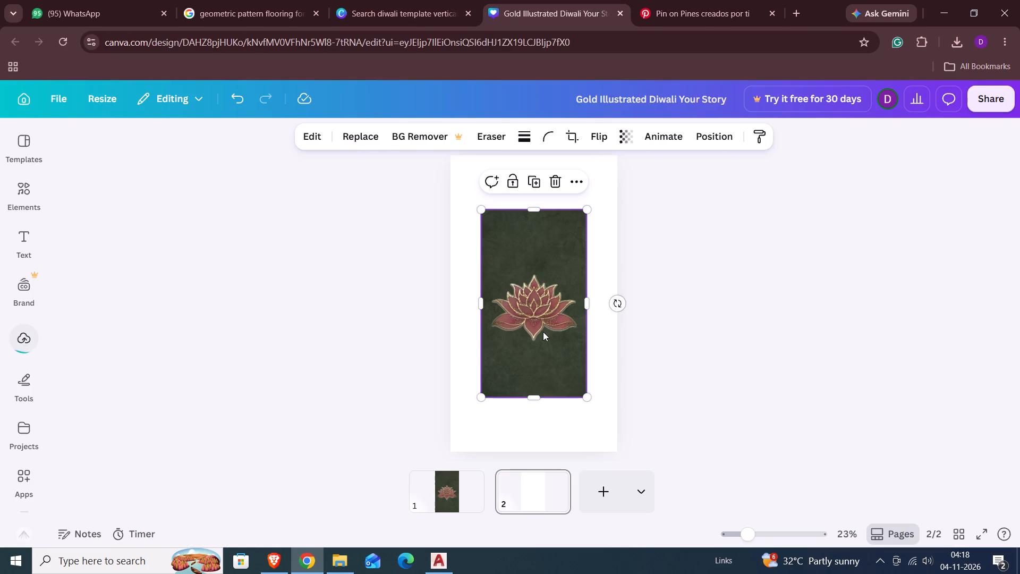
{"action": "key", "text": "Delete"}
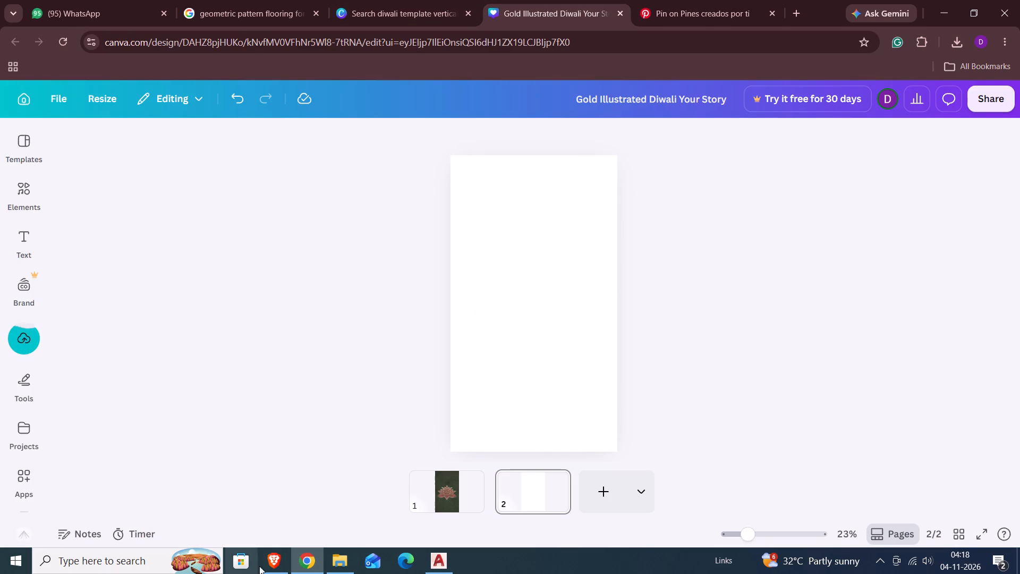
Return to the Pinterest pin and save the beige ornamental tile pattern as a JPEG image in Downloads.
{"action": "left_click", "coordinate": [309, 556]}
{"action": "left_click", "coordinate": [305, 568]}
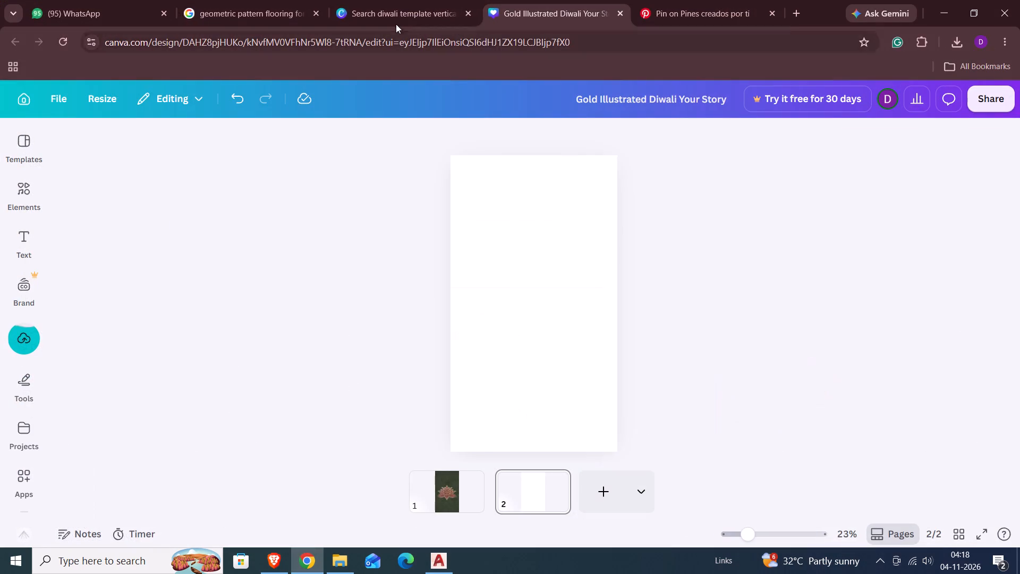
{"action": "left_click", "coordinate": [715, 12]}
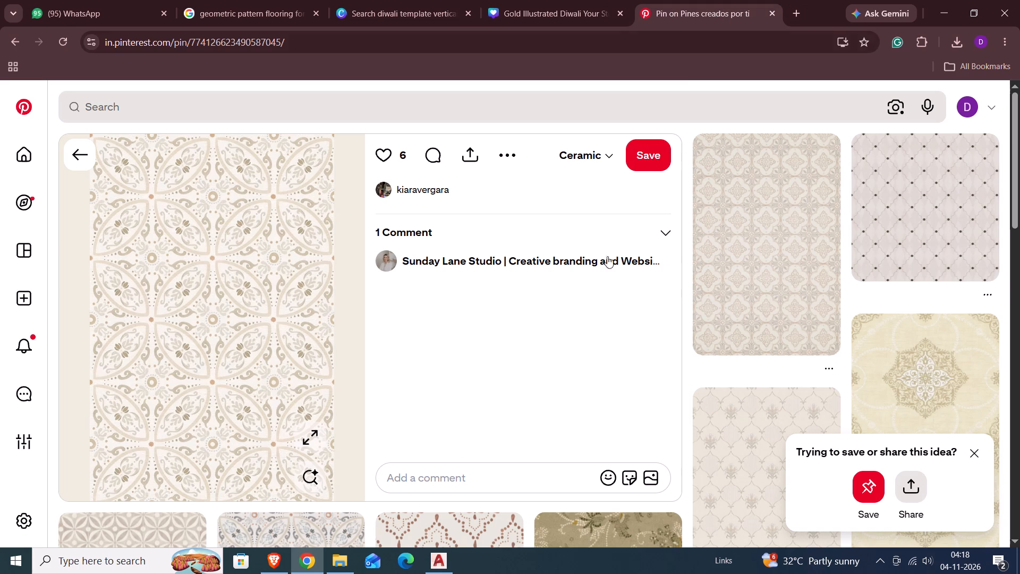
{"action": "right_click", "coordinate": [259, 330]}
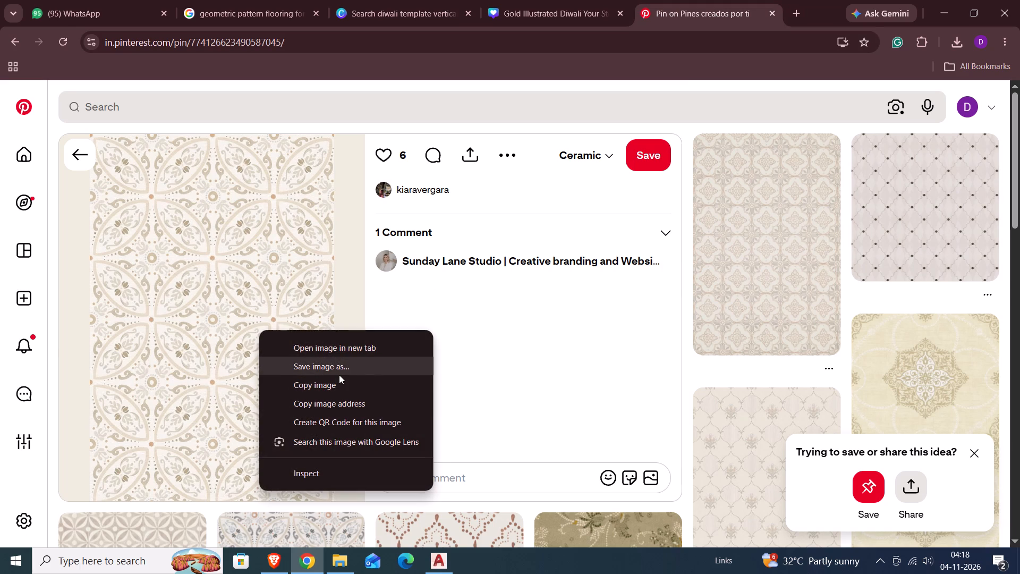
{"action": "left_click", "coordinate": [339, 375]}
{"action": "scroll", "coordinate": [457, 297], "scroll_direction": "down", "scroll_amount": 5}
{"action": "left_click", "coordinate": [675, 444]}
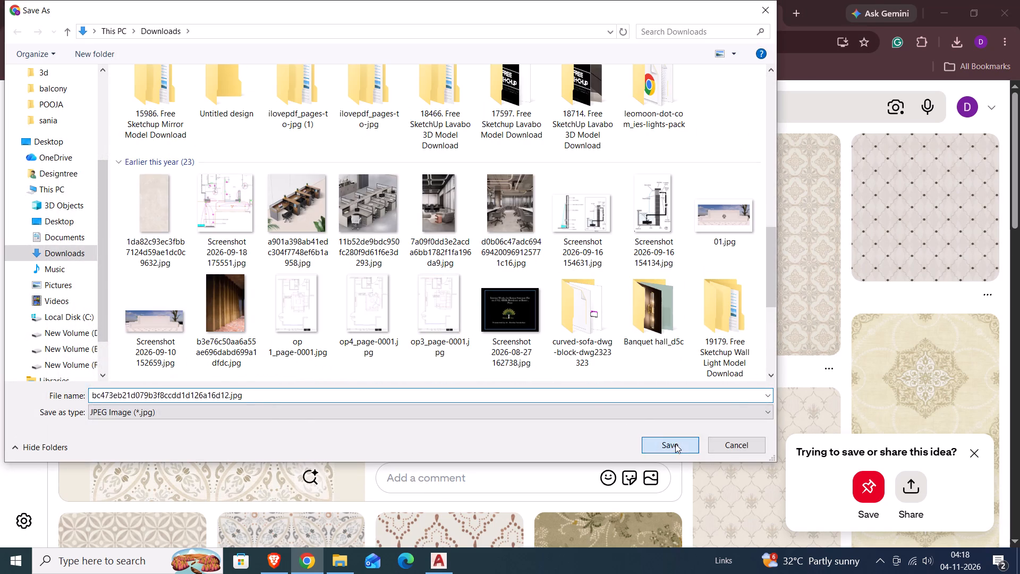
Look through more patterns related to the saved tile design, and go back to the cream floral wallpaper pin.
{"action": "scroll", "coordinate": [712, 386], "scroll_direction": "down", "scroll_amount": 6}
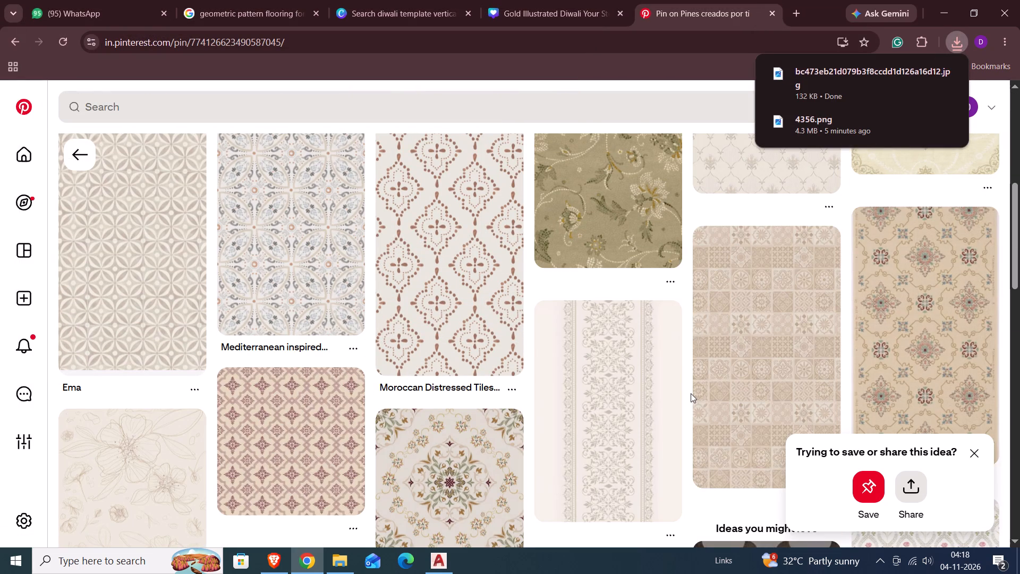
{"action": "scroll", "coordinate": [691, 393], "scroll_direction": "down", "scroll_amount": 12}
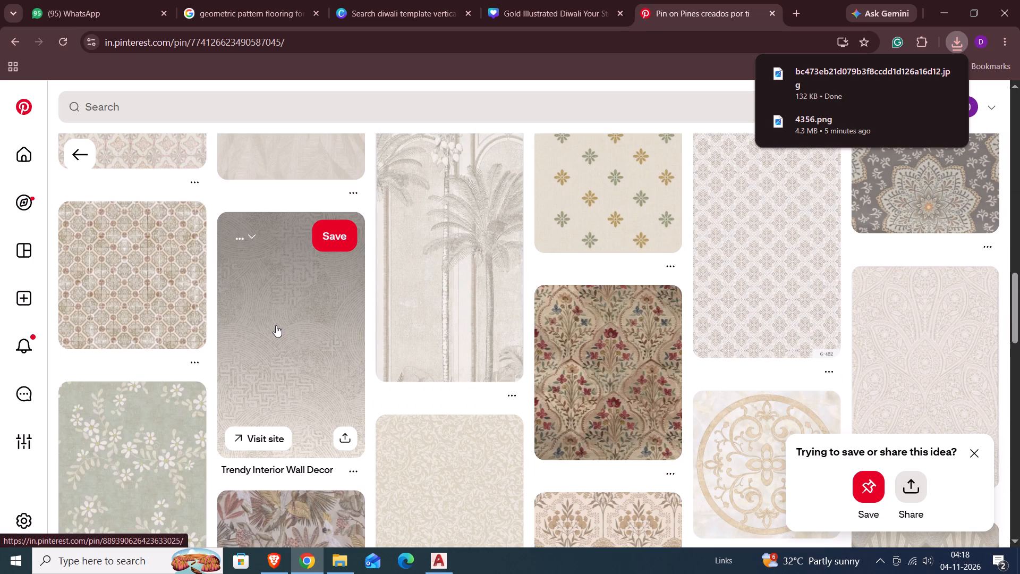
{"action": "scroll", "coordinate": [276, 325], "scroll_direction": "down", "scroll_amount": 3}
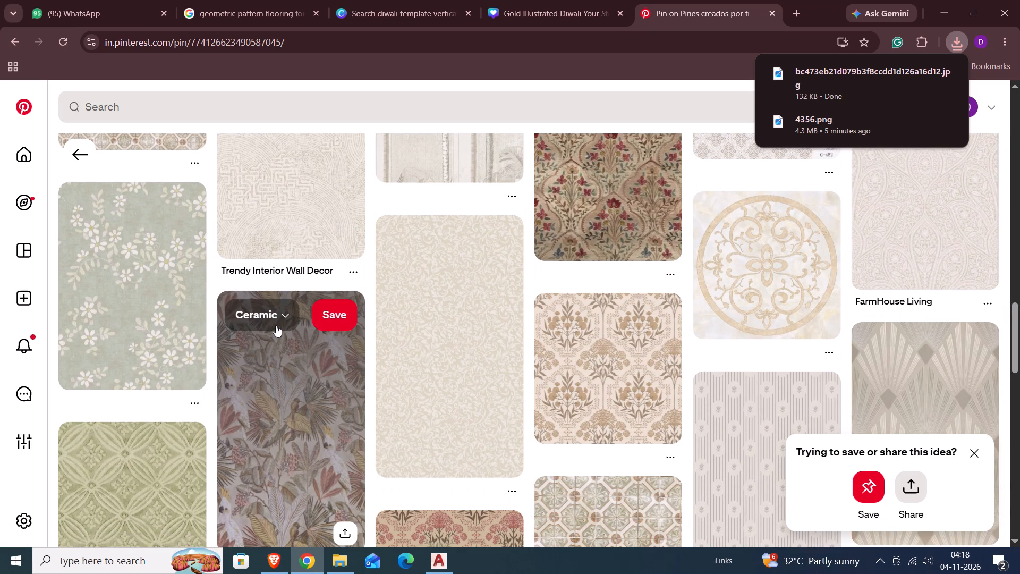
{"action": "left_click", "coordinate": [78, 158]}
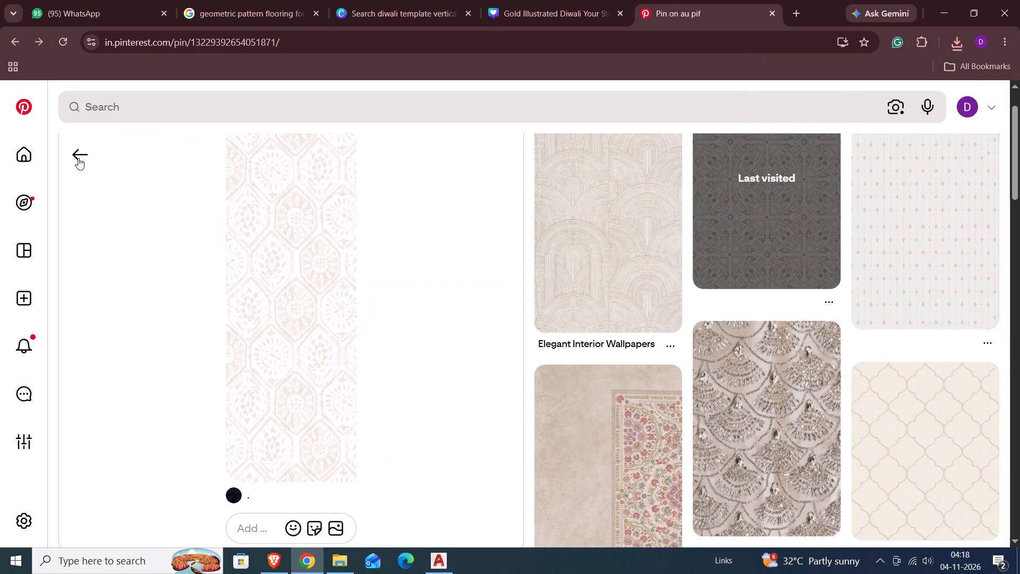
{"action": "left_click", "coordinate": [78, 158]}
Search Pinterest for "diwali wishes card handmade".
{"action": "left_click", "coordinate": [135, 108]}
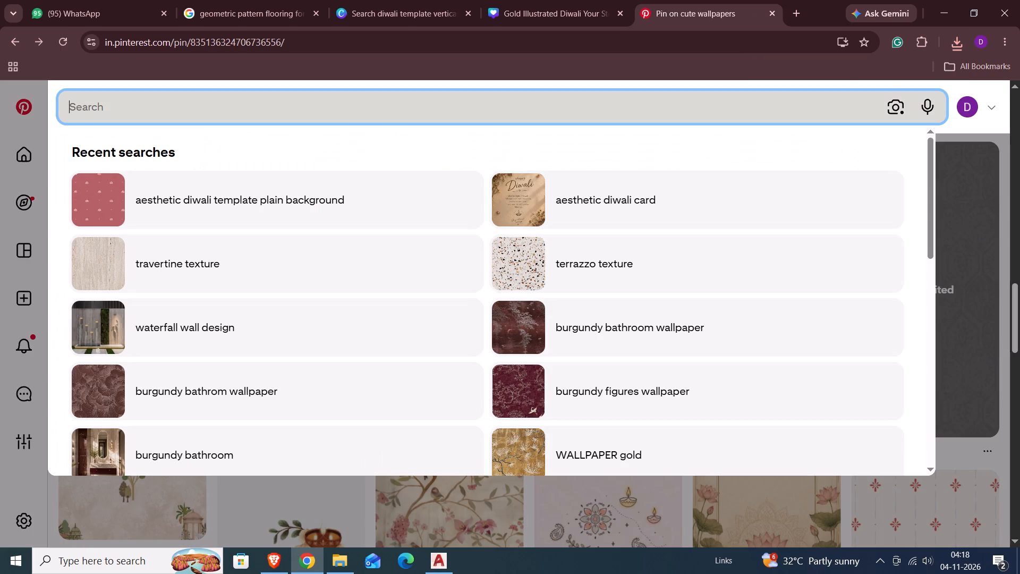
{"action": "type", "text": "diwali"}
{"action": "key", "text": "space"}
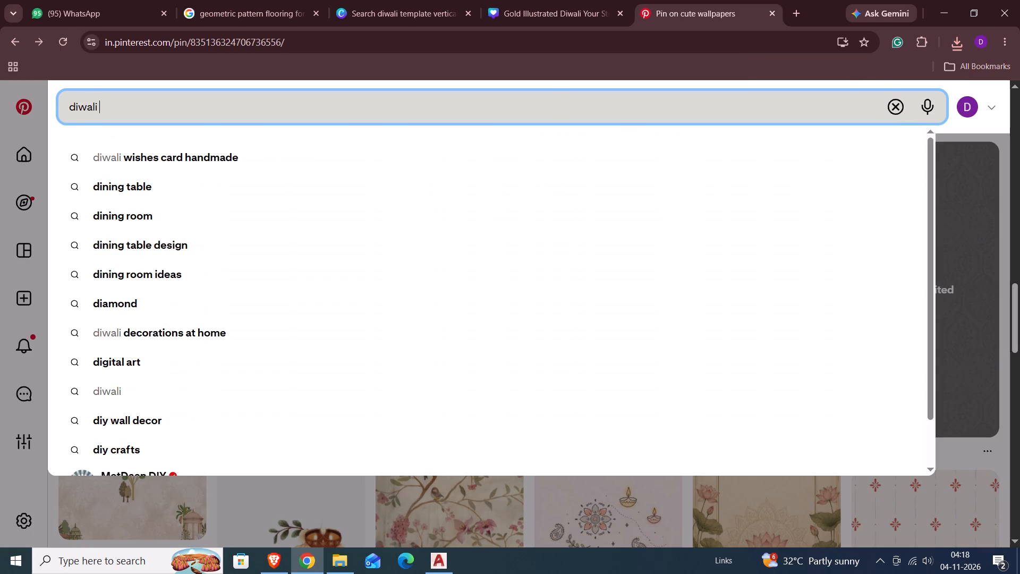
{"action": "left_click", "coordinate": [223, 166]}
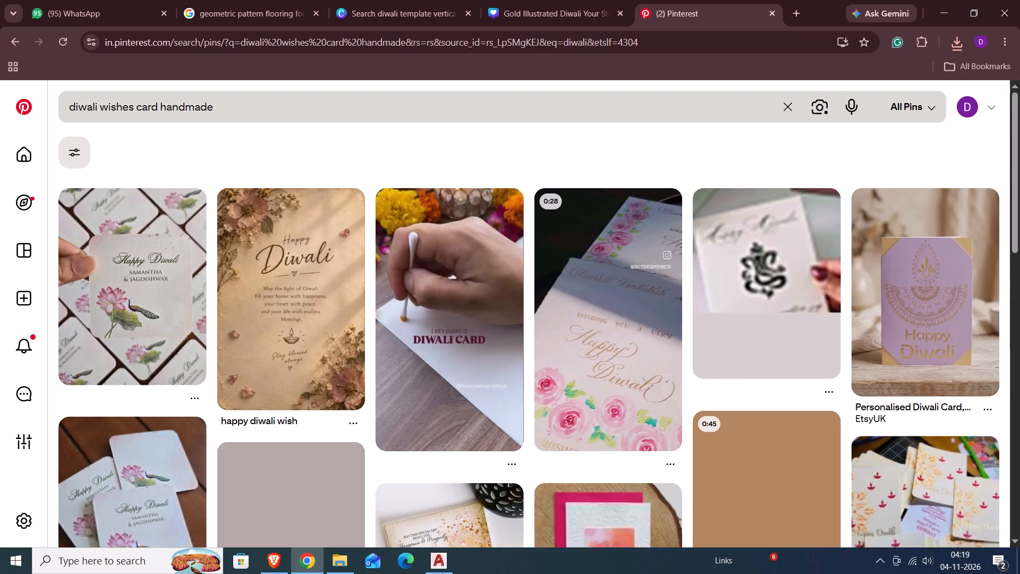
Change the search to "diwali wishes card" and narrow it with the "Template printable" filter.
{"action": "left_click", "coordinate": [270, 106]}
{"action": "key", "text": "BackSpace"}
{"action": "key", "text": "BackSpace"}
{"action": "key", "text": "BackSpace"}
{"action": "key", "text": "BackSpace"}
{"action": "key", "text": "BackSpace"}
{"action": "key", "text": "BackSpace"}
{"action": "key", "text": "BackSpace"}
{"action": "key", "text": "BackSpace"}
{"action": "key", "text": "BackSpace"}
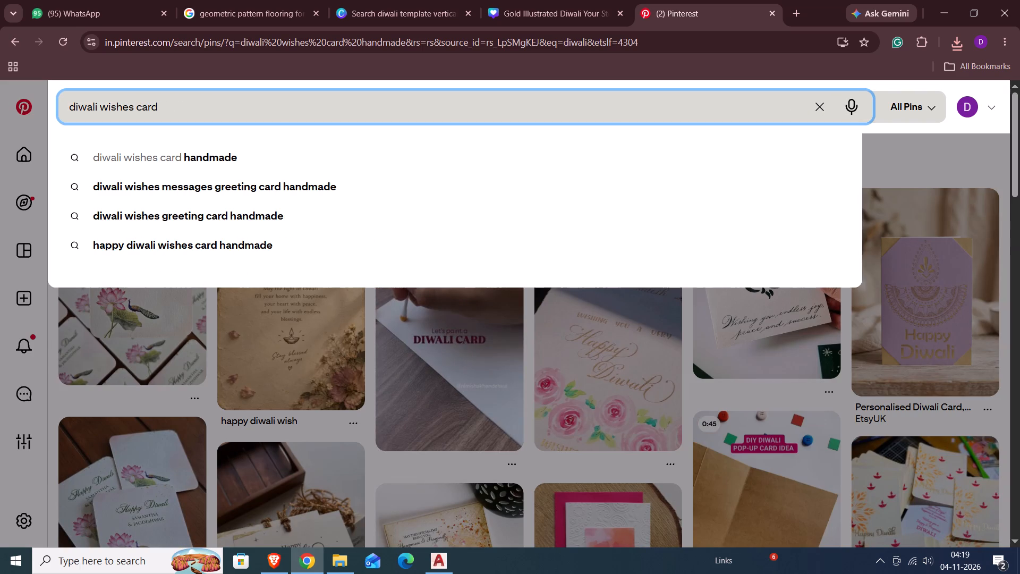
{"action": "key", "text": "BackSpace"}
{"action": "type", "text": "d"}
{"action": "key", "text": "space"}
{"action": "key", "text": "Return"}
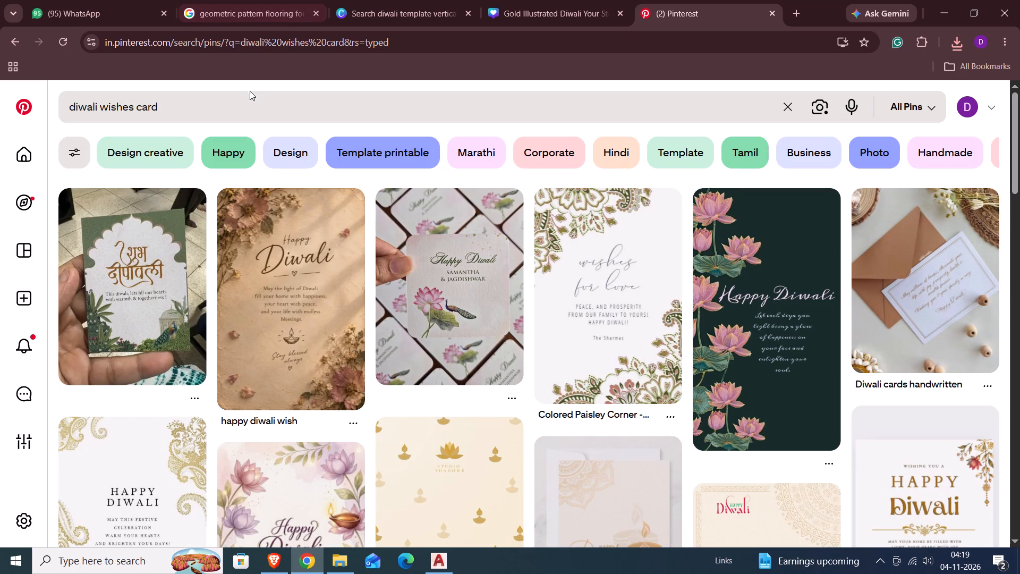
{"action": "left_click", "coordinate": [396, 146]}
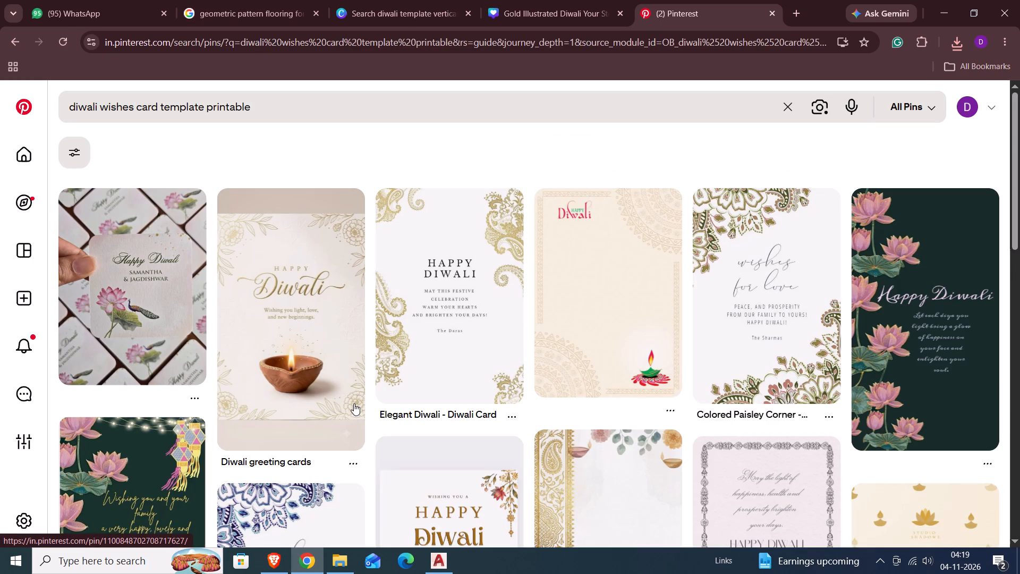
Open the cream mandala Happy Diwali pin, and from its related pins open the beige paper background with red corner ornaments.
{"action": "scroll", "coordinate": [354, 403], "scroll_direction": "down", "scroll_amount": 2}
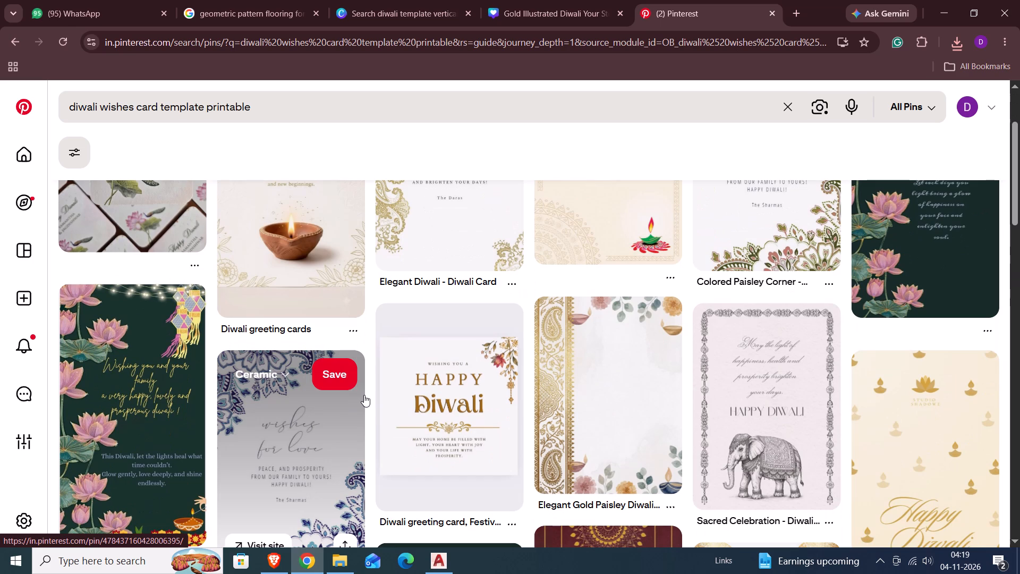
{"action": "scroll", "coordinate": [364, 395], "scroll_direction": "up", "scroll_amount": 3}
{"action": "left_click", "coordinate": [612, 291]}
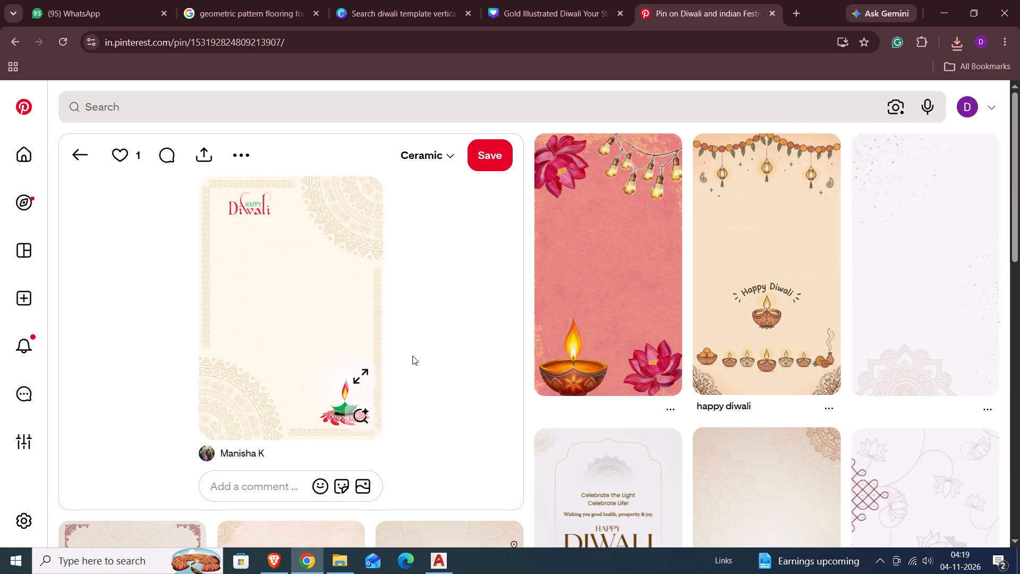
{"action": "scroll", "coordinate": [412, 356], "scroll_direction": "down", "scroll_amount": 3}
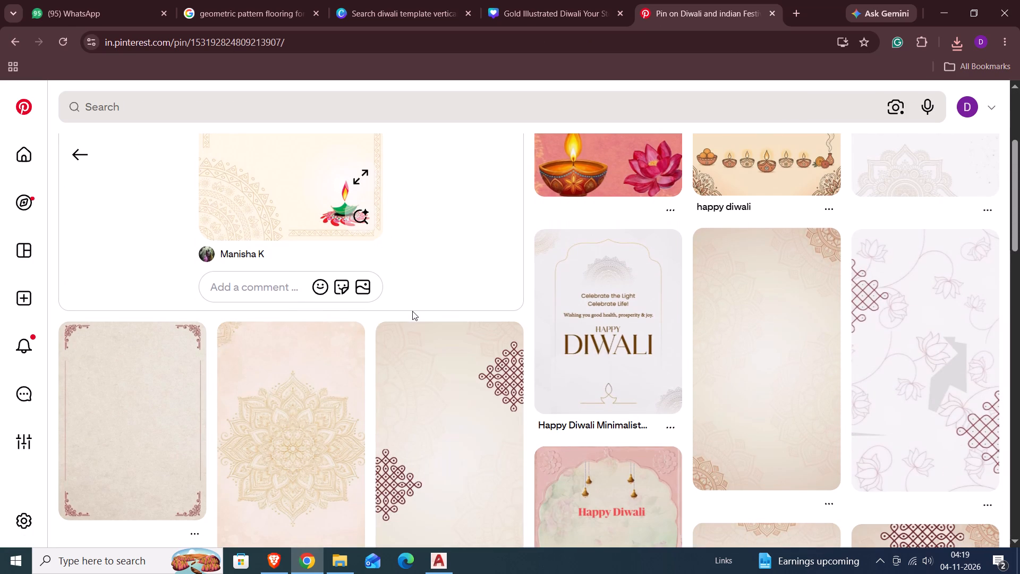
{"action": "scroll", "coordinate": [412, 311], "scroll_direction": "down", "scroll_amount": 2}
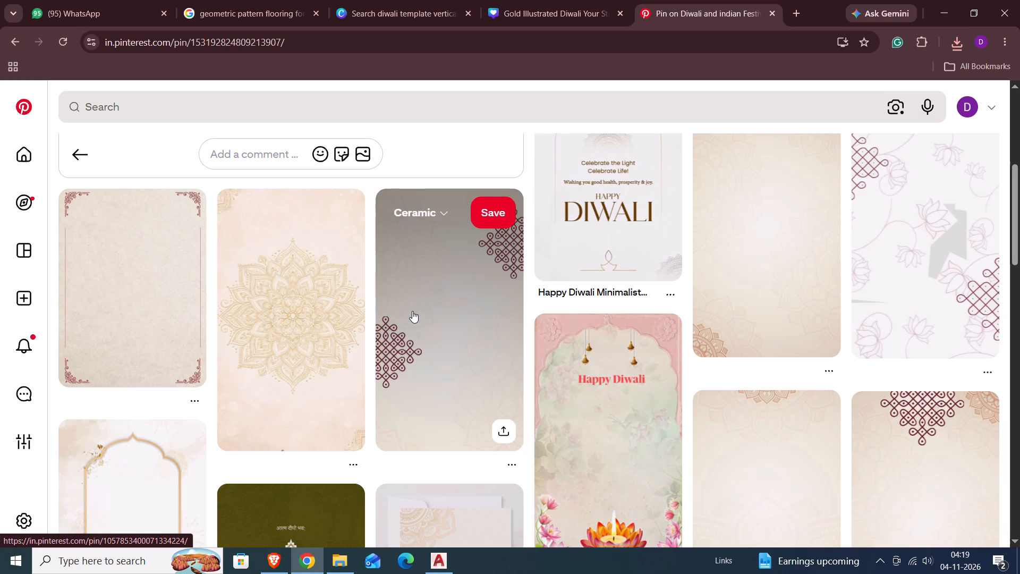
{"action": "scroll", "coordinate": [412, 311], "scroll_direction": "down", "scroll_amount": 3}
{"action": "scroll", "coordinate": [405, 382], "scroll_direction": "up", "scroll_amount": 3}
{"action": "left_click", "coordinate": [101, 290]}
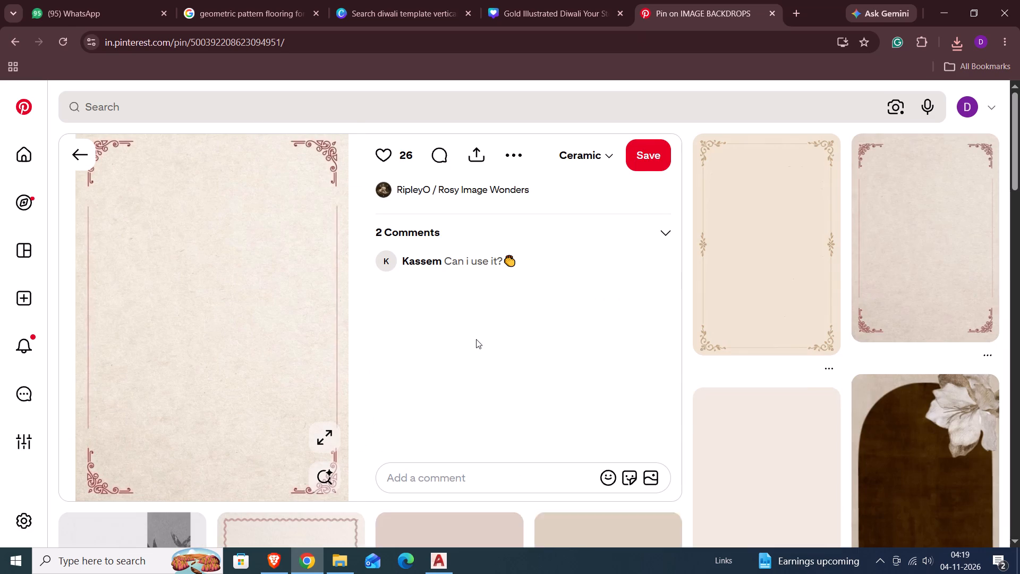
Browse the related backgrounds, open the gold-framed leaf-corner pin, and from it open the pale pink background with golden leafy corners.
{"action": "scroll", "coordinate": [476, 339], "scroll_direction": "down", "scroll_amount": 4}
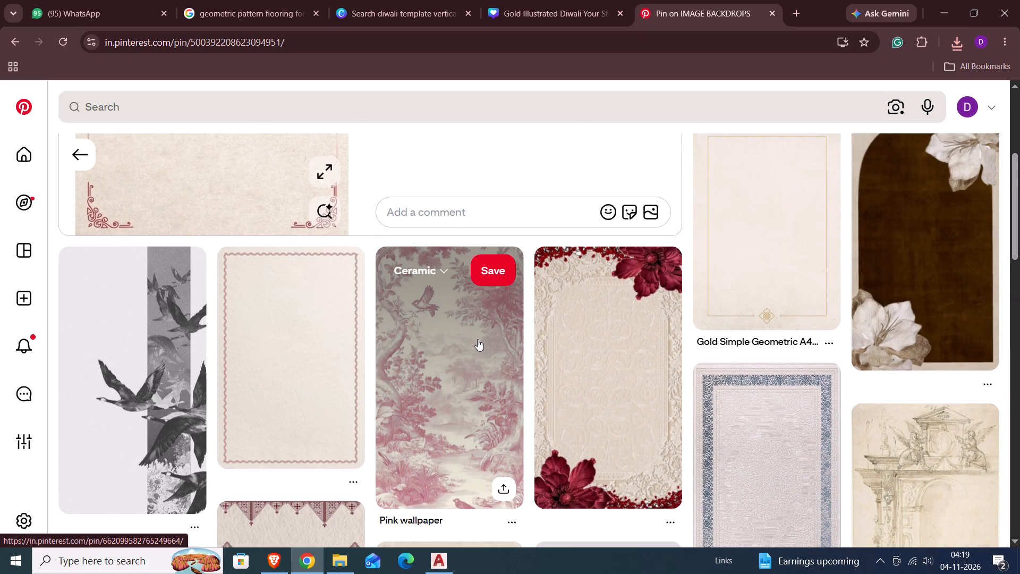
{"action": "scroll", "coordinate": [478, 339], "scroll_direction": "down", "scroll_amount": 6}
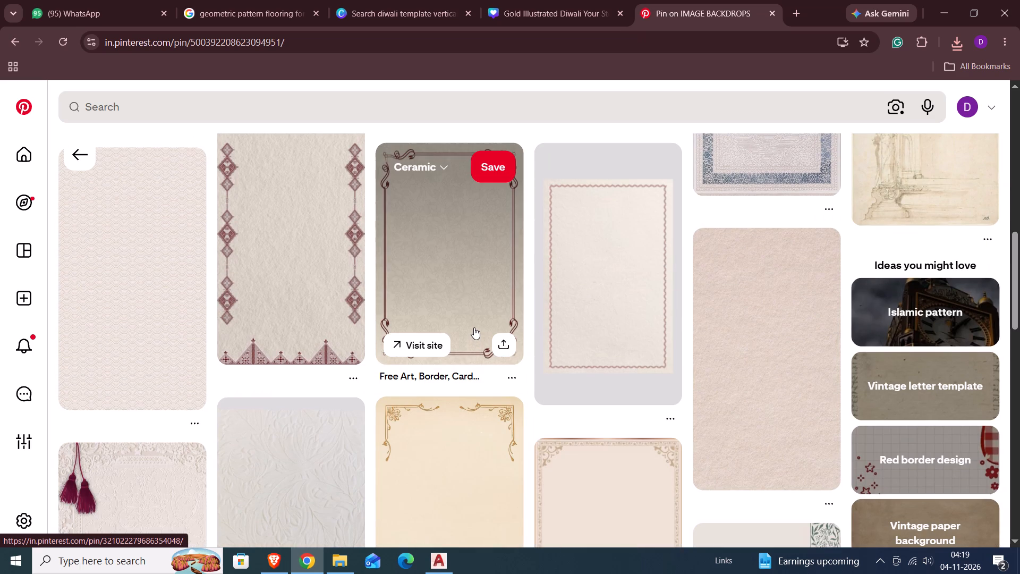
{"action": "scroll", "coordinate": [474, 327], "scroll_direction": "down", "scroll_amount": 4}
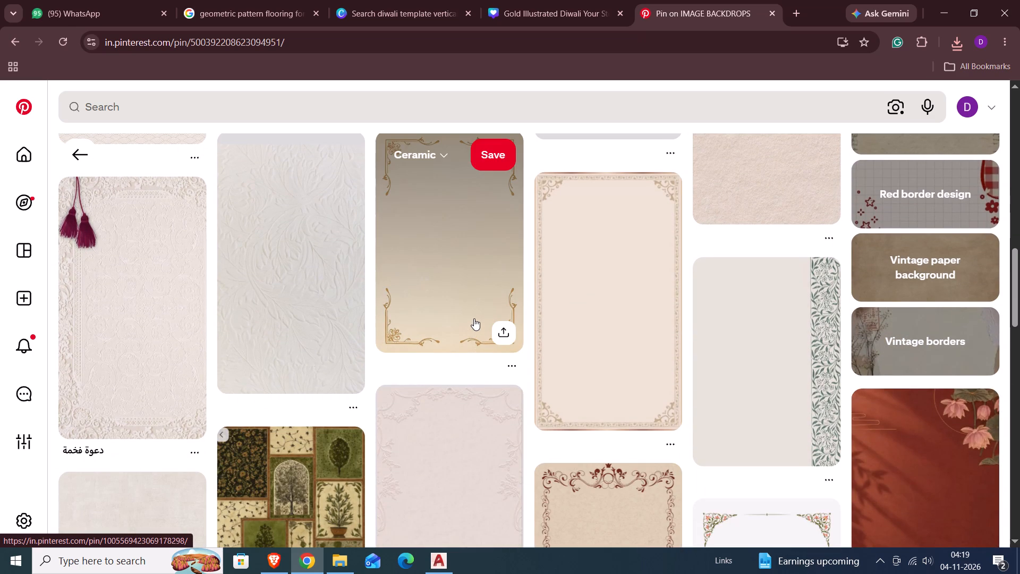
{"action": "scroll", "coordinate": [474, 318], "scroll_direction": "down", "scroll_amount": 3}
{"action": "scroll", "coordinate": [477, 313], "scroll_direction": "up", "scroll_amount": 2}
{"action": "scroll", "coordinate": [477, 313], "scroll_direction": "down", "scroll_amount": 4}
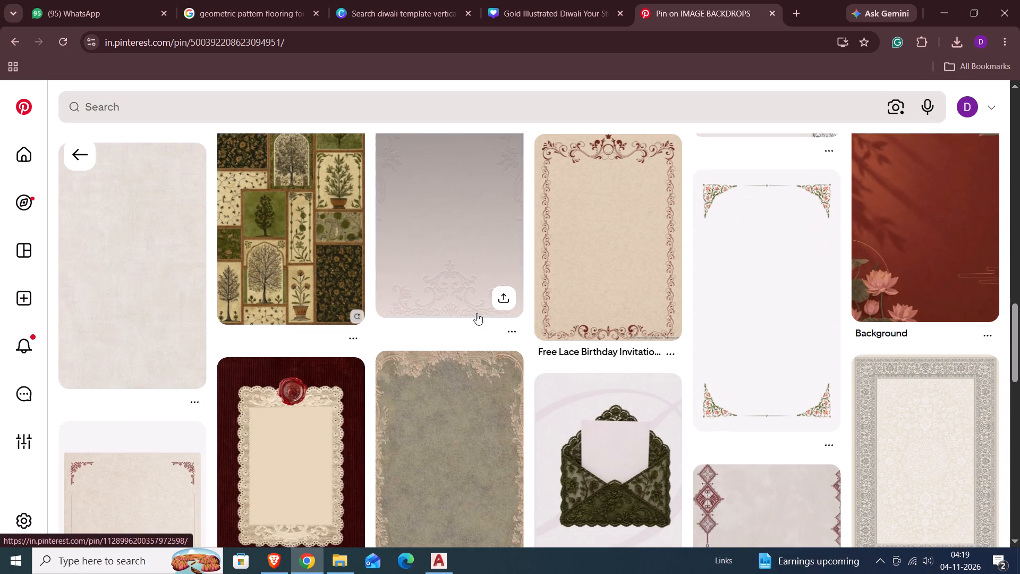
{"action": "scroll", "coordinate": [477, 313], "scroll_direction": "down", "scroll_amount": 3}
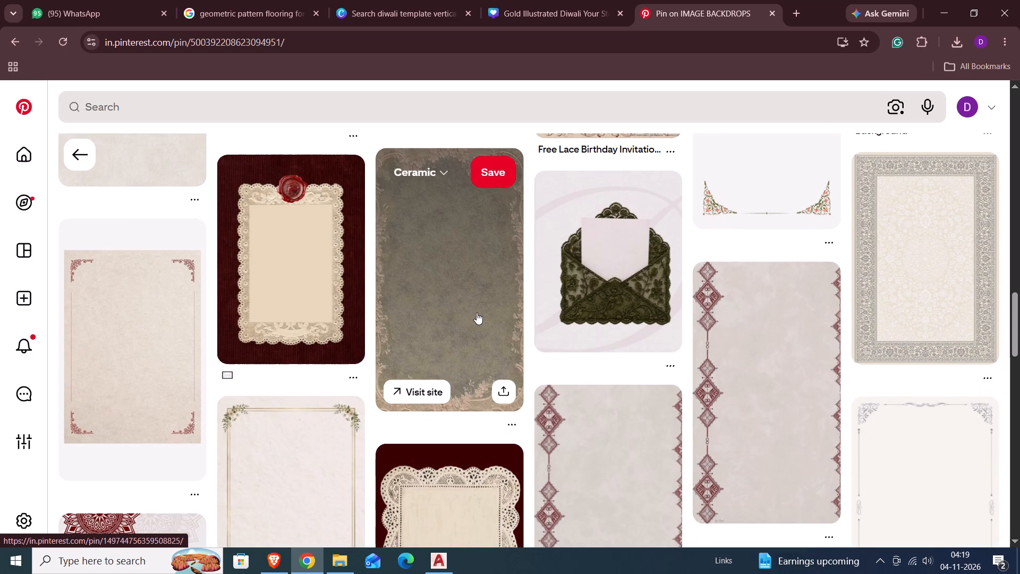
{"action": "scroll", "coordinate": [477, 313], "scroll_direction": "down", "scroll_amount": 4}
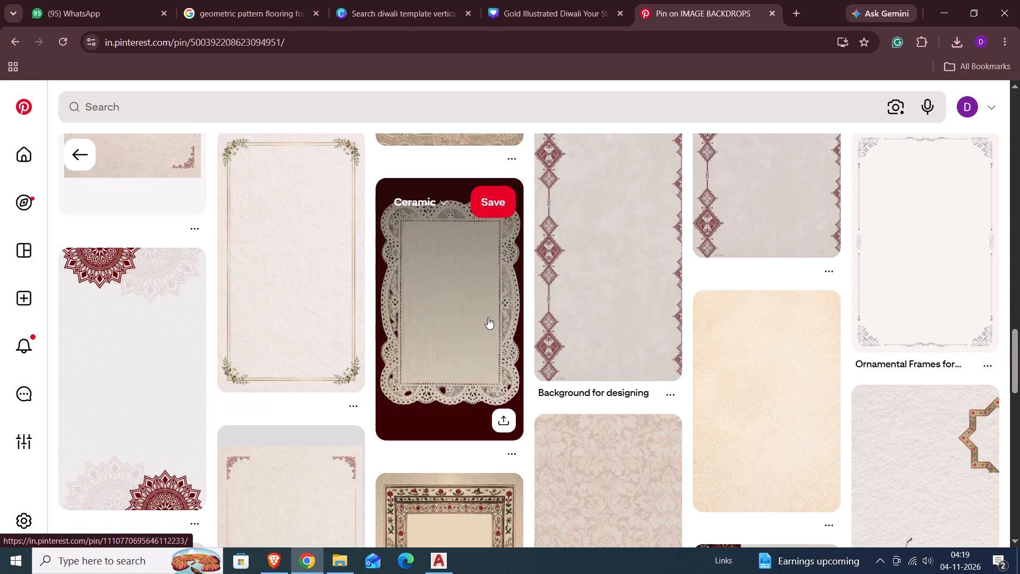
{"action": "left_click", "coordinate": [308, 231]}
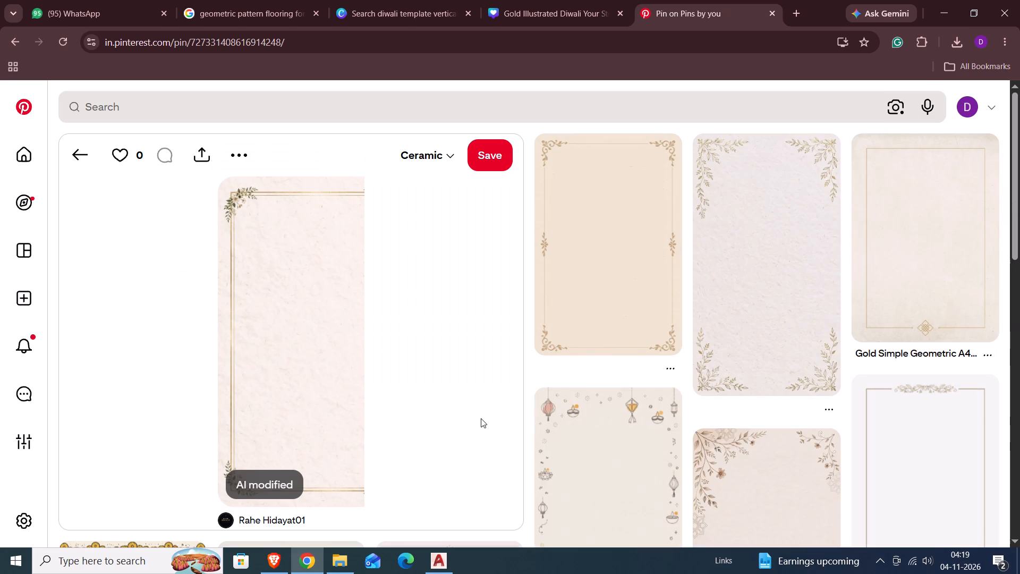
{"action": "left_click", "coordinate": [793, 252]}
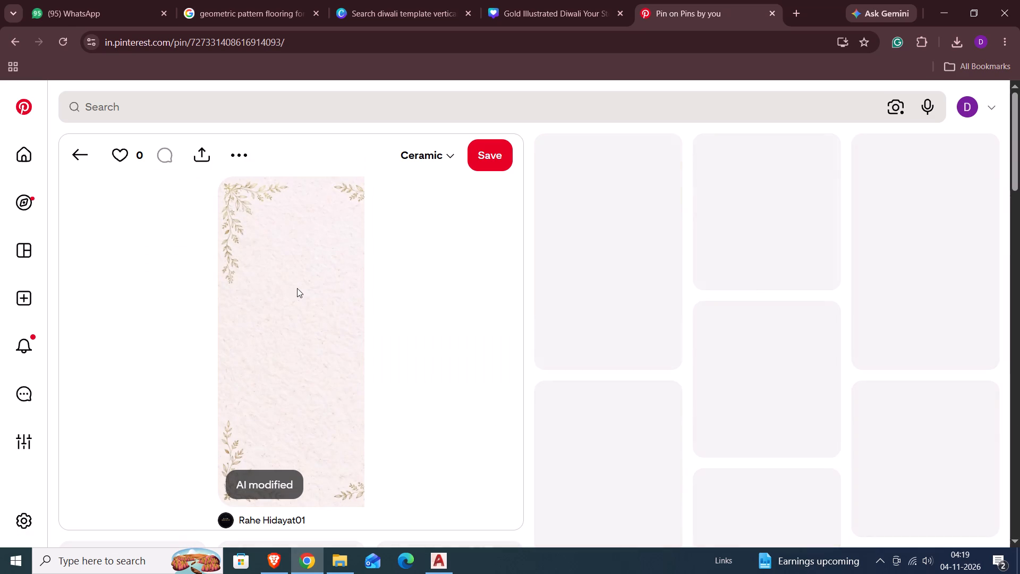
Save the pale pink leafy-corner background as a JPEG image in Downloads.
{"action": "right_click", "coordinate": [297, 288]}
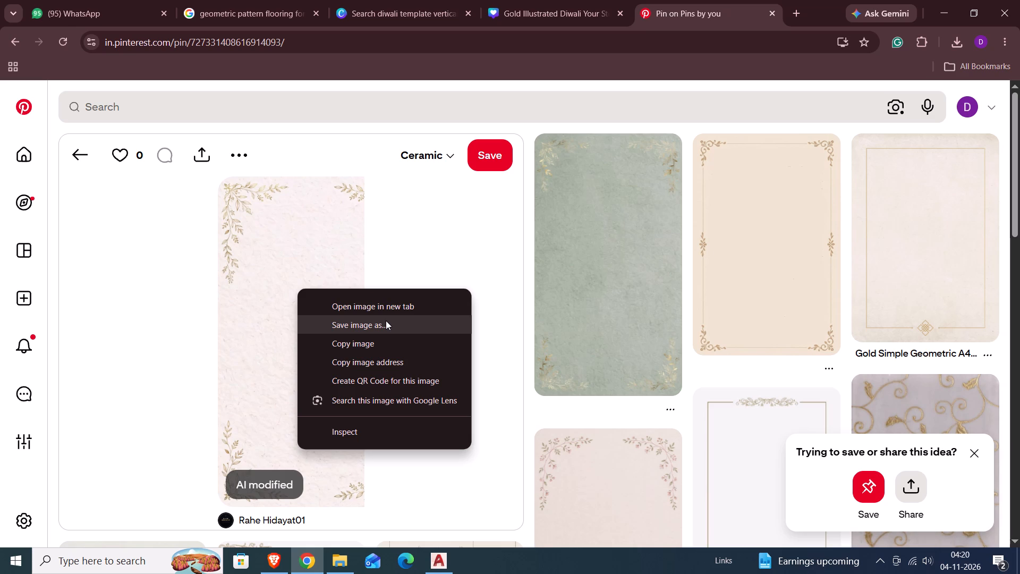
{"action": "left_click", "coordinate": [386, 320]}
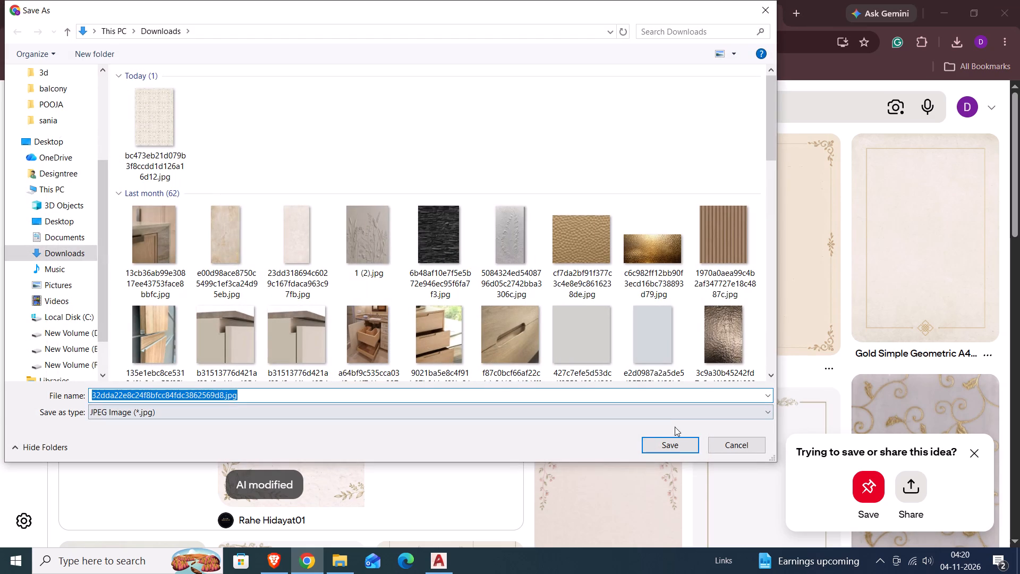
{"action": "left_click", "coordinate": [682, 442]}
Open the sage green leafy-corner background pin and look through its related backgrounds for other options.
{"action": "left_click", "coordinate": [598, 293]}
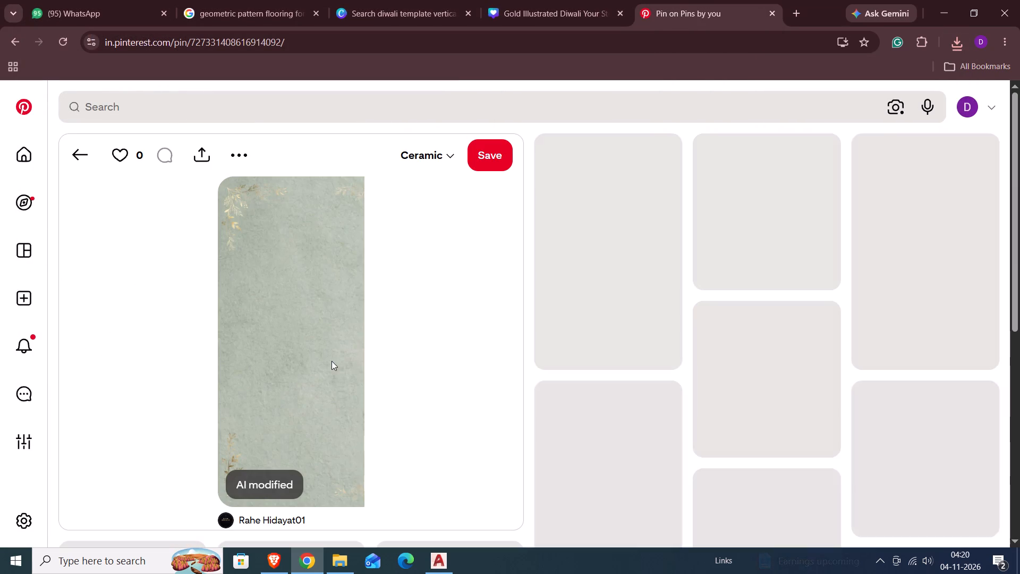
{"action": "right_click", "coordinate": [305, 343]}
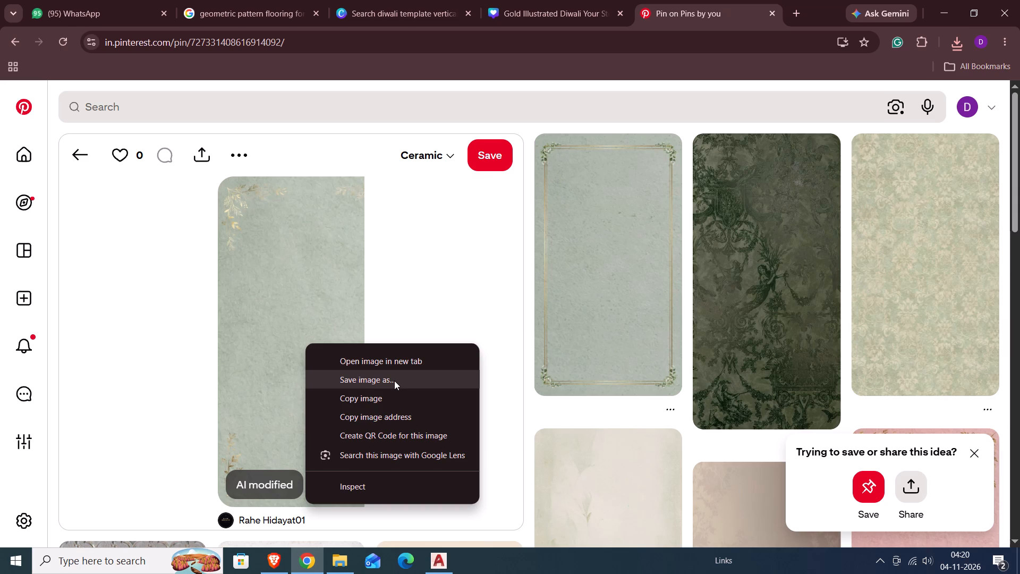
{"action": "left_click", "coordinate": [443, 275]}
{"action": "scroll", "coordinate": [470, 376], "scroll_direction": "down", "scroll_amount": 4}
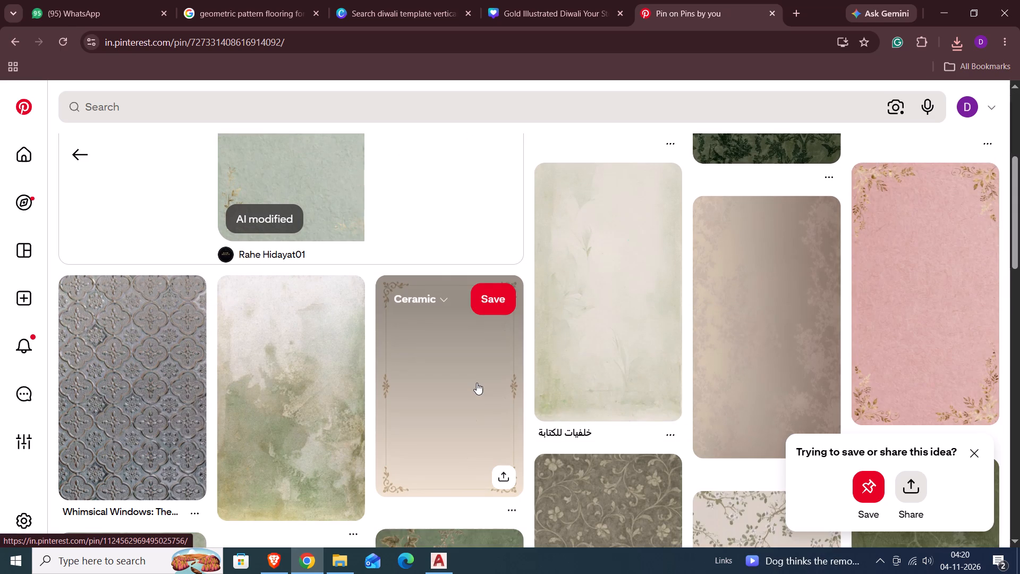
{"action": "scroll", "coordinate": [477, 383], "scroll_direction": "down", "scroll_amount": 5}
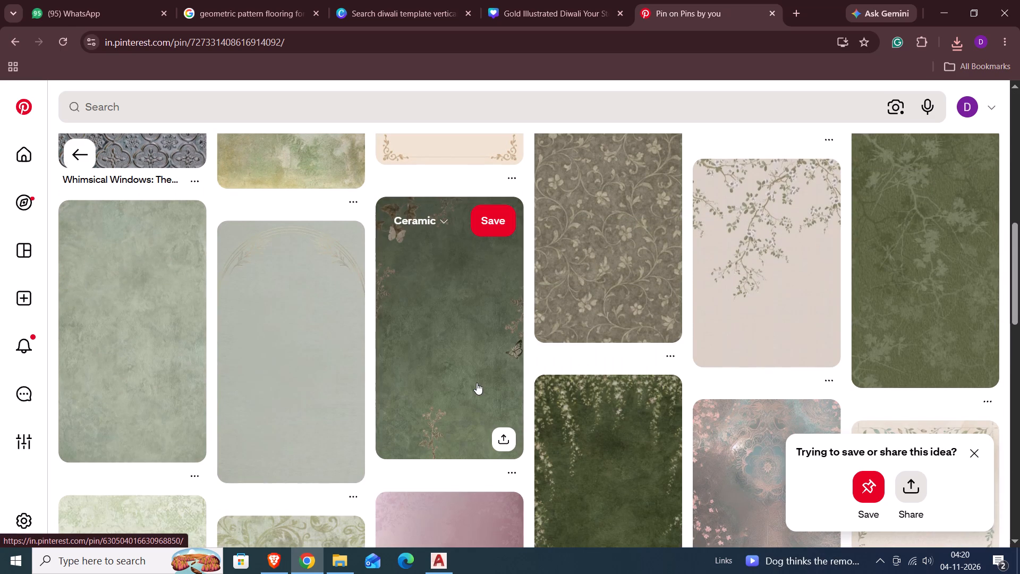
{"action": "scroll", "coordinate": [477, 383], "scroll_direction": "down", "scroll_amount": 4}
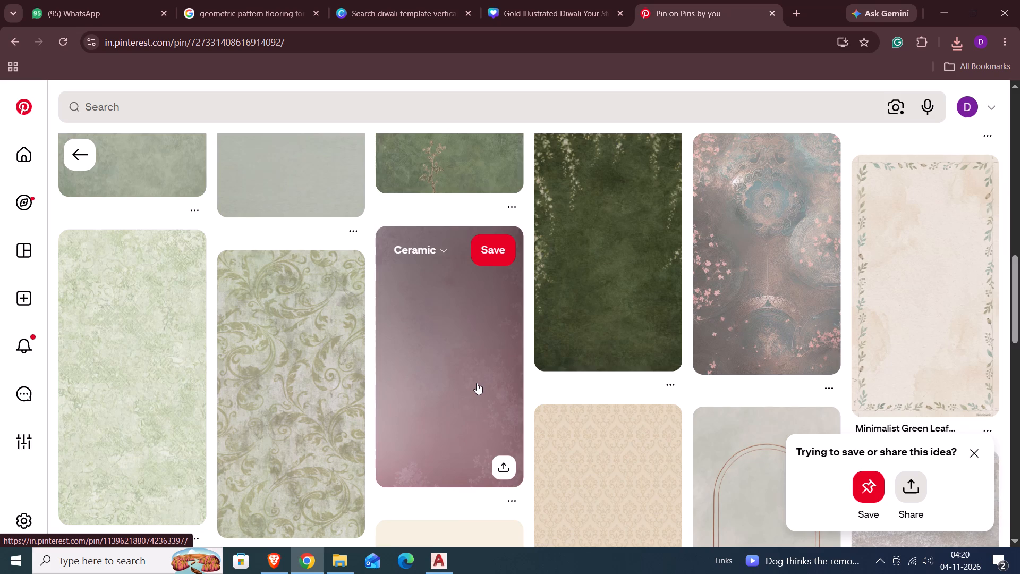
{"action": "scroll", "coordinate": [477, 383], "scroll_direction": "down", "scroll_amount": 13}
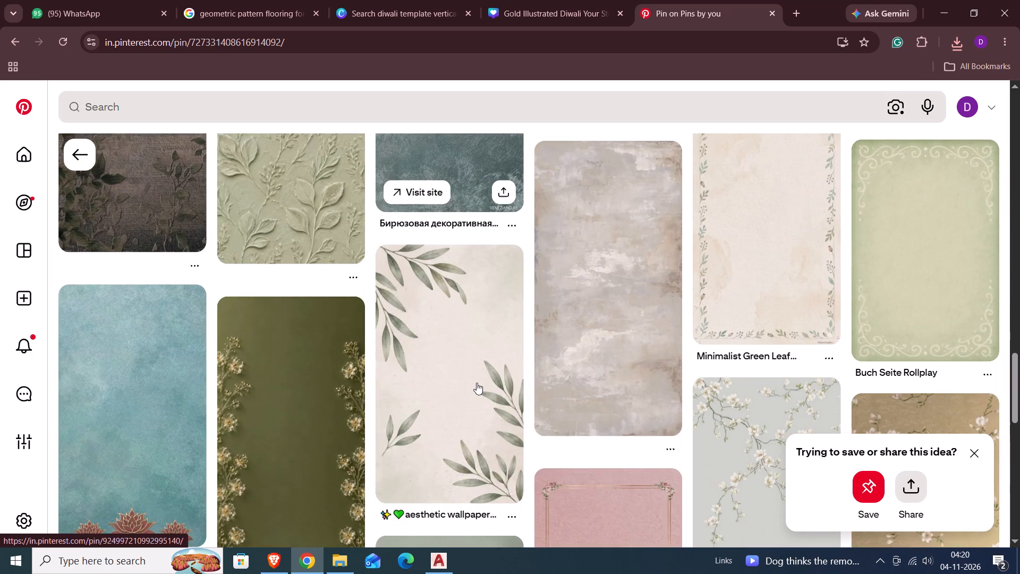
{"action": "scroll", "coordinate": [477, 383], "scroll_direction": "down", "scroll_amount": 10}
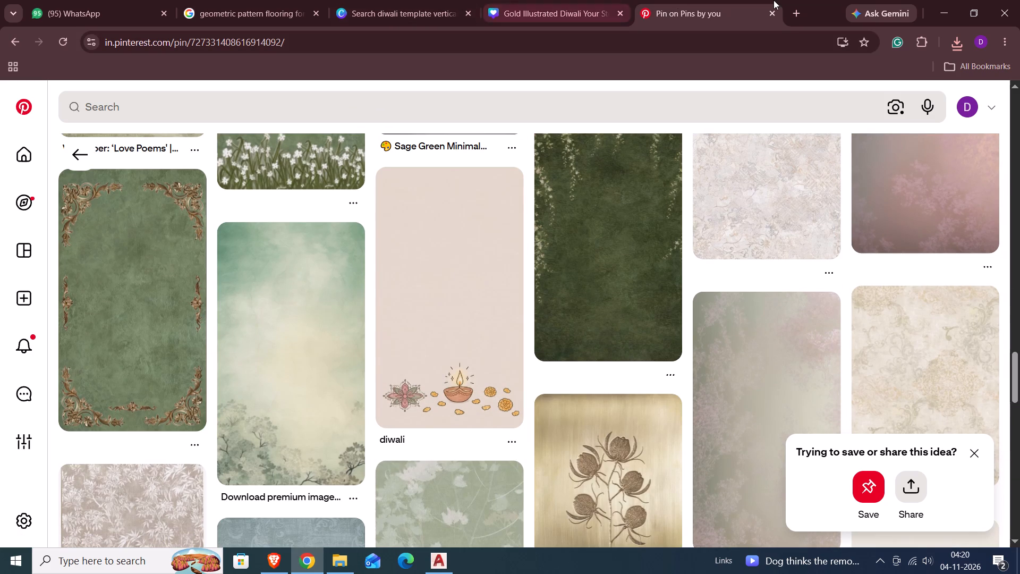
Copy the saved pale pink leafy-corner image from Downloads onto the Canva card's blank page 2, aligned to the page's top-left corner.
{"action": "left_click", "coordinate": [557, 15]}
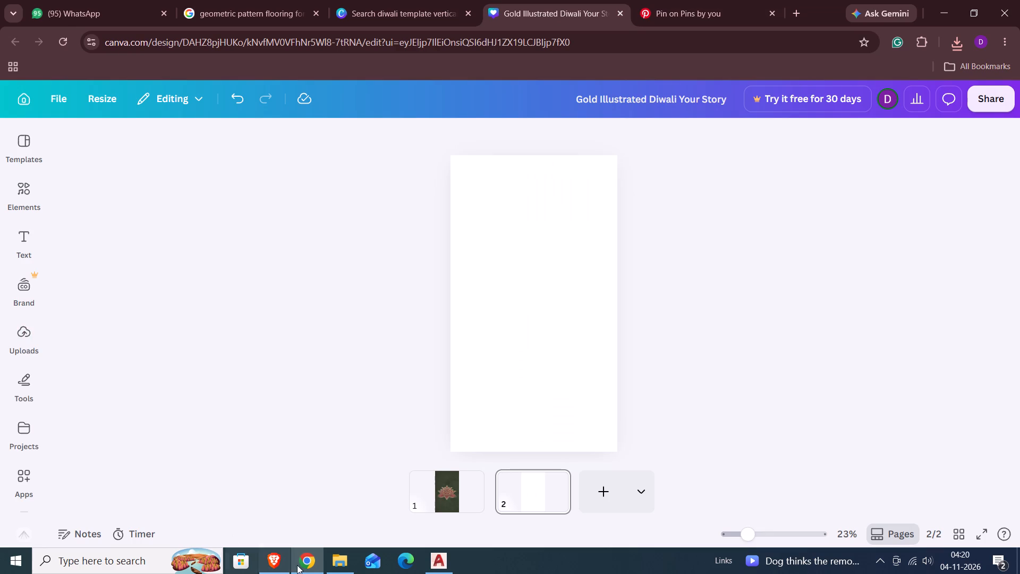
{"action": "left_click", "coordinate": [325, 565]}
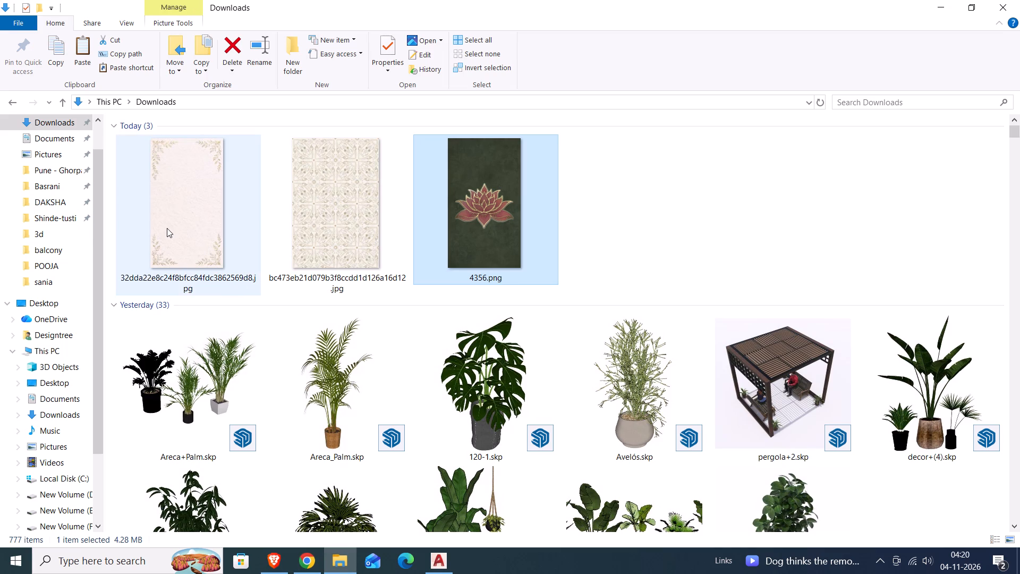
{"action": "left_click", "coordinate": [167, 228]}
{"action": "key", "text": "ctrl+c"}
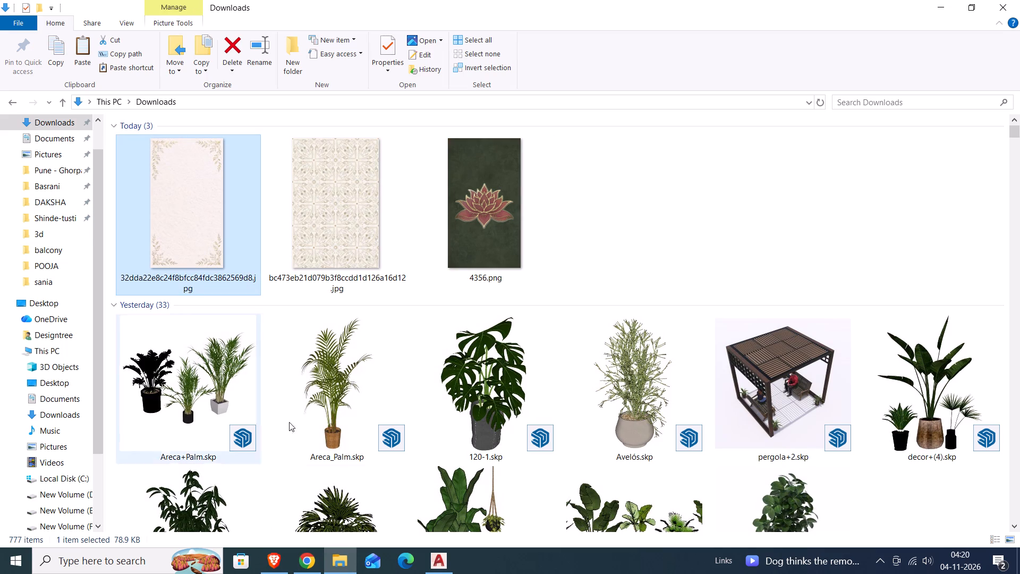
{"action": "left_click", "coordinate": [311, 563]}
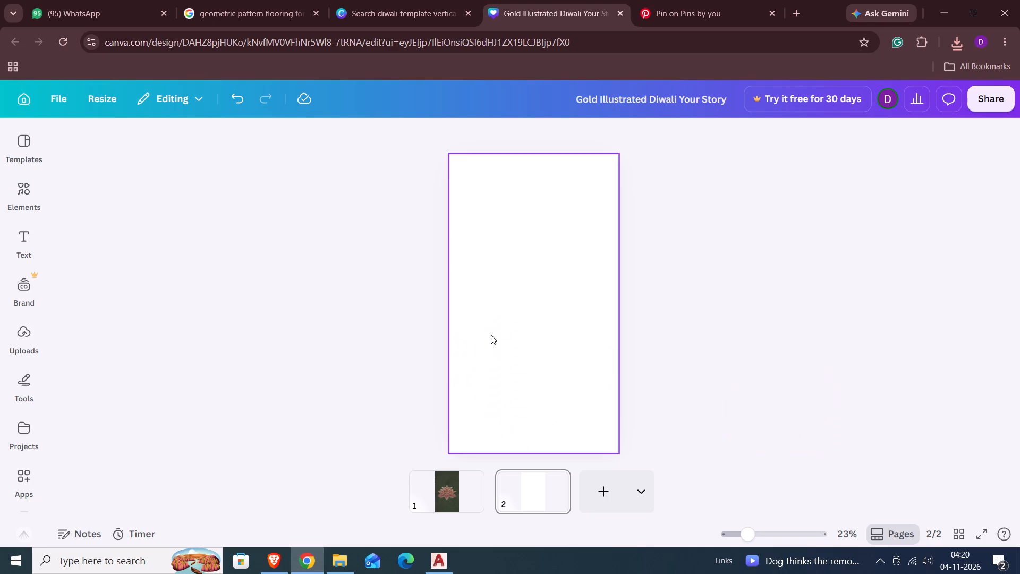
{"action": "key", "text": "ctrl+v"}
{"action": "left_click_drag", "start_coordinate": [539, 343], "coordinate": [524, 303]}
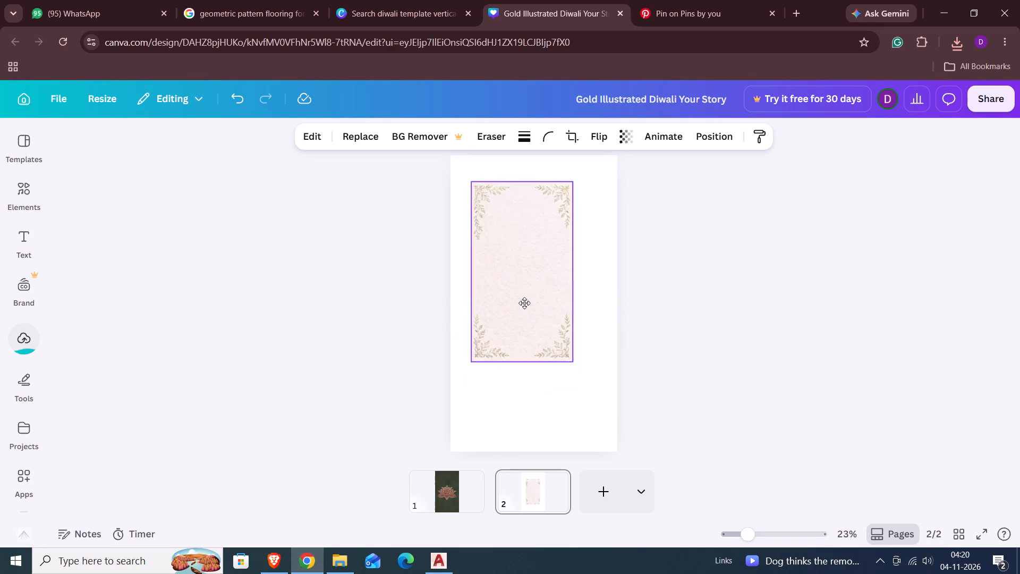
{"action": "left_click_drag", "start_coordinate": [524, 303], "coordinate": [505, 284]}
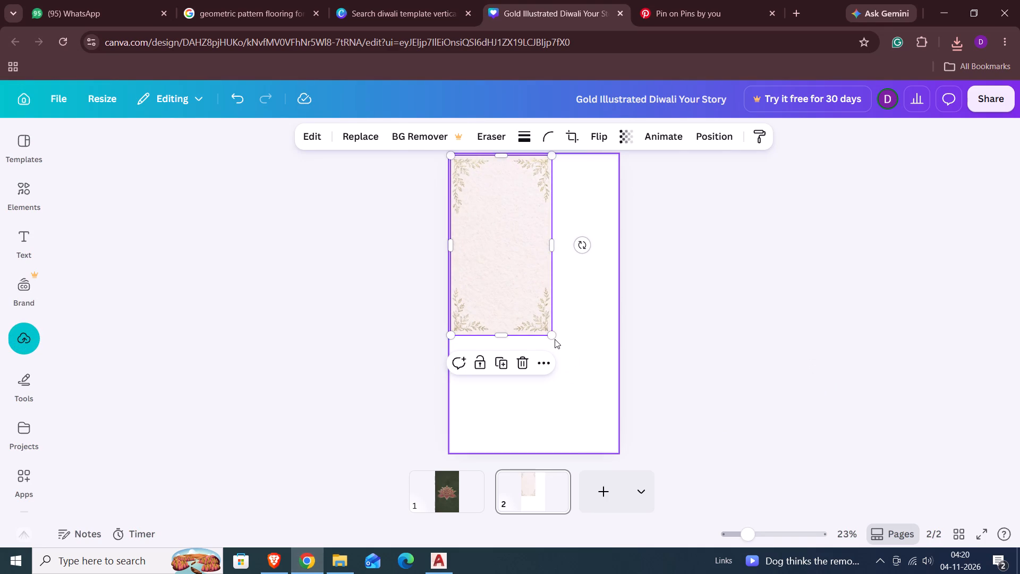
Enlarge the pale pink leafy-corner image proportionally until it covers the whole of page 2.
{"action": "left_click_drag", "start_coordinate": [552, 334], "coordinate": [619, 455]}
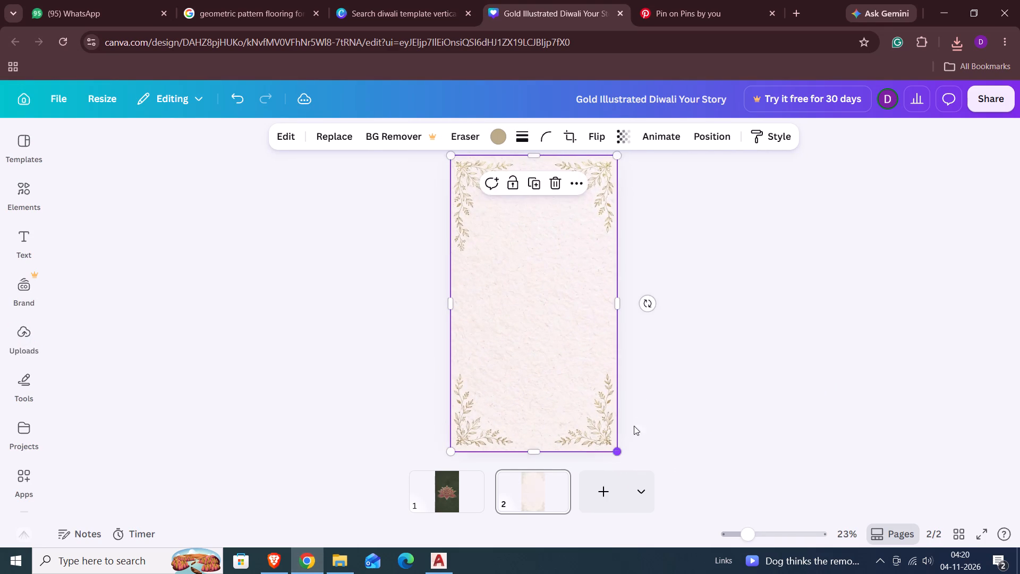
{"action": "left_click", "coordinate": [701, 357]}
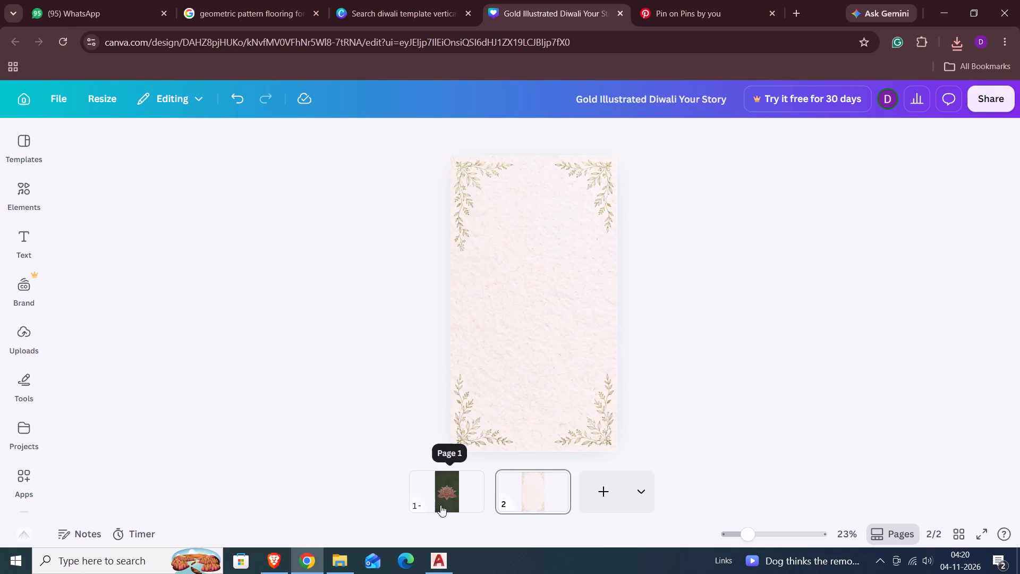
Review pages 1 and 2 of the card and add a blank third page after them.
{"action": "left_click", "coordinate": [458, 504]}
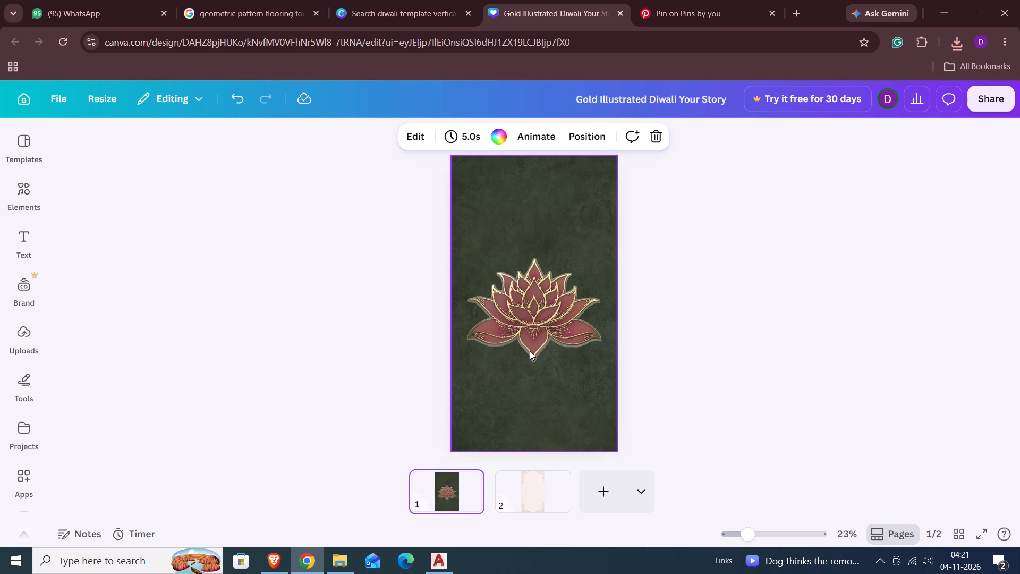
{"action": "left_click", "coordinate": [546, 496]}
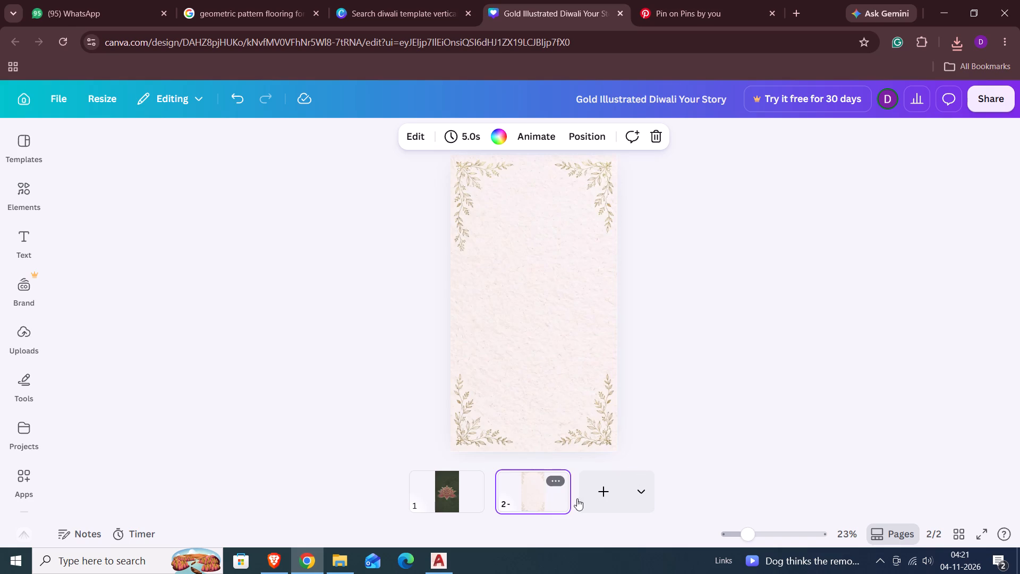
{"action": "left_click", "coordinate": [597, 499]}
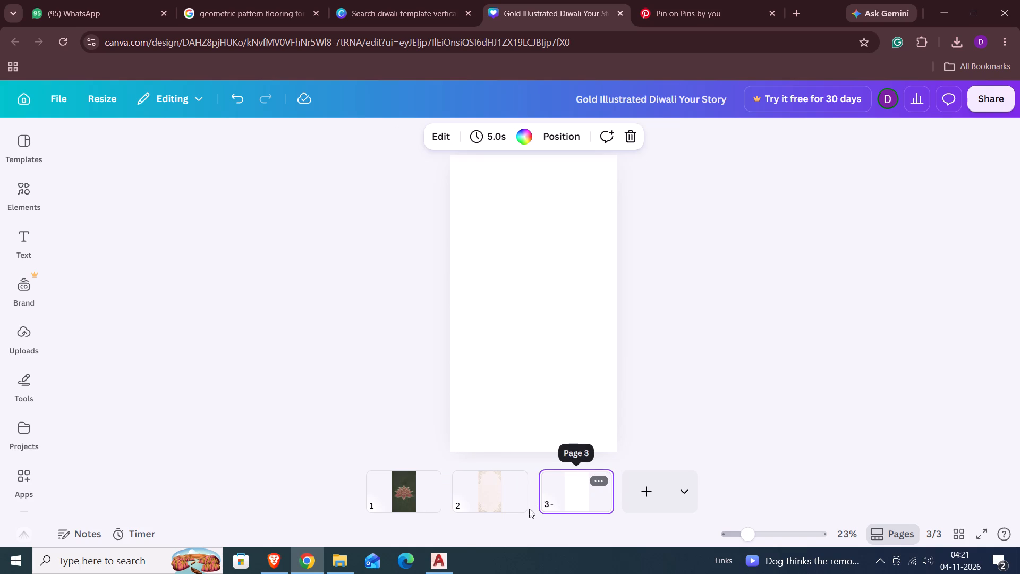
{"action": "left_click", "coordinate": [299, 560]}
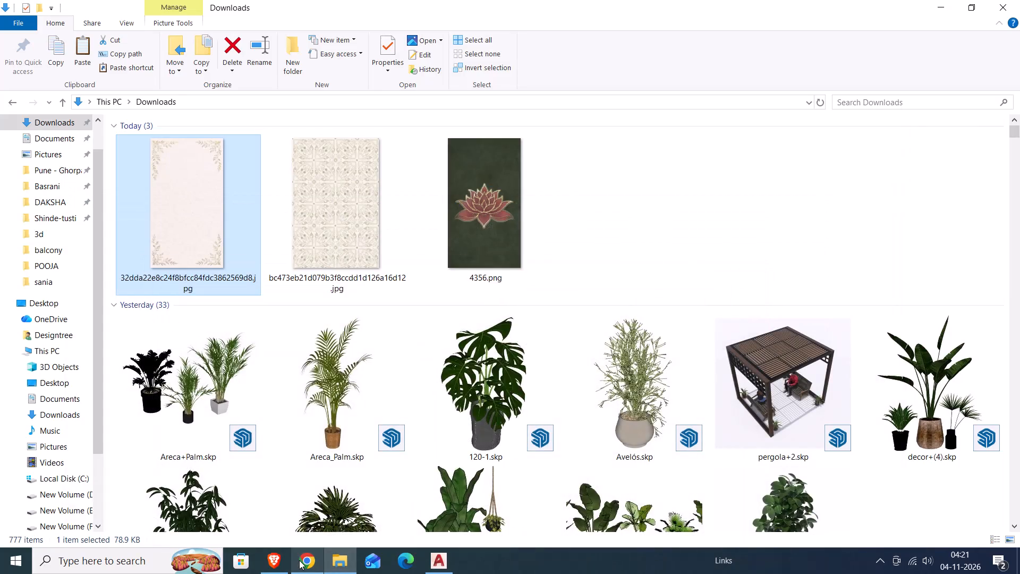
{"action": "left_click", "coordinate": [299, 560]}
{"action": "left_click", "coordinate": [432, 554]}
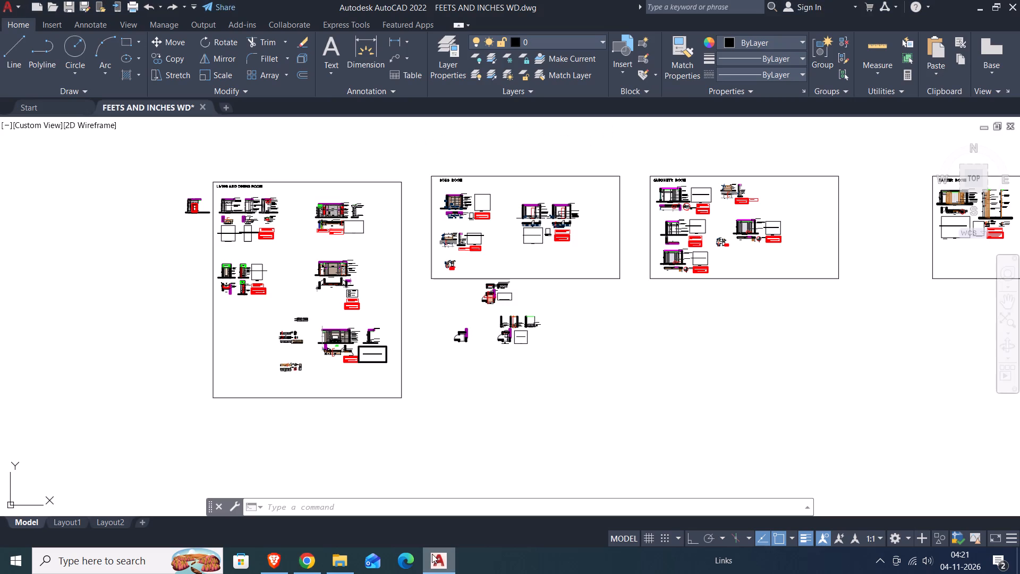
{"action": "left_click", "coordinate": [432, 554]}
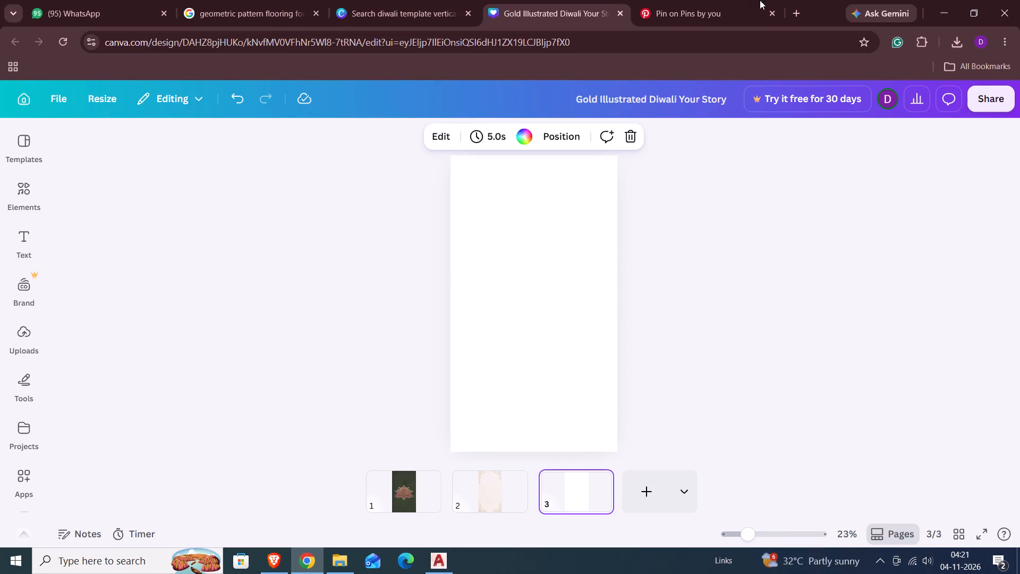
Switch to Pinterest and look back through the backgrounds related to the sage green leafy-corner pin.
{"action": "left_click", "coordinate": [742, 14]}
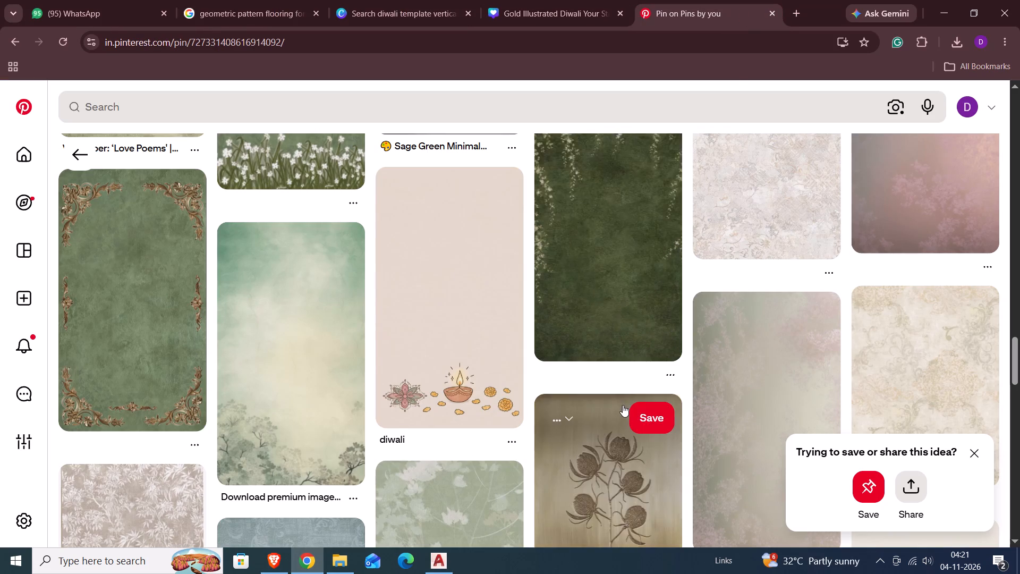
{"action": "scroll", "coordinate": [623, 405], "scroll_direction": "down", "scroll_amount": 4}
{"action": "scroll", "coordinate": [625, 407], "scroll_direction": "up", "scroll_amount": 11}
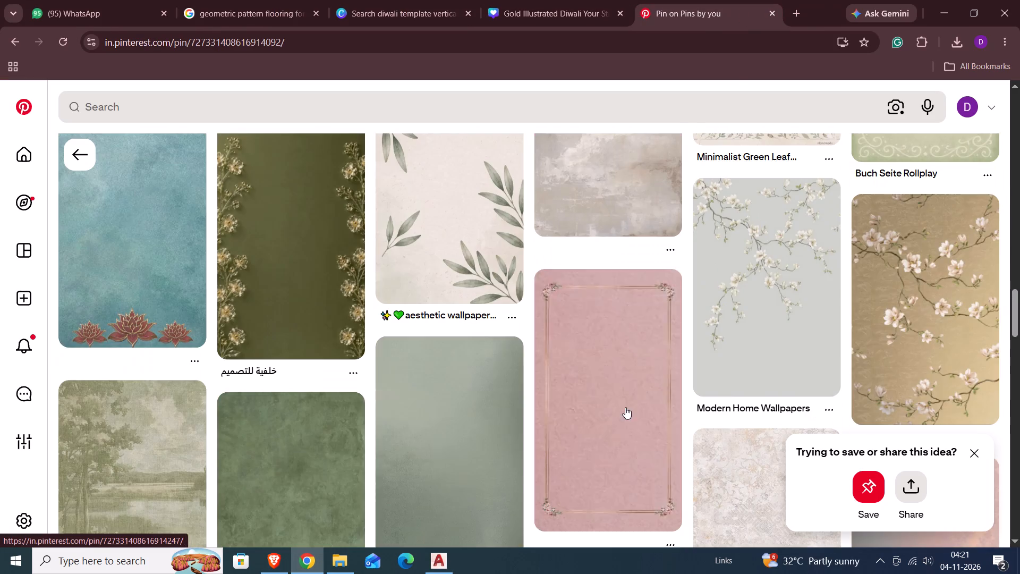
{"action": "scroll", "coordinate": [625, 407], "scroll_direction": "up", "scroll_amount": 12}
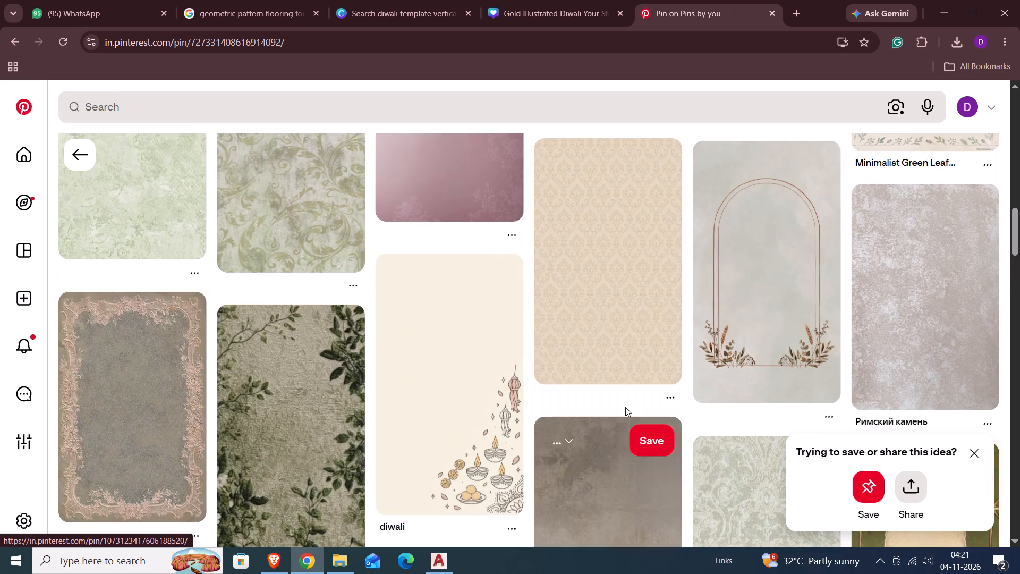
{"action": "scroll", "coordinate": [625, 407], "scroll_direction": "up", "scroll_amount": 19}
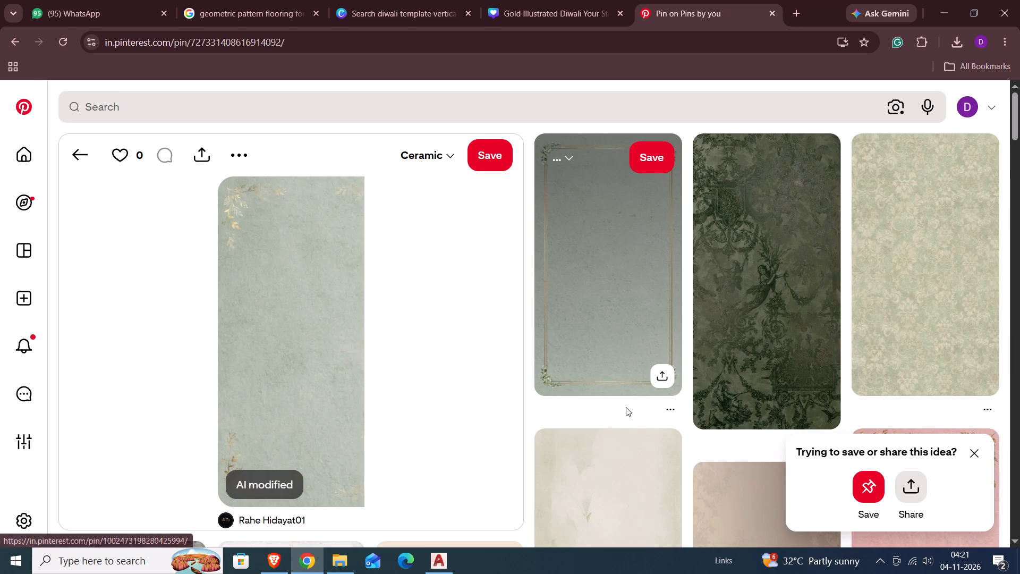
Return to the pale pink leafy-corner pin and, from its related backgrounds, open the grey-green one with the copper arch frame and dried leaves.
{"action": "left_click", "coordinate": [63, 159]}
{"action": "left_click", "coordinate": [95, 158]}
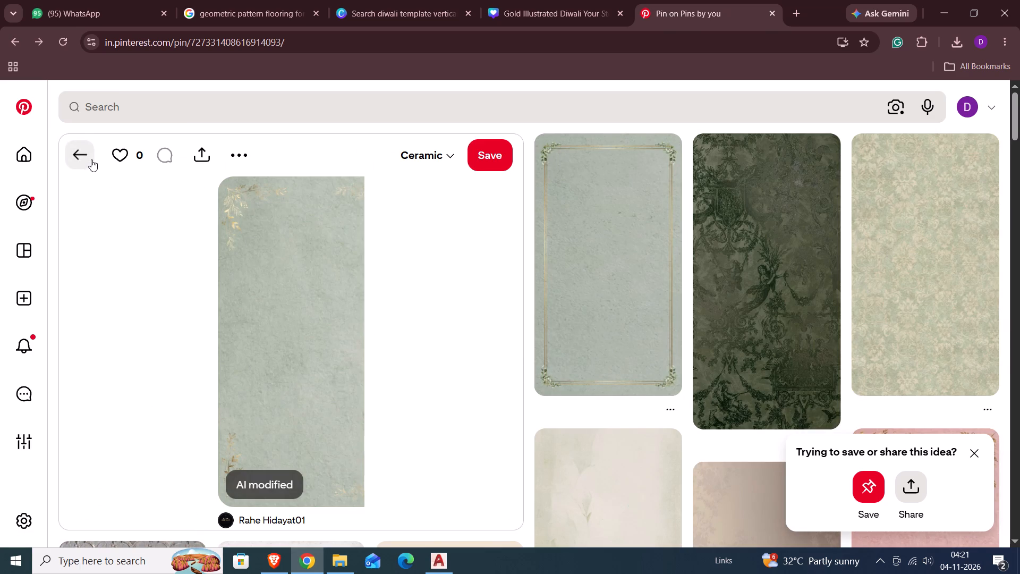
{"action": "scroll", "coordinate": [386, 319], "scroll_direction": "down", "scroll_amount": 5}
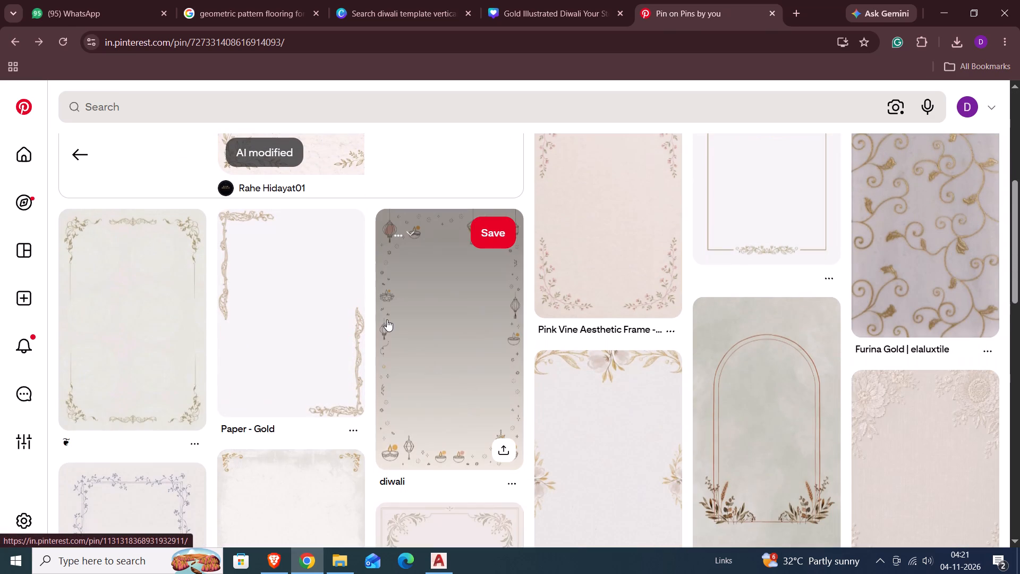
{"action": "scroll", "coordinate": [387, 317], "scroll_direction": "down", "scroll_amount": 3}
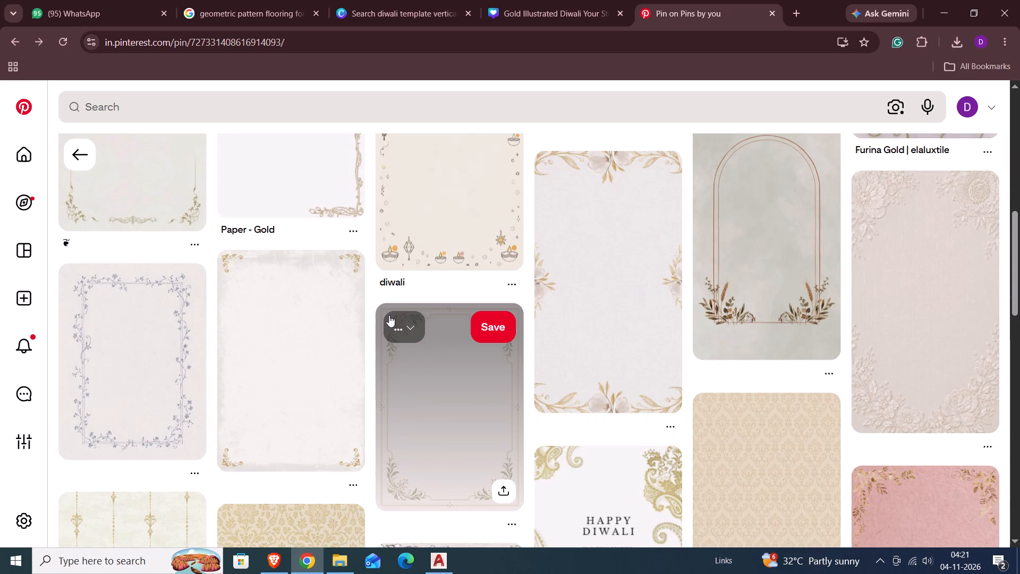
{"action": "left_click", "coordinate": [786, 237]}
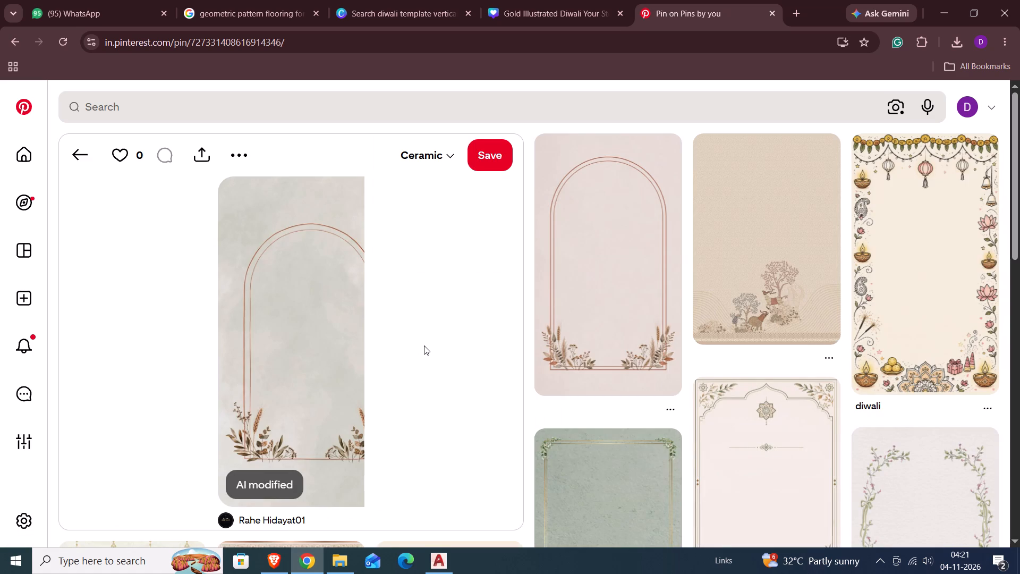
Browse the backgrounds related to the arch frame pin for frame and Diwali card designs.
{"action": "scroll", "coordinate": [424, 345], "scroll_direction": "down", "scroll_amount": 5}
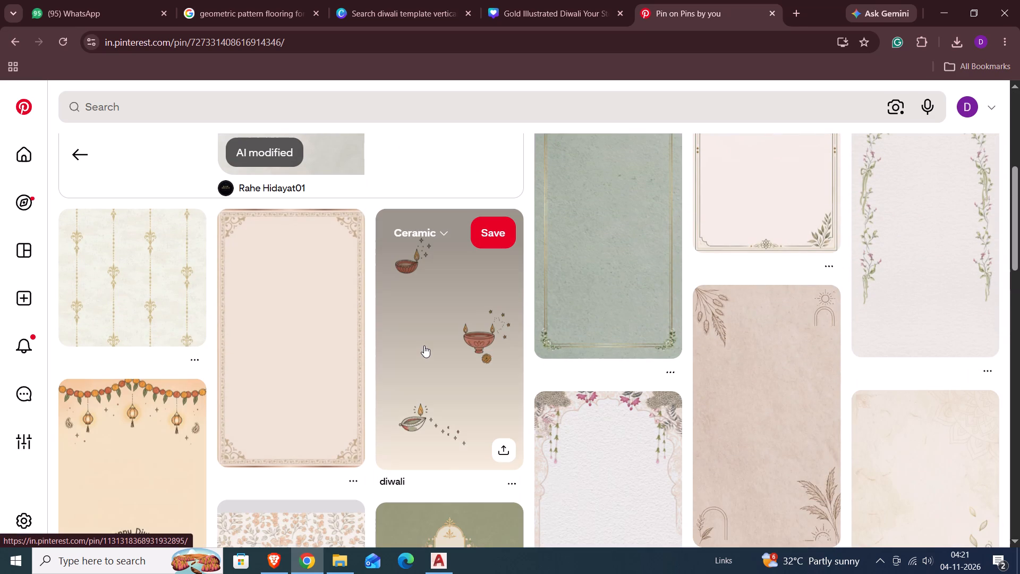
{"action": "scroll", "coordinate": [424, 345], "scroll_direction": "down", "scroll_amount": 5}
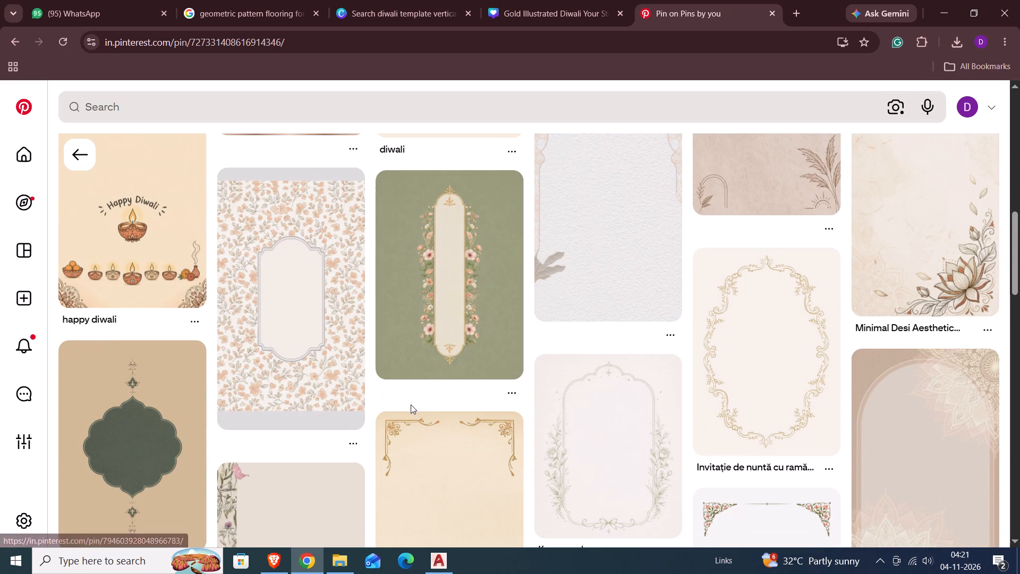
{"action": "scroll", "coordinate": [411, 403], "scroll_direction": "down", "scroll_amount": 5}
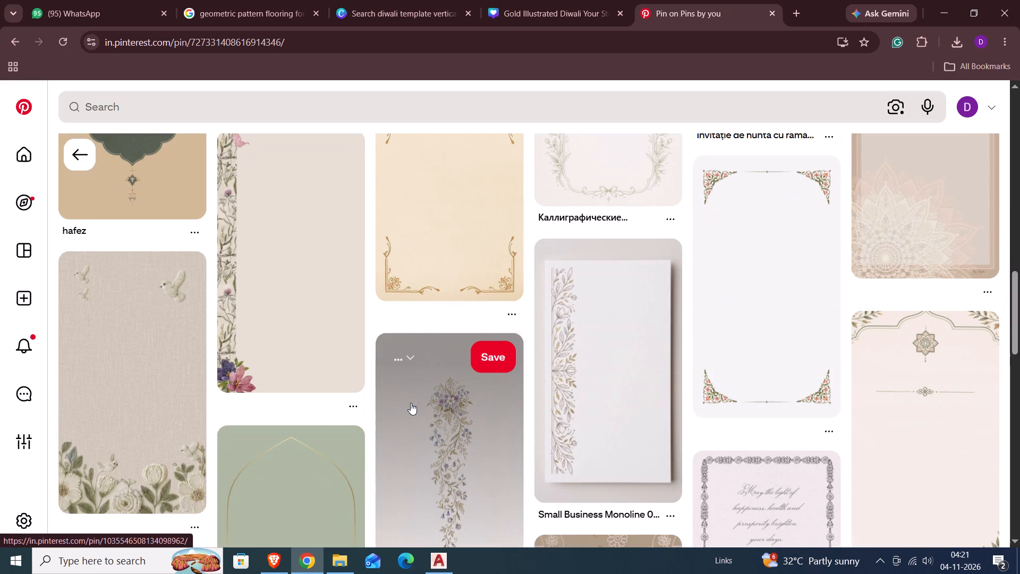
{"action": "scroll", "coordinate": [411, 403], "scroll_direction": "down", "scroll_amount": 4}
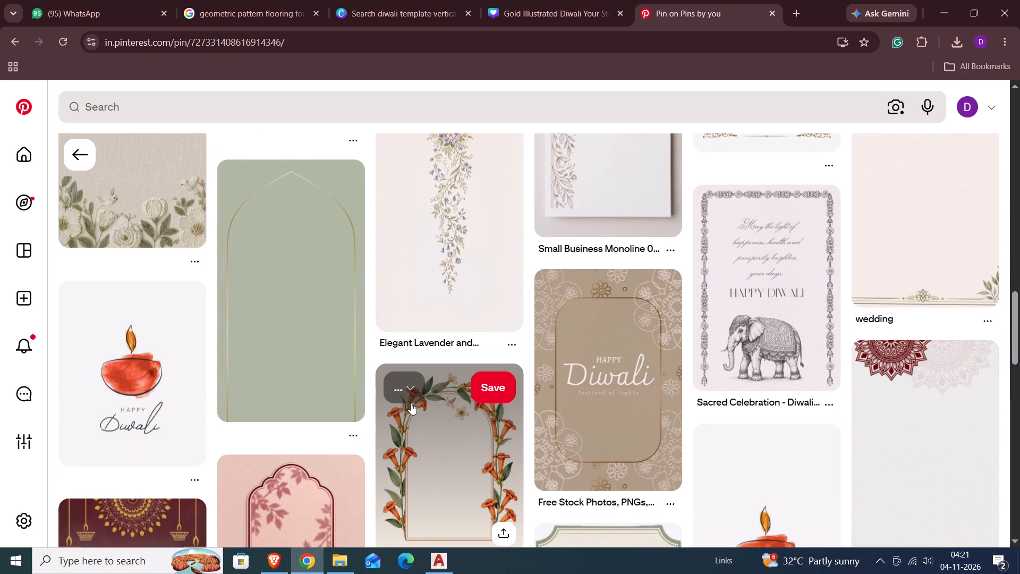
{"action": "scroll", "coordinate": [411, 403], "scroll_direction": "down", "scroll_amount": 9}
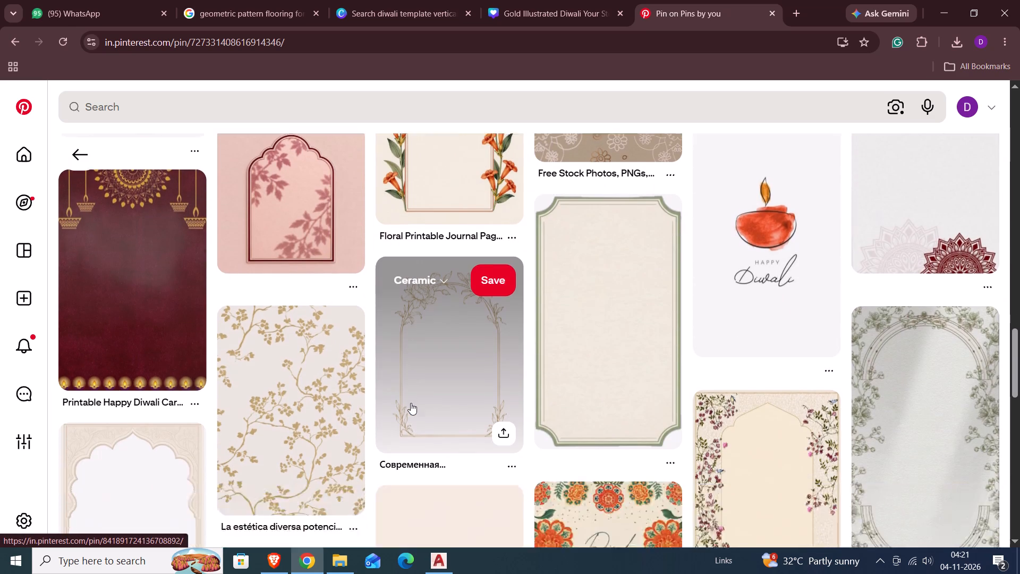
{"action": "scroll", "coordinate": [411, 403], "scroll_direction": "down", "scroll_amount": 9}
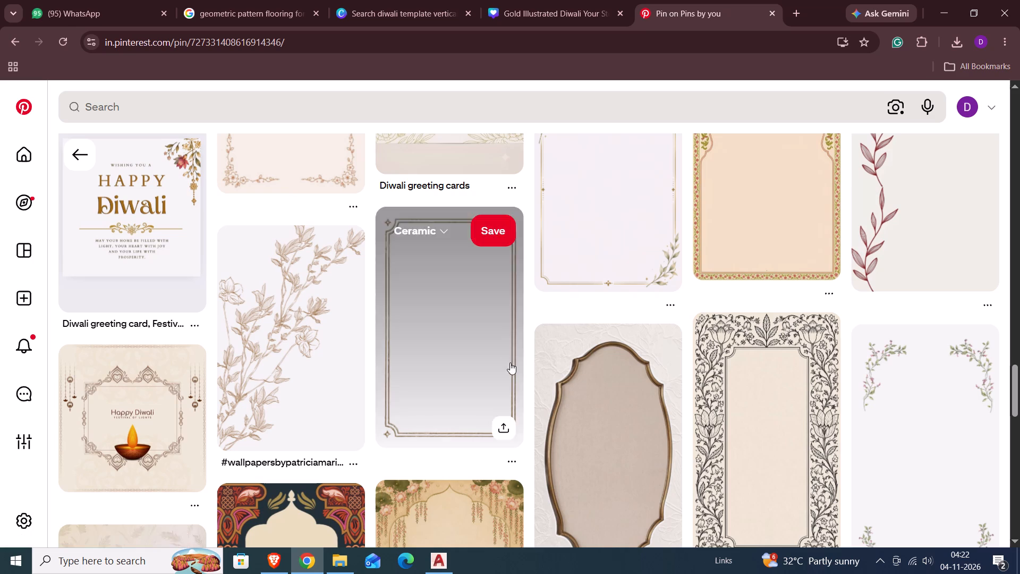
{"action": "scroll", "coordinate": [608, 359], "scroll_direction": "down", "scroll_amount": 6}
{"action": "scroll", "coordinate": [593, 418], "scroll_direction": "down", "scroll_amount": 5}
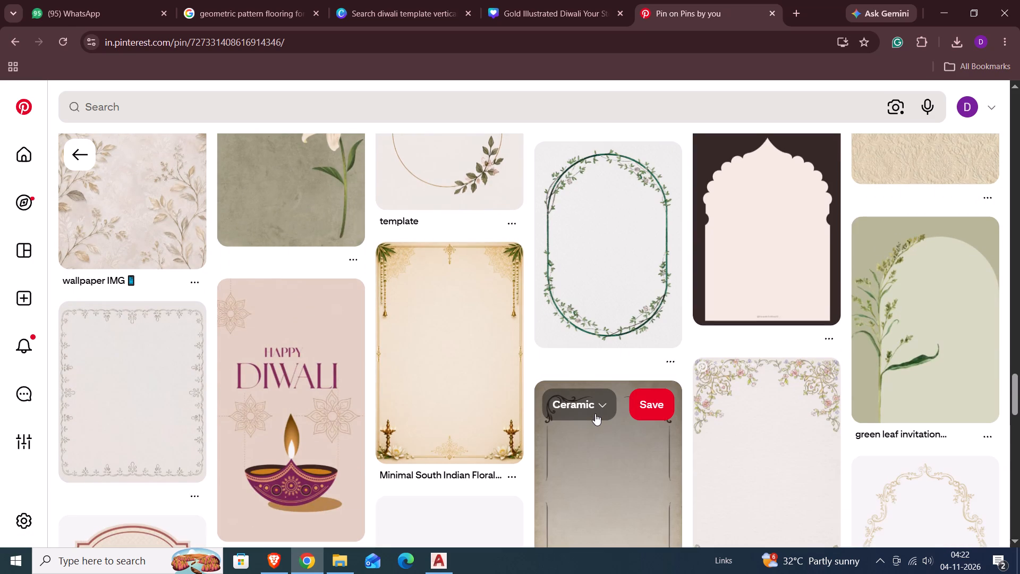
{"action": "scroll", "coordinate": [595, 413], "scroll_direction": "up", "scroll_amount": 2}
{"action": "scroll", "coordinate": [595, 413], "scroll_direction": "down", "scroll_amount": 5}
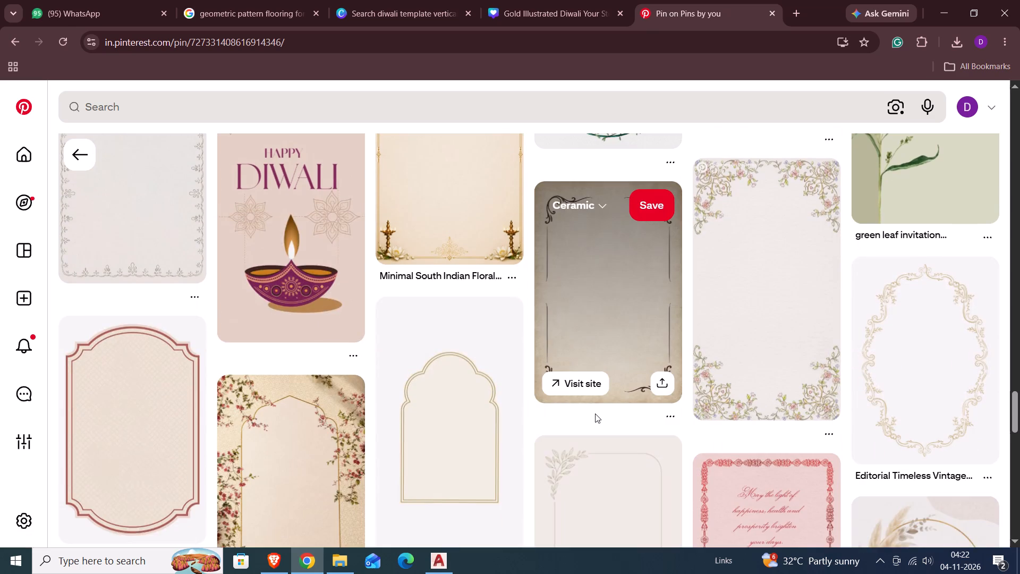
{"action": "scroll", "coordinate": [595, 413], "scroll_direction": "down", "scroll_amount": 13}
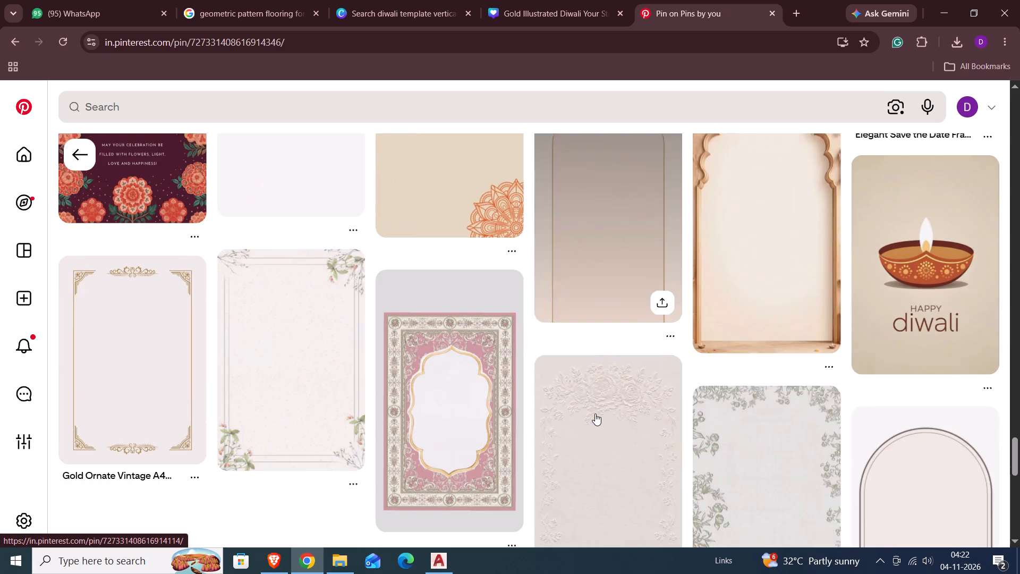
{"action": "scroll", "coordinate": [595, 413], "scroll_direction": "down", "scroll_amount": 10}
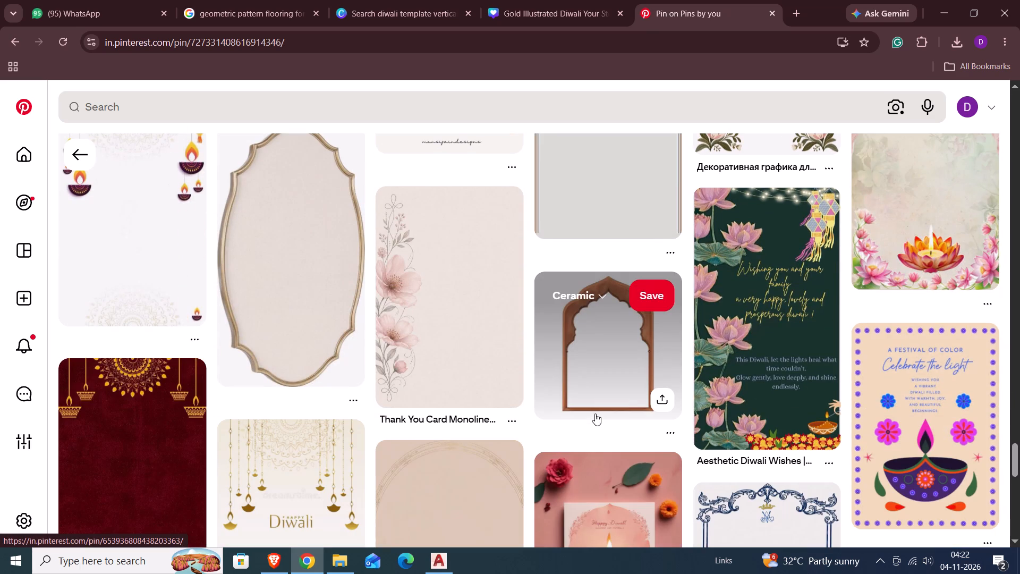
{"action": "scroll", "coordinate": [595, 413], "scroll_direction": "down", "scroll_amount": 8}
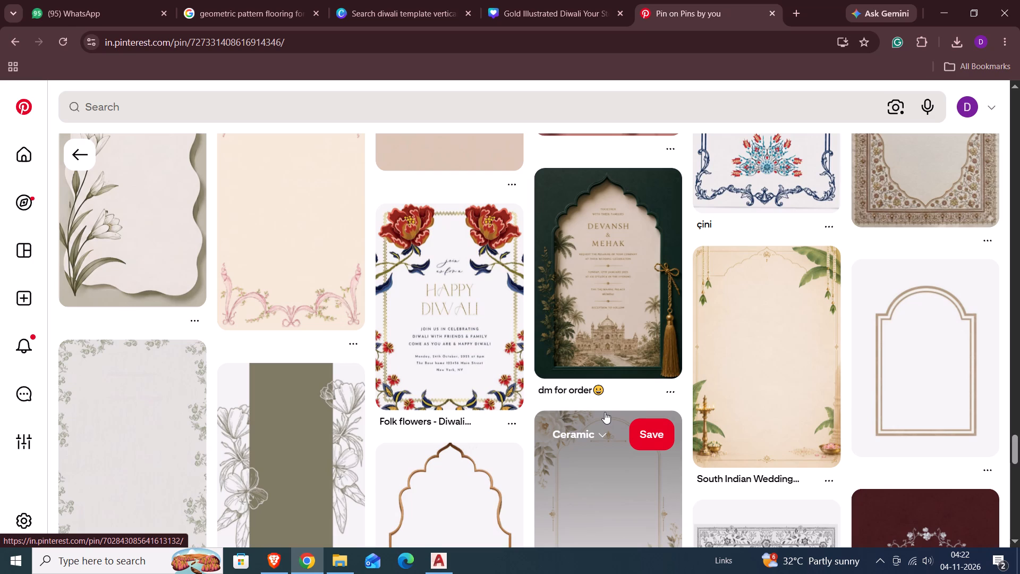
{"action": "scroll", "coordinate": [653, 416], "scroll_direction": "down", "scroll_amount": 5}
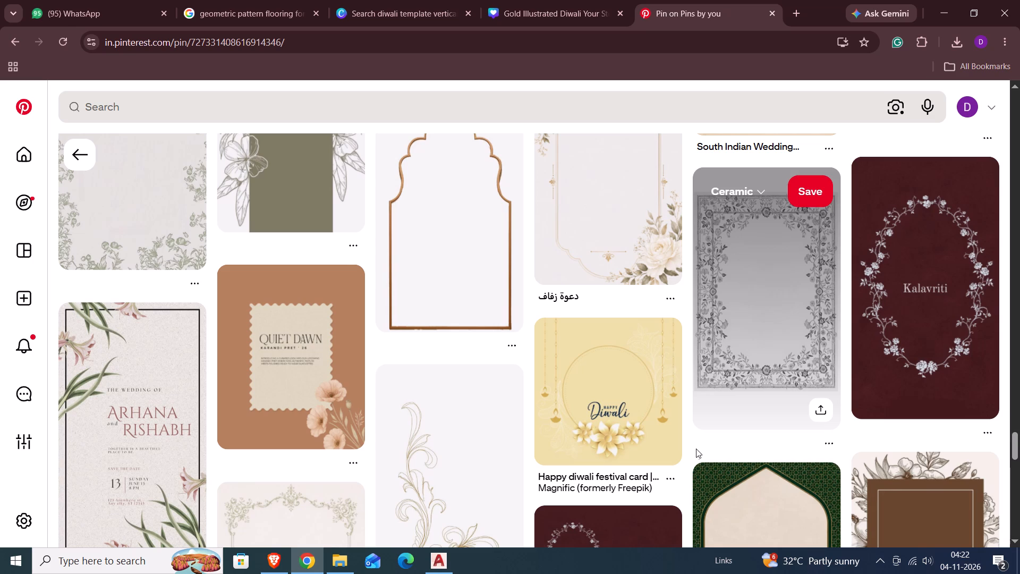
{"action": "scroll", "coordinate": [689, 455], "scroll_direction": "down", "scroll_amount": 9}
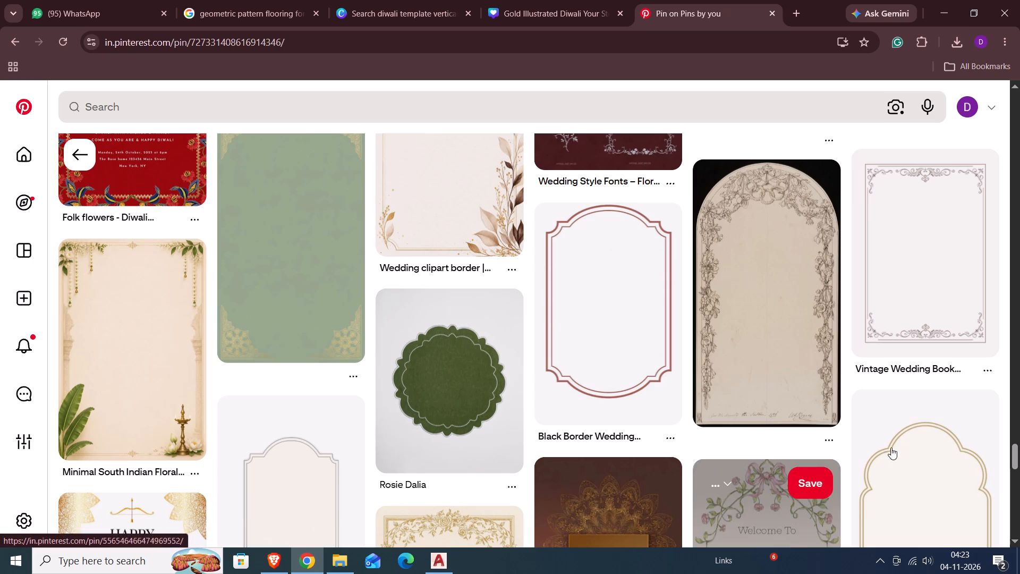
{"action": "scroll", "coordinate": [722, 462], "scroll_direction": "down", "scroll_amount": 6}
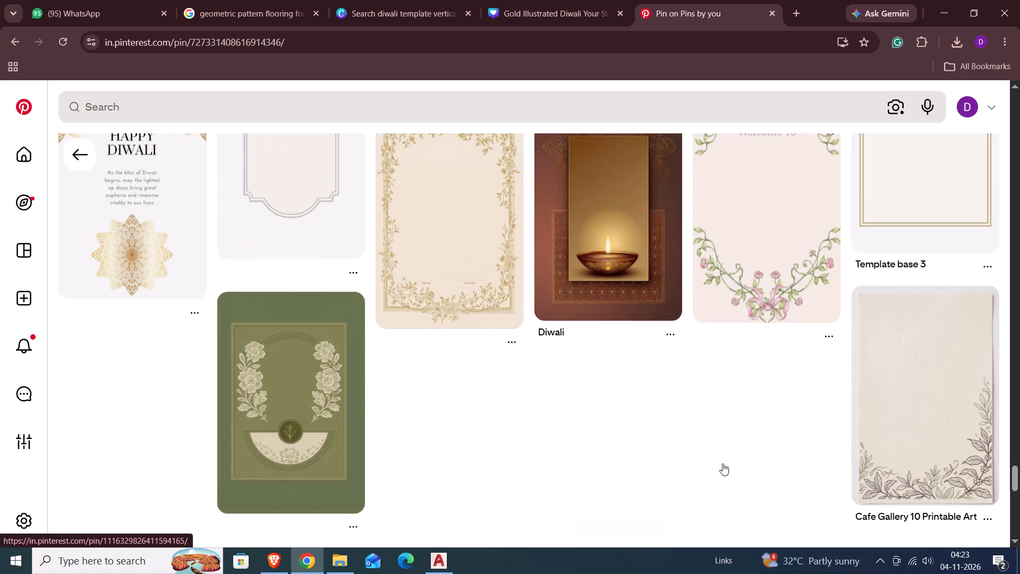
{"action": "scroll", "coordinate": [721, 462], "scroll_direction": "down", "scroll_amount": 7}
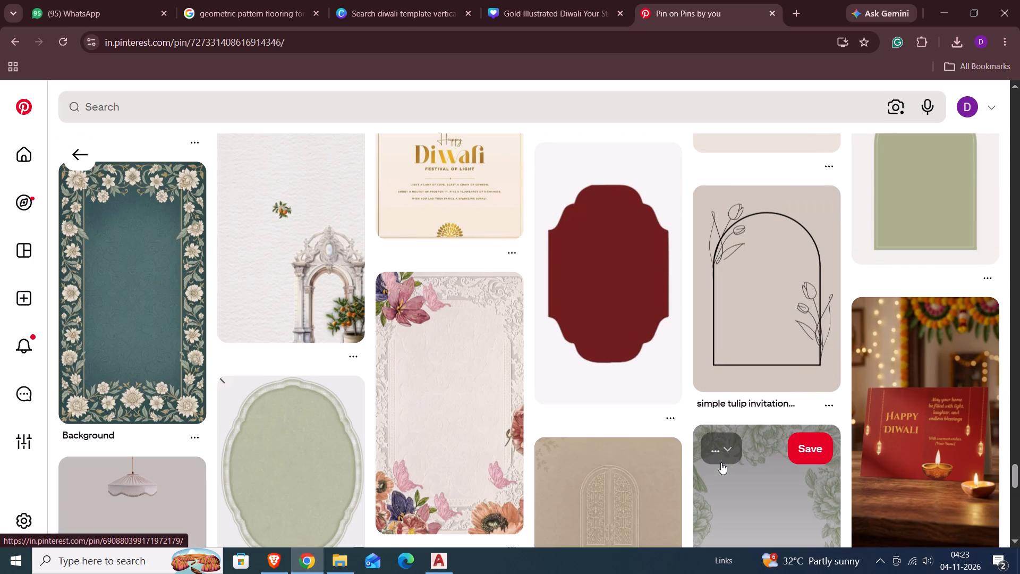
{"action": "scroll", "coordinate": [636, 452], "scroll_direction": "down", "scroll_amount": 6}
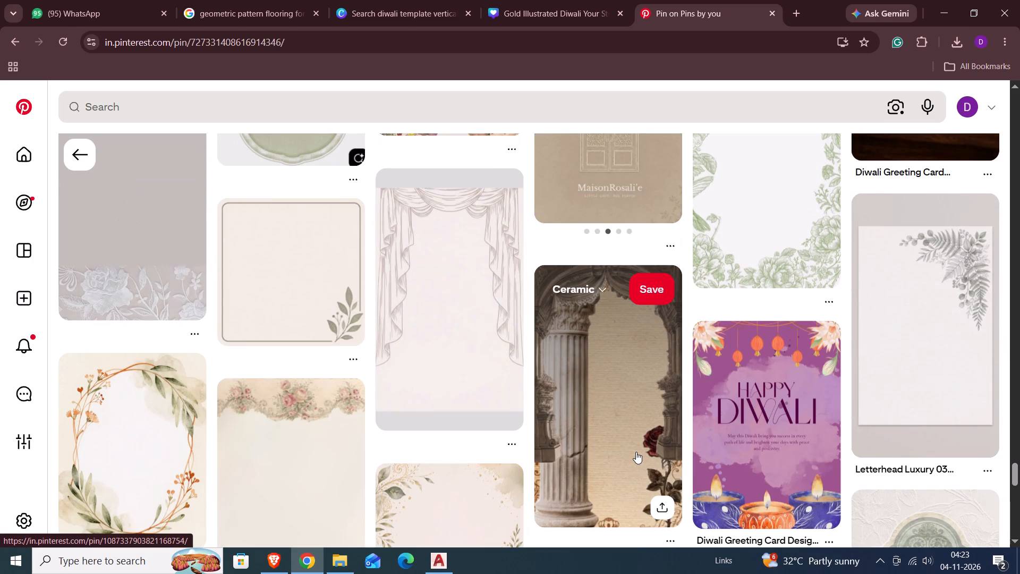
{"action": "scroll", "coordinate": [636, 452], "scroll_direction": "down", "scroll_amount": 6}
Go back up through the arch frame pin's related backgrounds and re-examine the earlier frame designs.
{"action": "scroll", "coordinate": [636, 452], "scroll_direction": "up", "scroll_amount": 3}
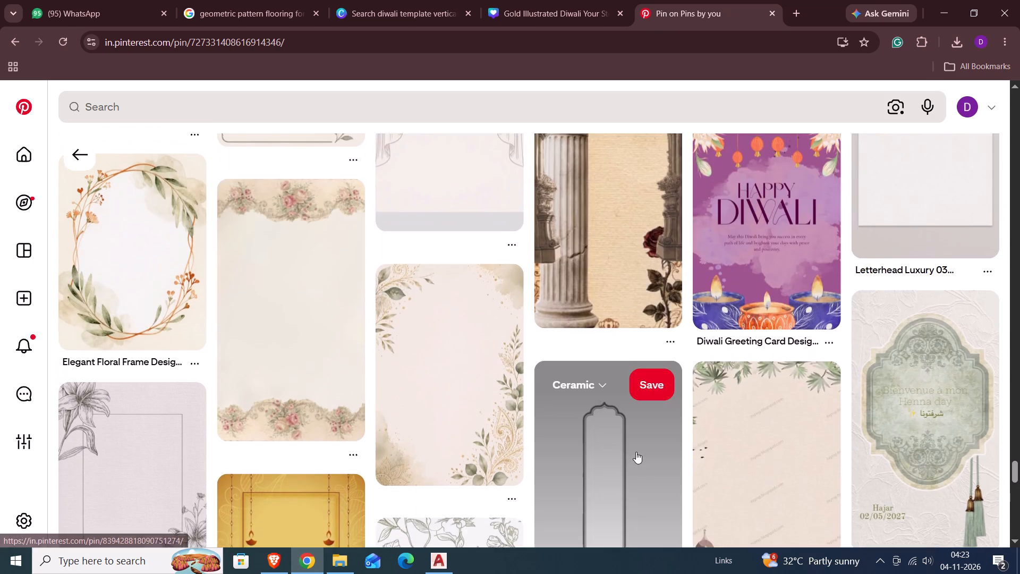
{"action": "scroll", "coordinate": [636, 452], "scroll_direction": "up", "scroll_amount": 20}
{"action": "scroll", "coordinate": [636, 452], "scroll_direction": "up", "scroll_amount": 19}
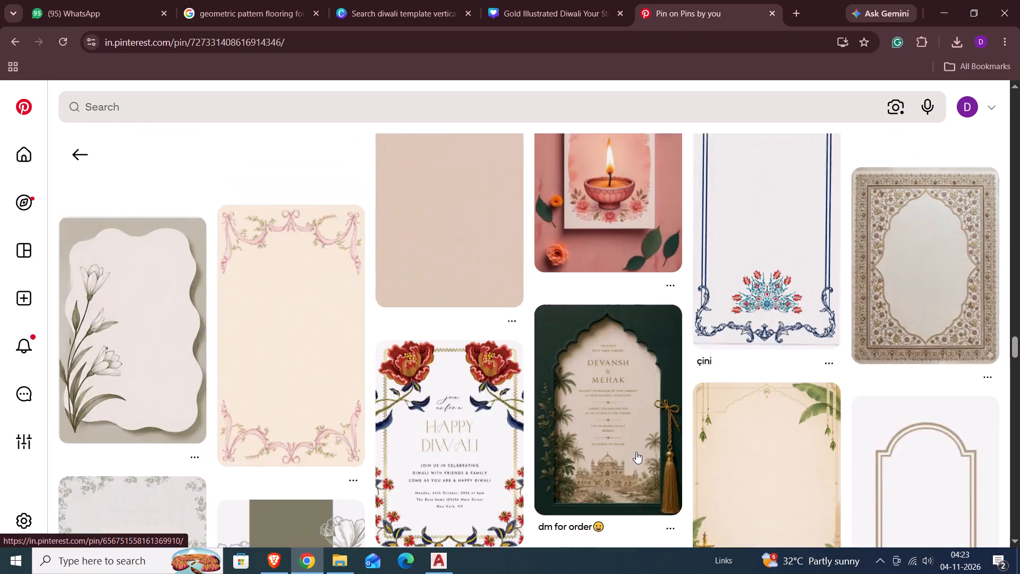
{"action": "scroll", "coordinate": [636, 452], "scroll_direction": "up", "scroll_amount": 14}
{"action": "scroll", "coordinate": [636, 452], "scroll_direction": "up", "scroll_amount": 9}
{"action": "scroll", "coordinate": [636, 452], "scroll_direction": "down", "scroll_amount": 1}
{"action": "scroll", "coordinate": [636, 452], "scroll_direction": "up", "scroll_amount": 4}
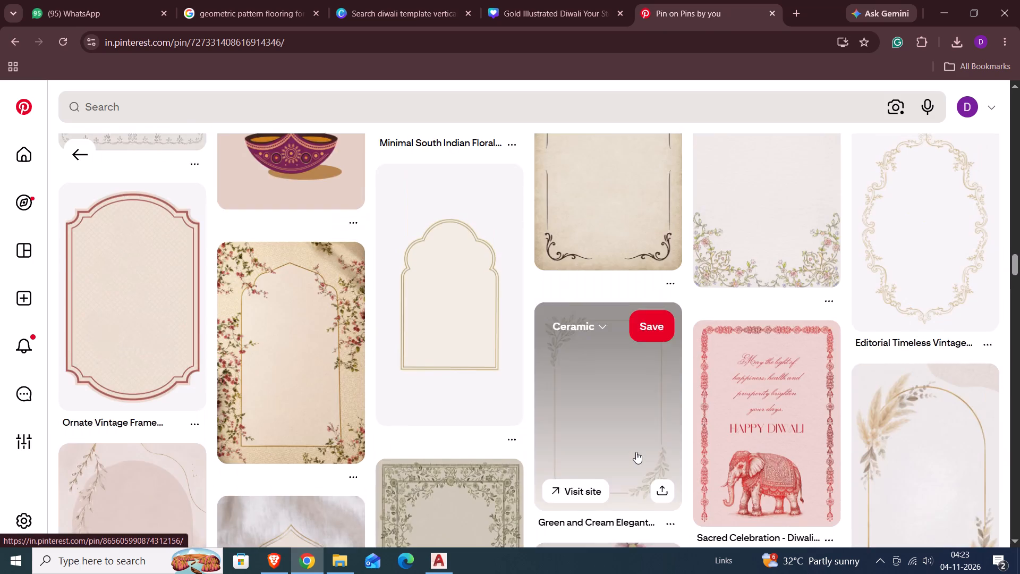
{"action": "scroll", "coordinate": [636, 452], "scroll_direction": "up", "scroll_amount": 6}
{"action": "scroll", "coordinate": [636, 452], "scroll_direction": "down", "scroll_amount": 6}
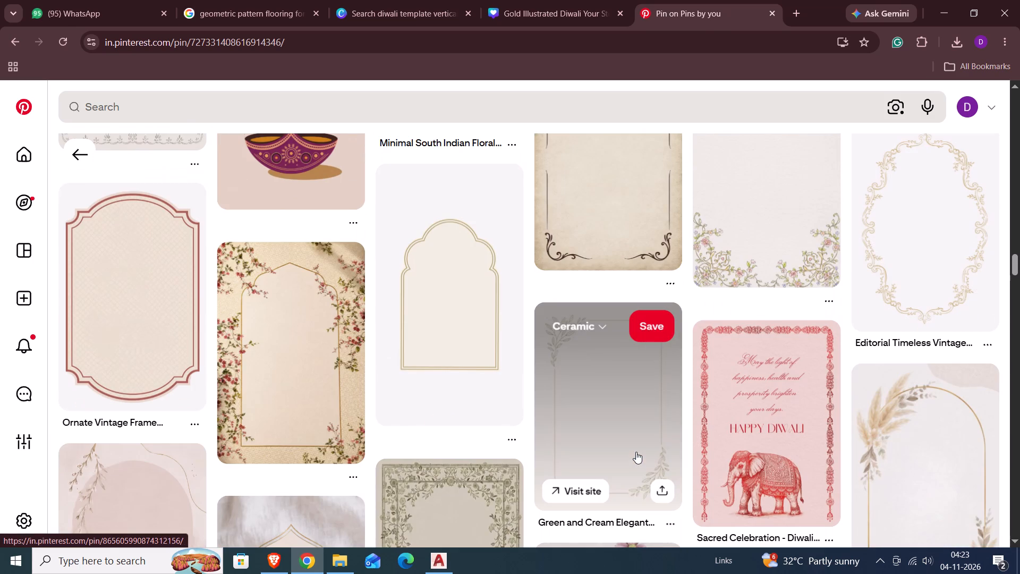
{"action": "scroll", "coordinate": [636, 452], "scroll_direction": "up", "scroll_amount": 13}
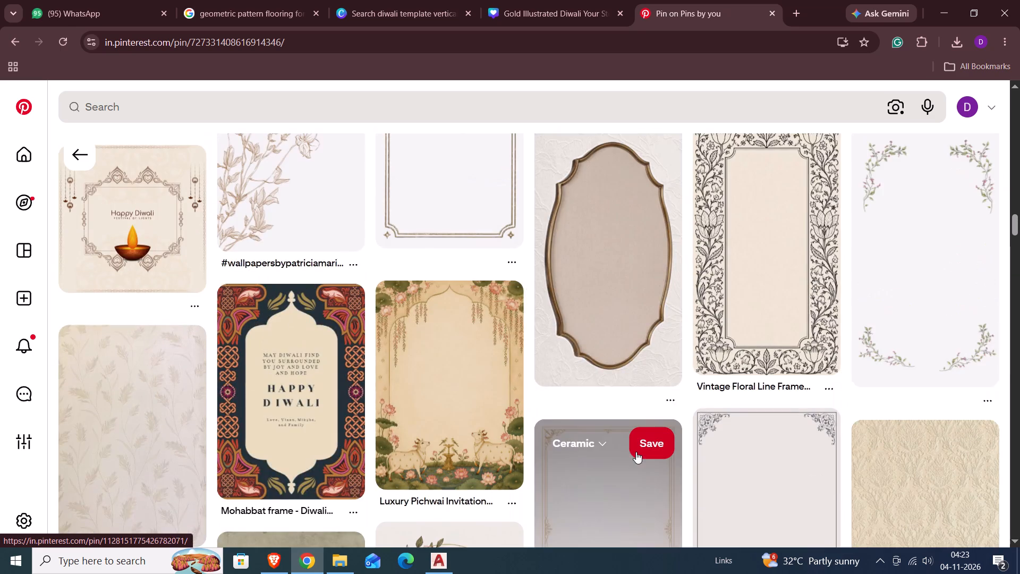
Look back through the frame and Diwali card designs related to the copper arch frame pin, up to the pin itself.
{"action": "scroll", "coordinate": [636, 452], "scroll_direction": "up", "scroll_amount": 9}
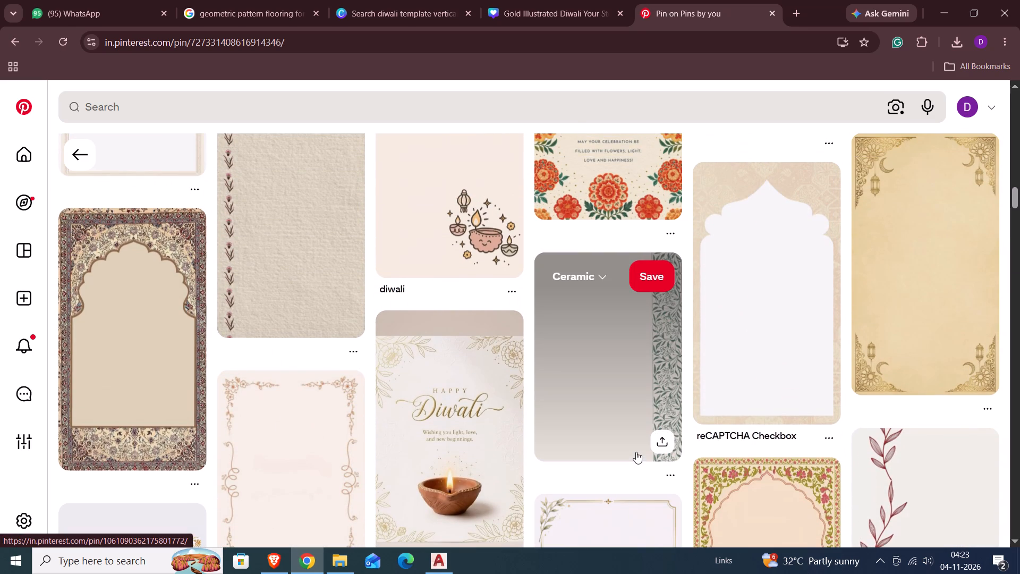
{"action": "scroll", "coordinate": [636, 452], "scroll_direction": "up", "scroll_amount": 3}
{"action": "scroll", "coordinate": [484, 327], "scroll_direction": "up", "scroll_amount": 5}
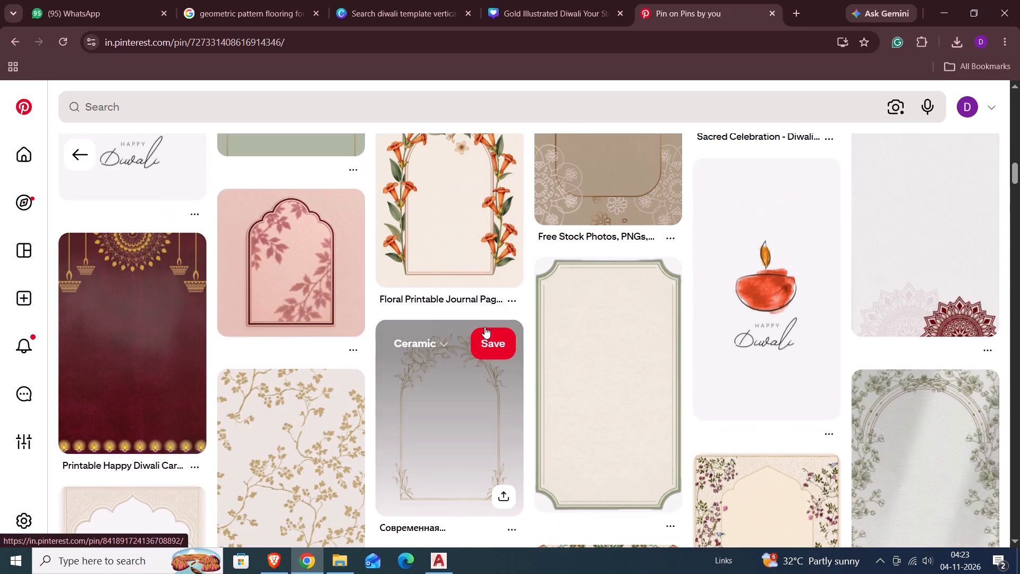
{"action": "scroll", "coordinate": [572, 385], "scroll_direction": "up", "scroll_amount": 7}
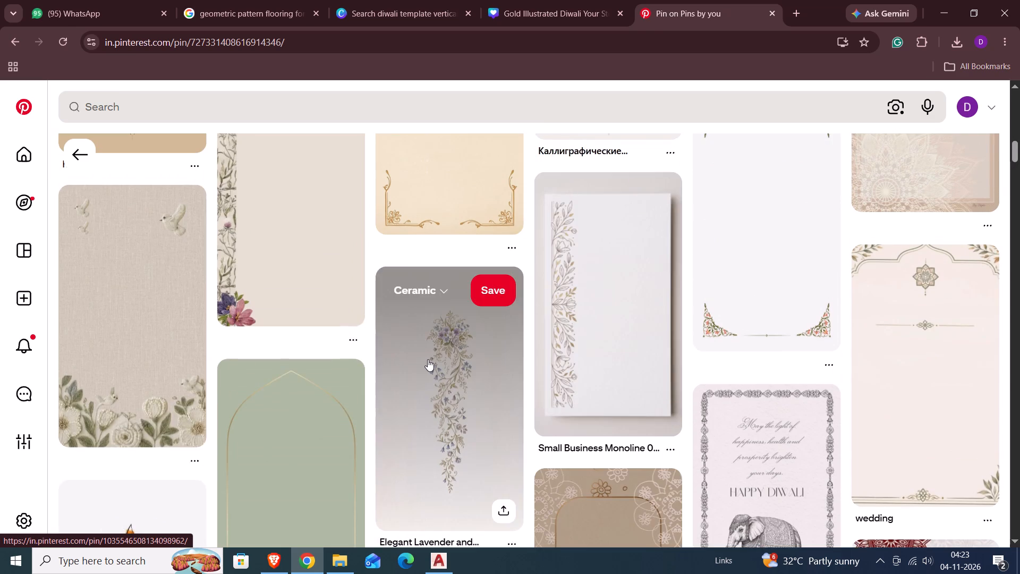
{"action": "scroll", "coordinate": [428, 359], "scroll_direction": "up", "scroll_amount": 15}
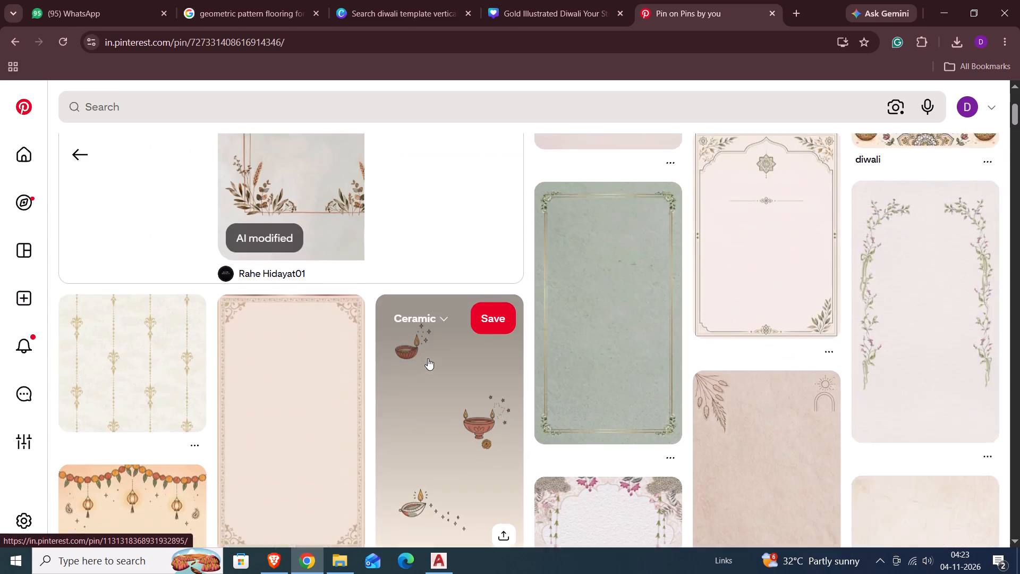
{"action": "scroll", "coordinate": [428, 358], "scroll_direction": "up", "scroll_amount": 5}
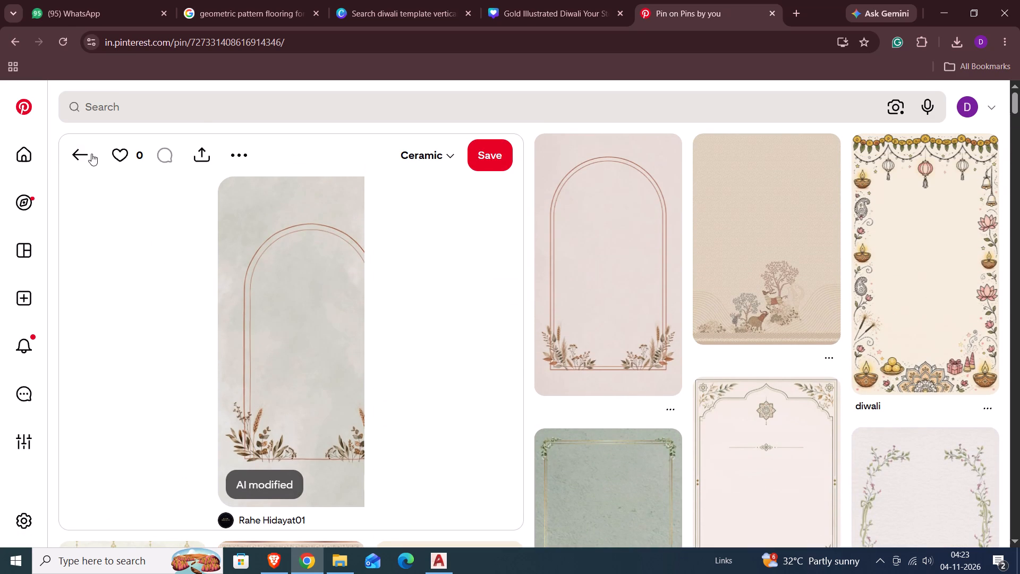
Return to the pale pink leafy-corner pin and browse further through its related backgrounds.
{"action": "left_click", "coordinate": [80, 155]}
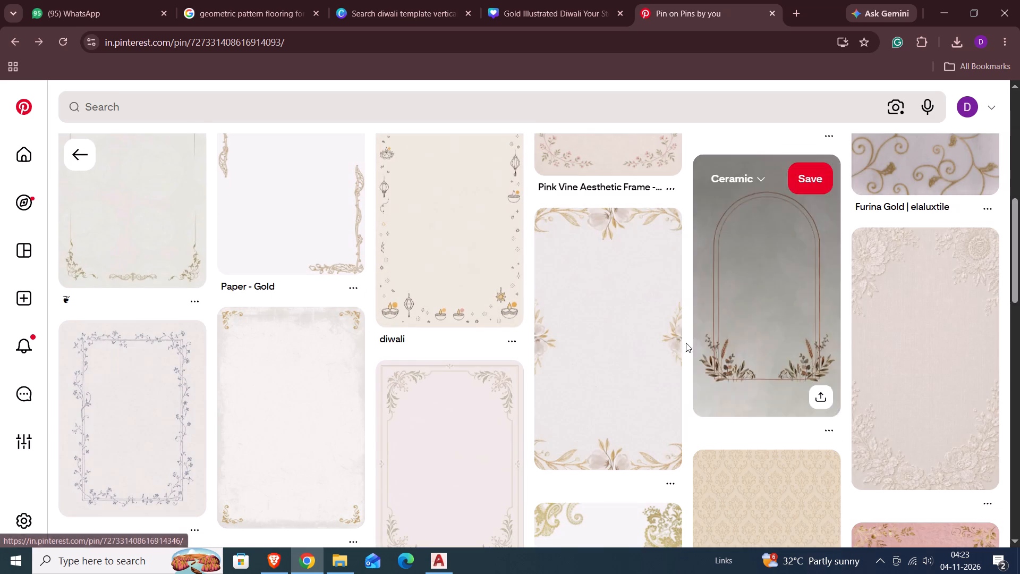
{"action": "scroll", "coordinate": [621, 407], "scroll_direction": "down", "scroll_amount": 6}
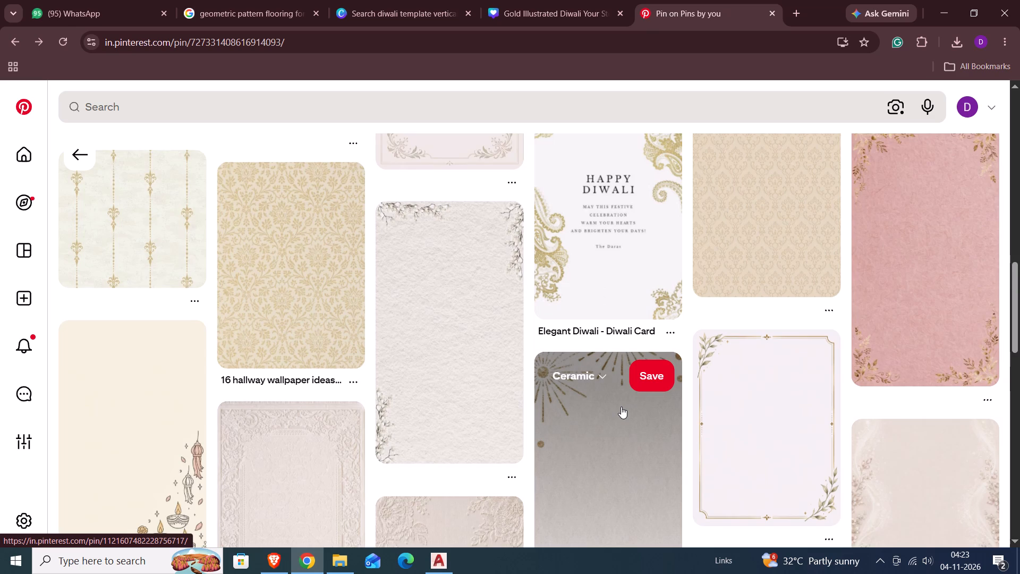
{"action": "scroll", "coordinate": [621, 407], "scroll_direction": "down", "scroll_amount": 7}
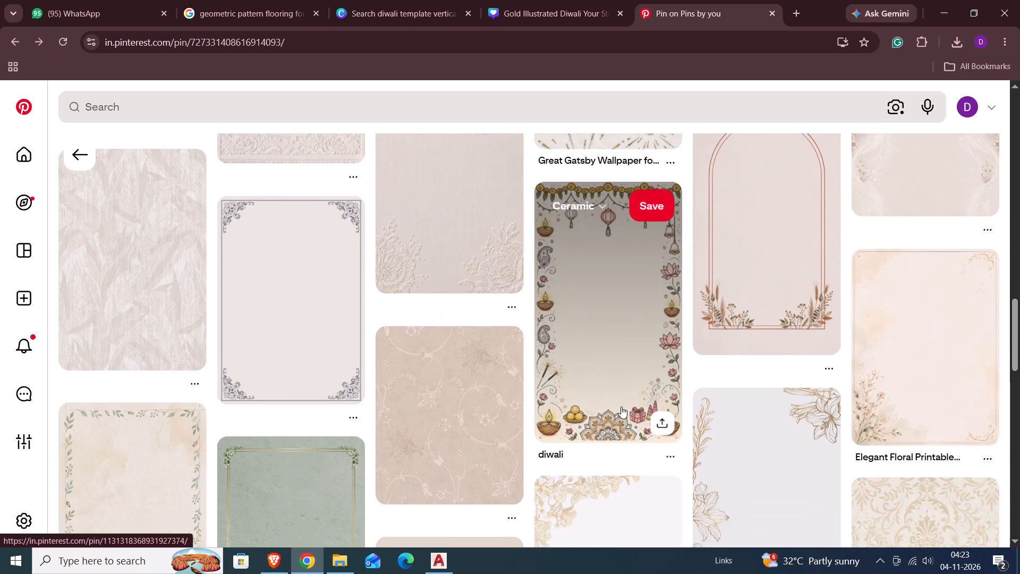
{"action": "scroll", "coordinate": [621, 407], "scroll_direction": "down", "scroll_amount": 3}
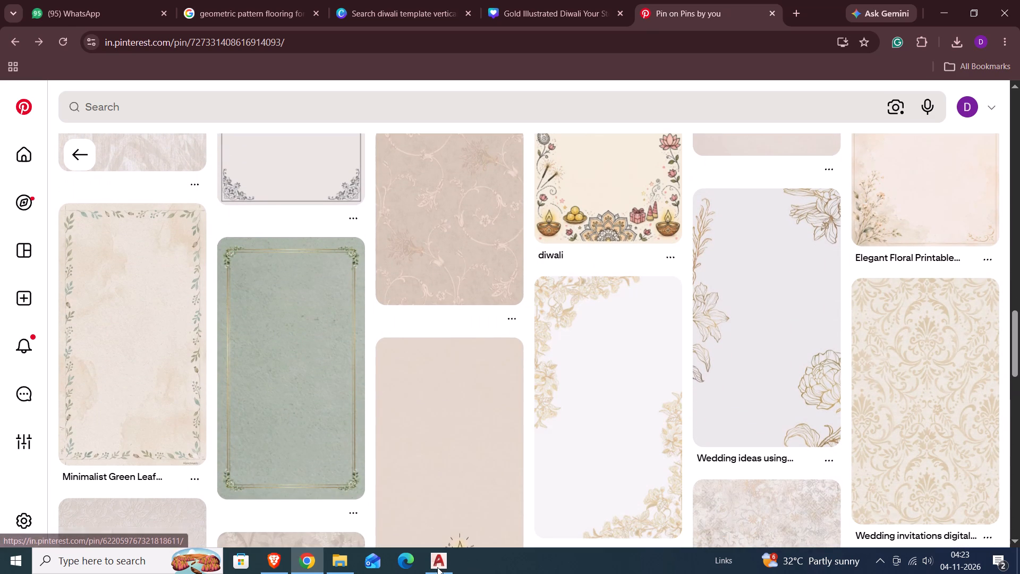
In the Canva Diwali story, paste the copied pale pink leafy-corner background onto blank page 3, align it to the page's top-left corner and enlarge it to about 875 × 1,555.
{"action": "left_click", "coordinate": [509, 11]}
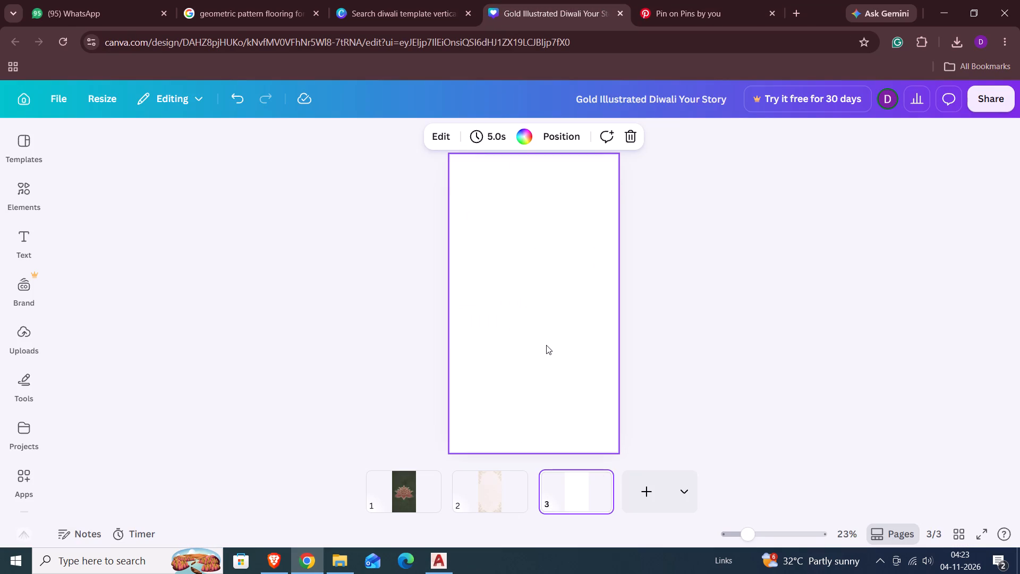
{"action": "key", "text": "ctrl+v"}
{"action": "left_click_drag", "start_coordinate": [542, 333], "coordinate": [518, 278]}
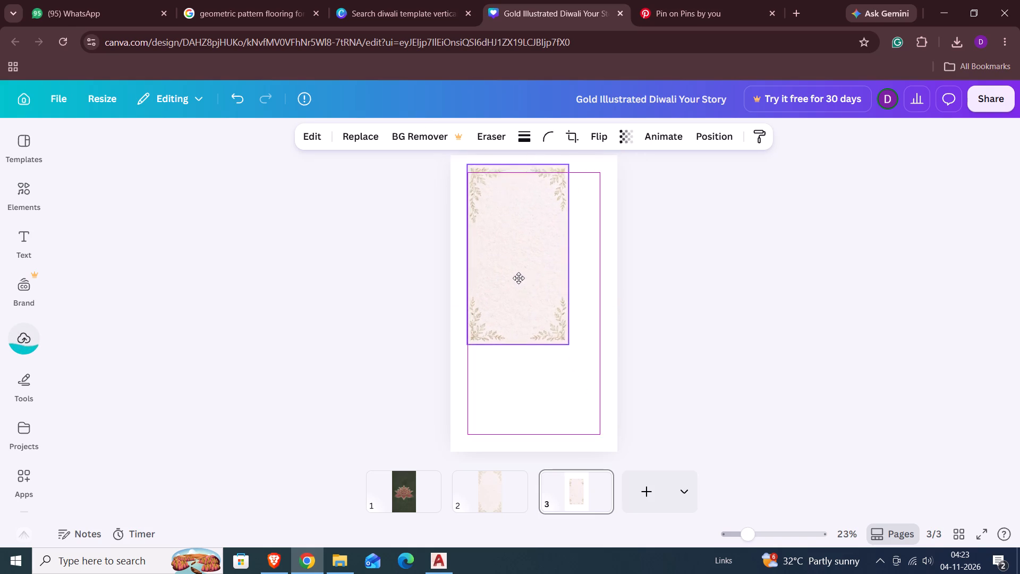
{"action": "left_click_drag", "start_coordinate": [518, 278], "coordinate": [506, 271]}
{"action": "left_click_drag", "start_coordinate": [549, 331], "coordinate": [567, 415]}
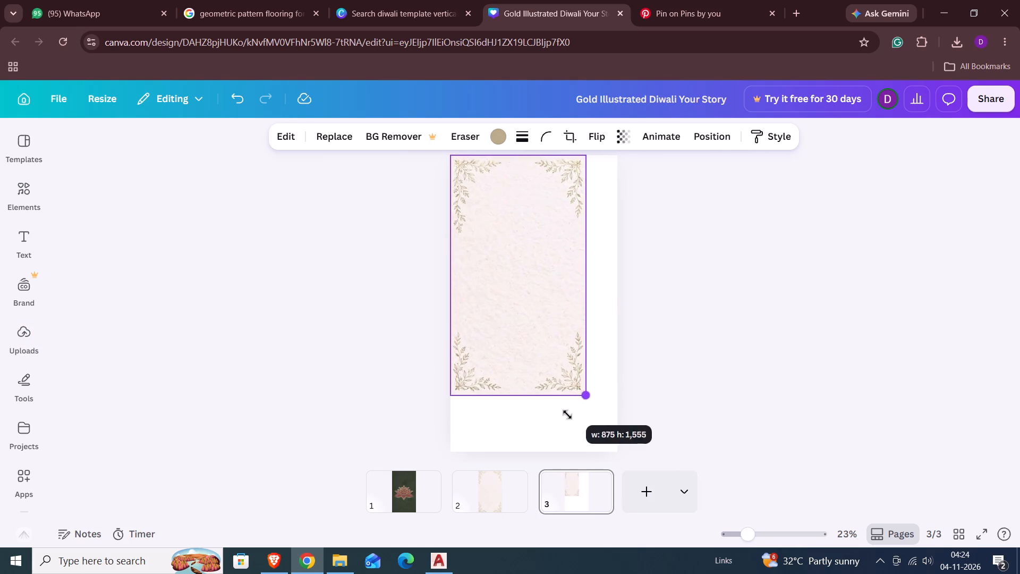
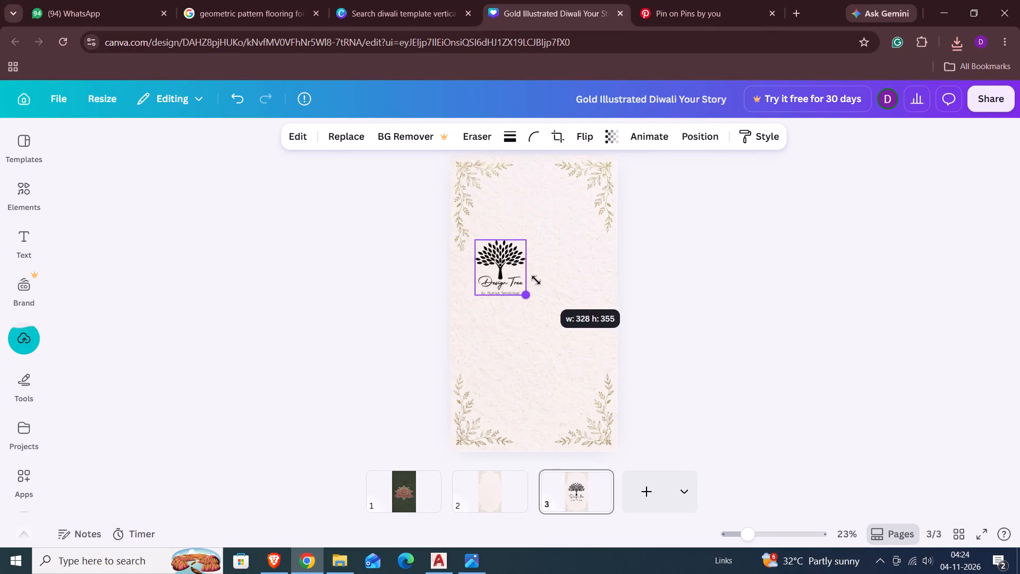
Shrink the Design Tree logo on page 3 and place it near the page's lower-right corner, beside the leafy ornament.
{"action": "left_click_drag", "start_coordinate": [536, 280], "coordinate": [540, 281]}
{"action": "left_click_drag", "start_coordinate": [497, 264], "coordinate": [557, 390]}
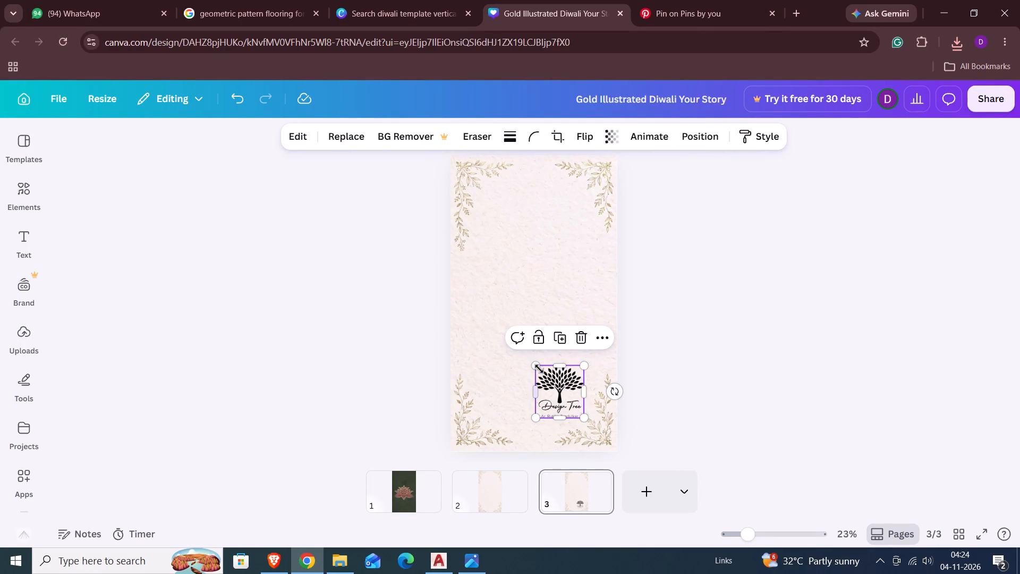
{"action": "left_click_drag", "start_coordinate": [538, 361], "coordinate": [550, 382]}
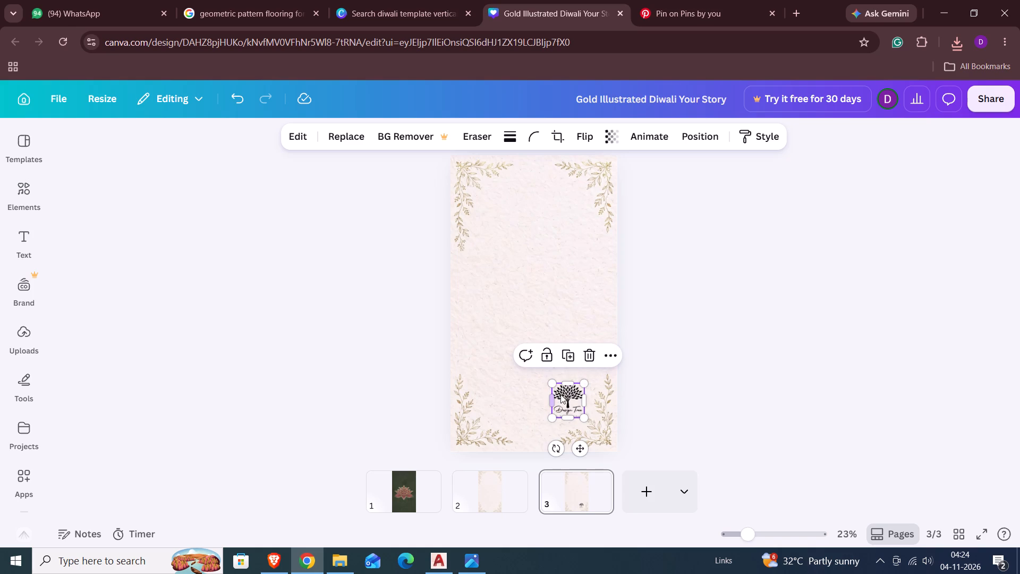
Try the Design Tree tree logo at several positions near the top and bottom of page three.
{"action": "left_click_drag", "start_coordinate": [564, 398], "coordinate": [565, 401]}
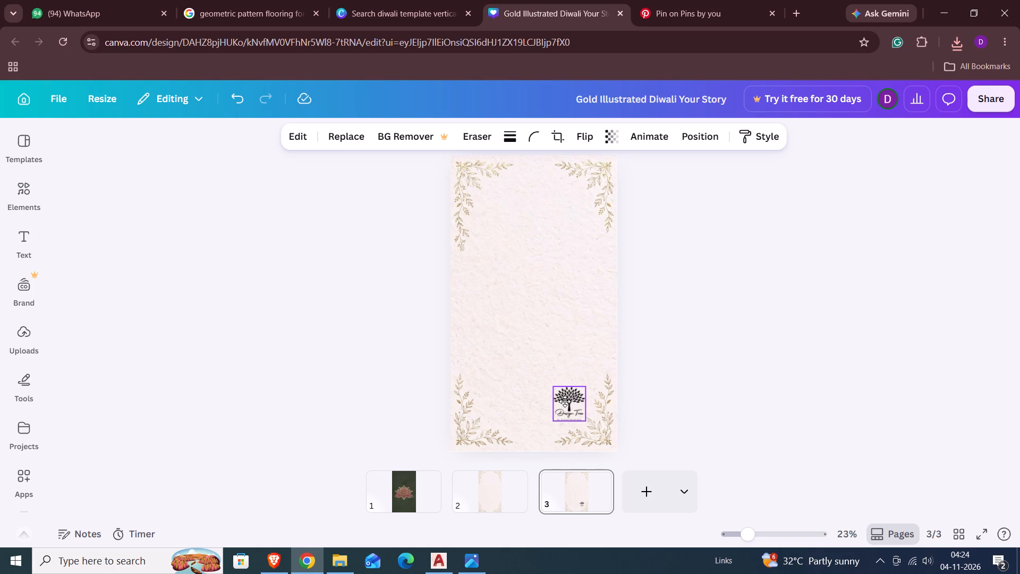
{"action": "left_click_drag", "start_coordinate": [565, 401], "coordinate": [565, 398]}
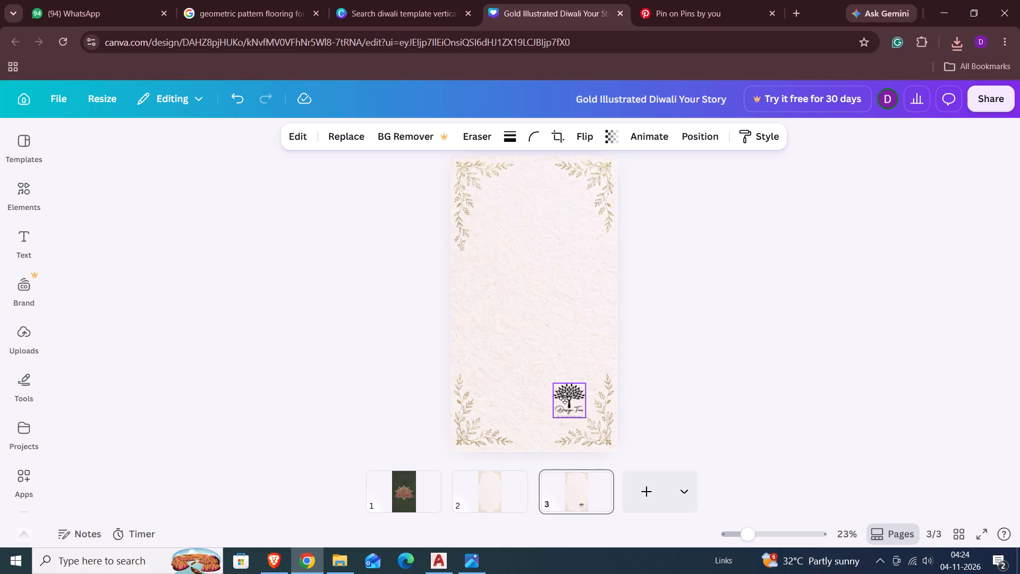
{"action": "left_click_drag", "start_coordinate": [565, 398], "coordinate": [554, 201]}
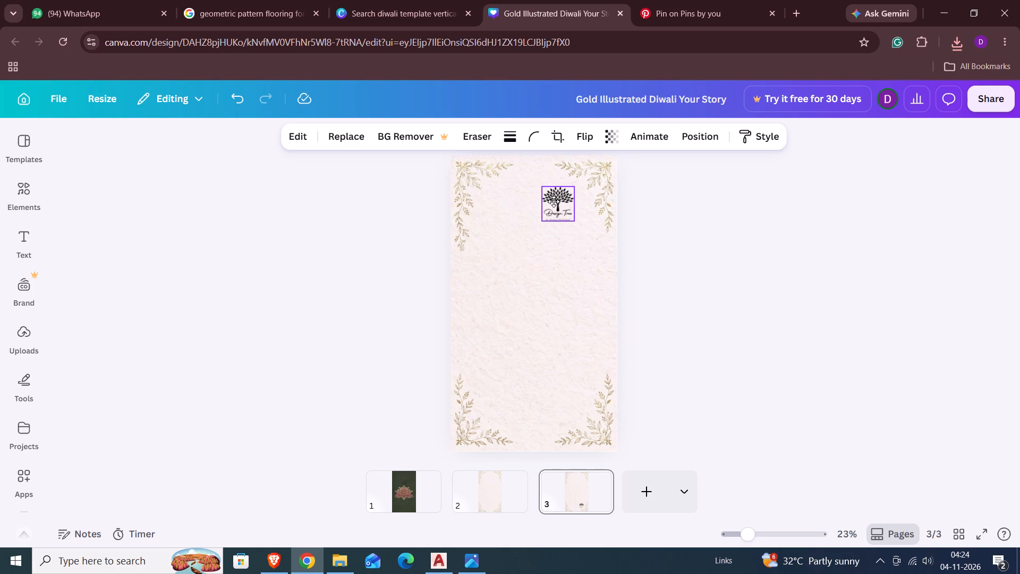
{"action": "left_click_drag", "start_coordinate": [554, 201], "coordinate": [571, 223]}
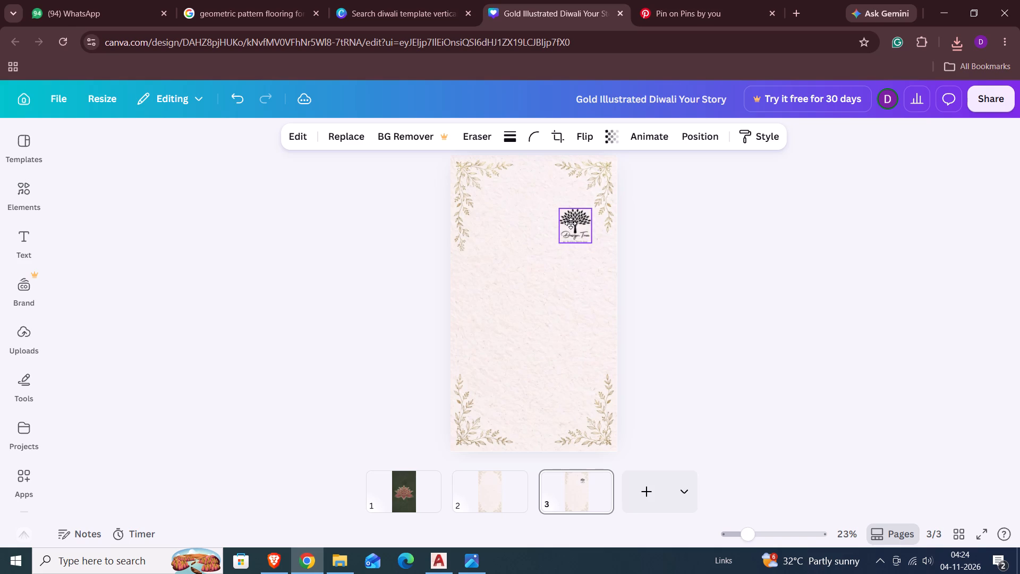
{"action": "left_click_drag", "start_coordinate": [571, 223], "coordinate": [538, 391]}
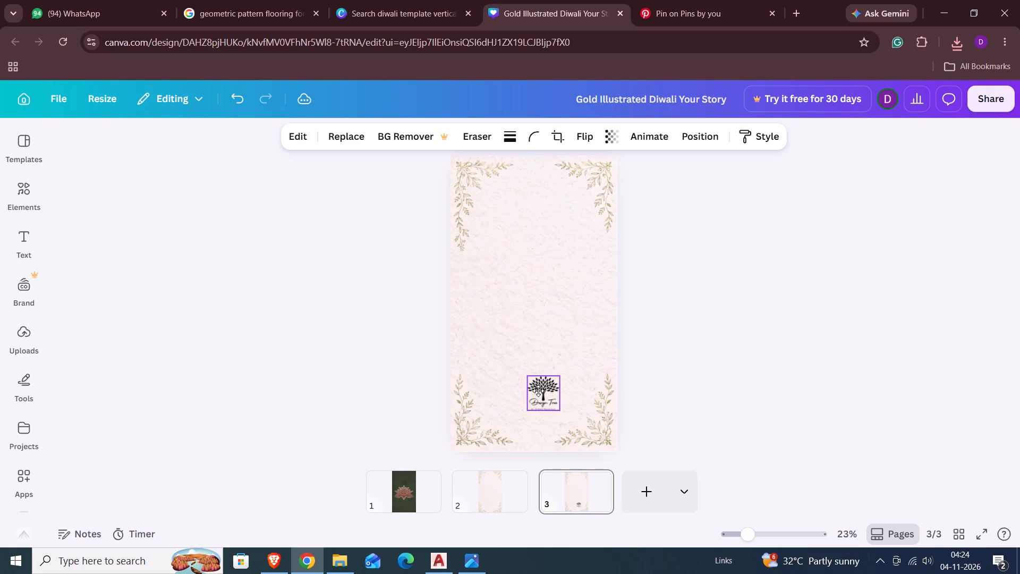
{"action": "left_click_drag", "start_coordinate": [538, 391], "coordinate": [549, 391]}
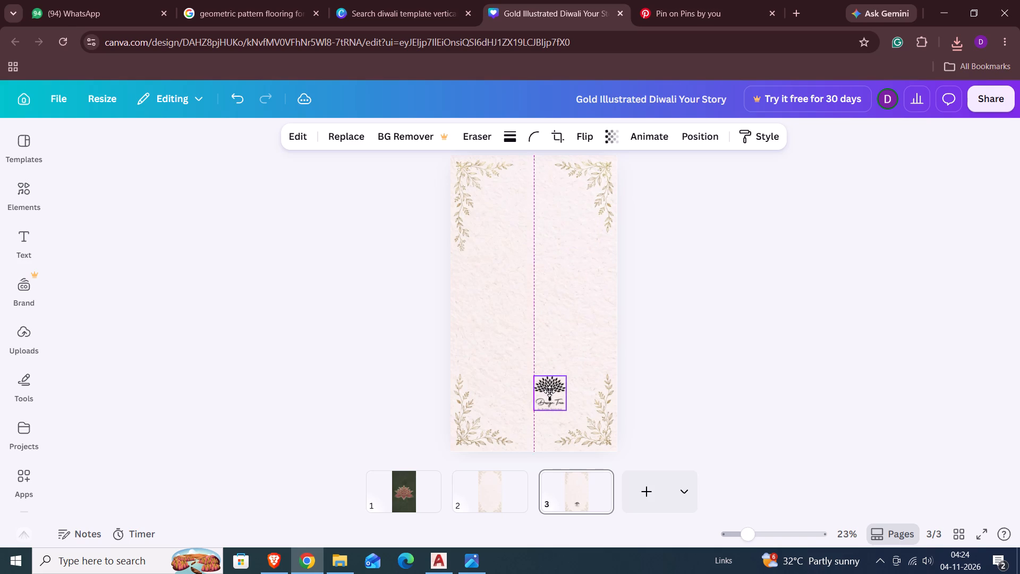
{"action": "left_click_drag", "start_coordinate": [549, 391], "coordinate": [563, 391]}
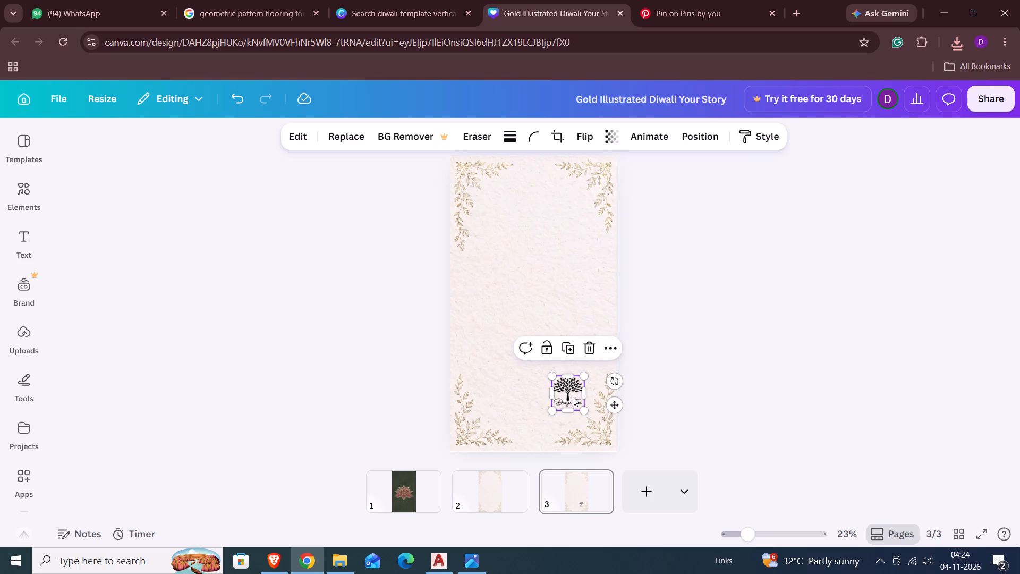
Delete the Design Tree logo from page three, leaving only the leafy-corner background.
{"action": "left_click", "coordinate": [573, 397]}
{"action": "left_click", "coordinate": [573, 397]}
{"action": "key", "text": "Delete"}
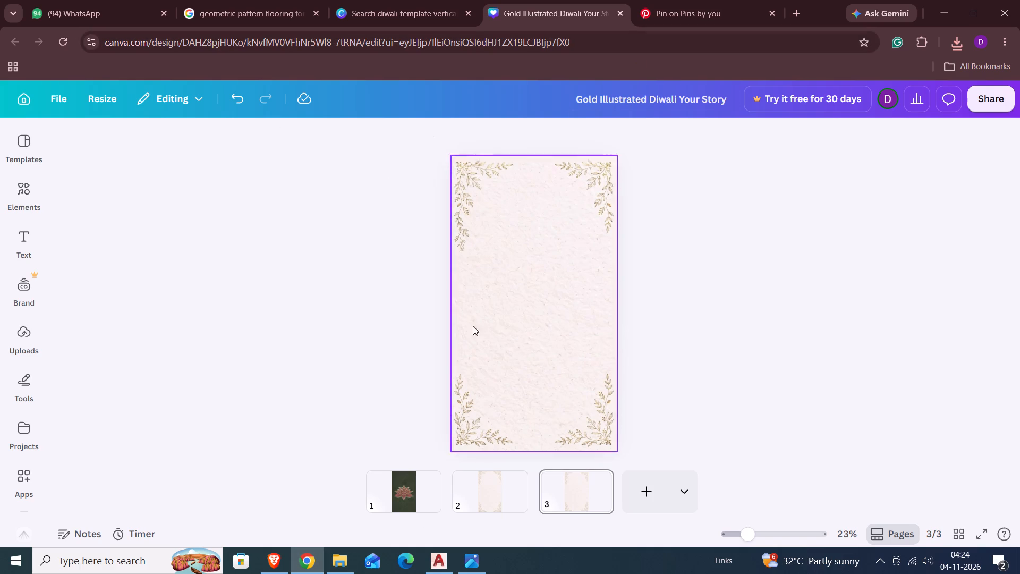
Go back and forth through pages one, two and three to compare the card's backgrounds in sequence.
{"action": "left_click", "coordinate": [407, 500]}
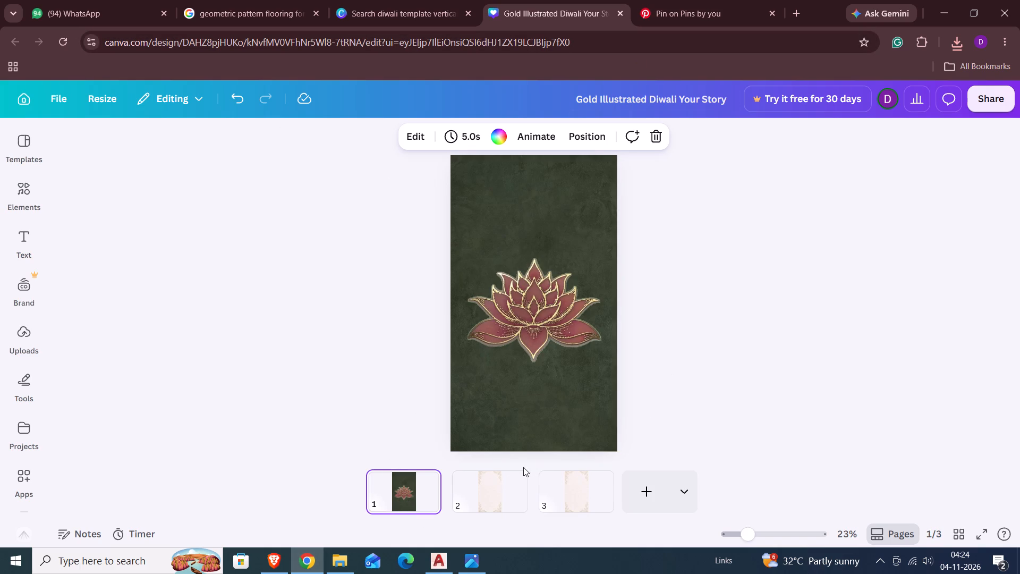
{"action": "left_click", "coordinate": [486, 487]}
{"action": "left_click", "coordinate": [560, 489]}
{"action": "left_click", "coordinate": [594, 485]}
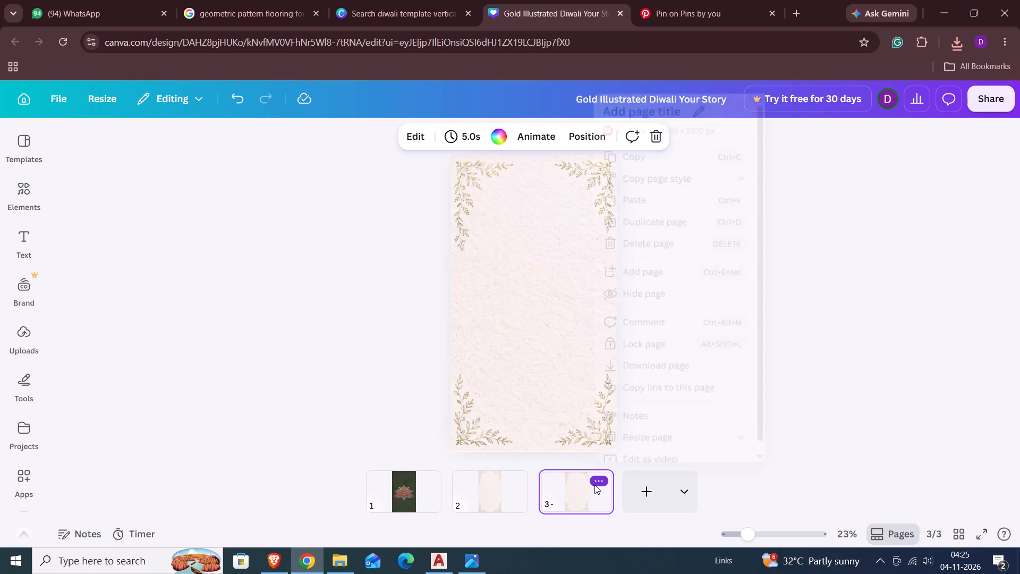
{"action": "left_click", "coordinate": [979, 426]}
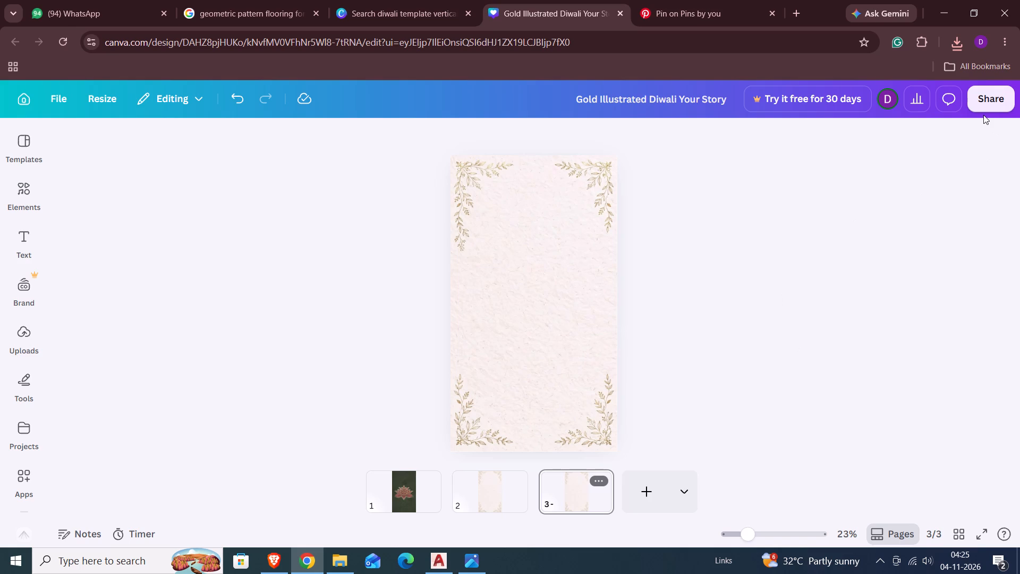
{"action": "left_click", "coordinate": [551, 242]}
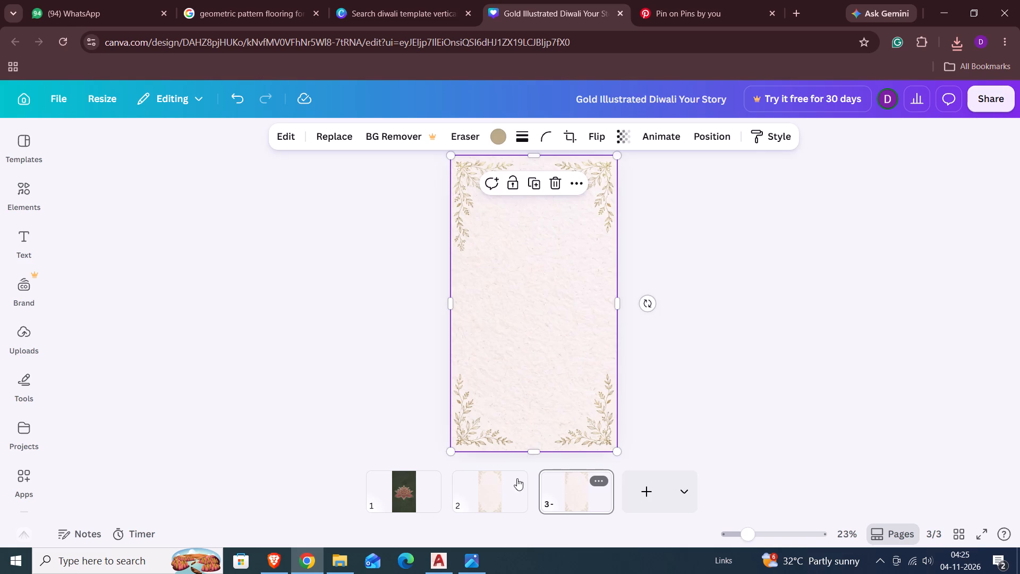
{"action": "left_click", "coordinate": [505, 499]}
{"action": "left_click", "coordinate": [377, 505]}
{"action": "left_click", "coordinate": [480, 495]}
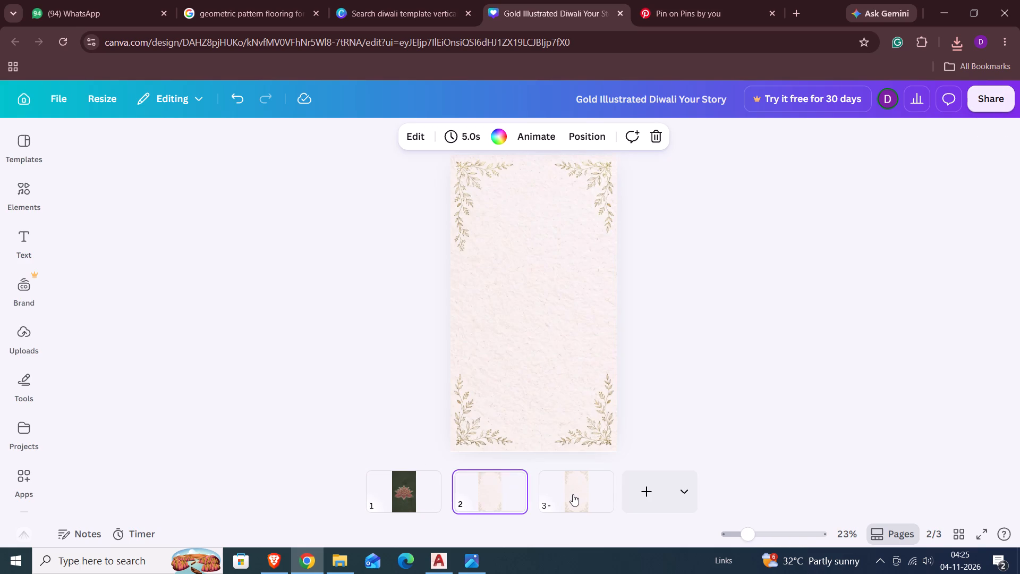
{"action": "left_click", "coordinate": [580, 491]}
{"action": "left_click", "coordinate": [500, 504]}
{"action": "left_click", "coordinate": [396, 501]}
{"action": "left_click", "coordinate": [521, 497]}
{"action": "left_click", "coordinate": [576, 496]}
{"action": "left_click", "coordinate": [512, 499]}
{"action": "left_click", "coordinate": [420, 497]}
{"action": "left_click", "coordinate": [491, 492]}
{"action": "left_click", "coordinate": [558, 494]}
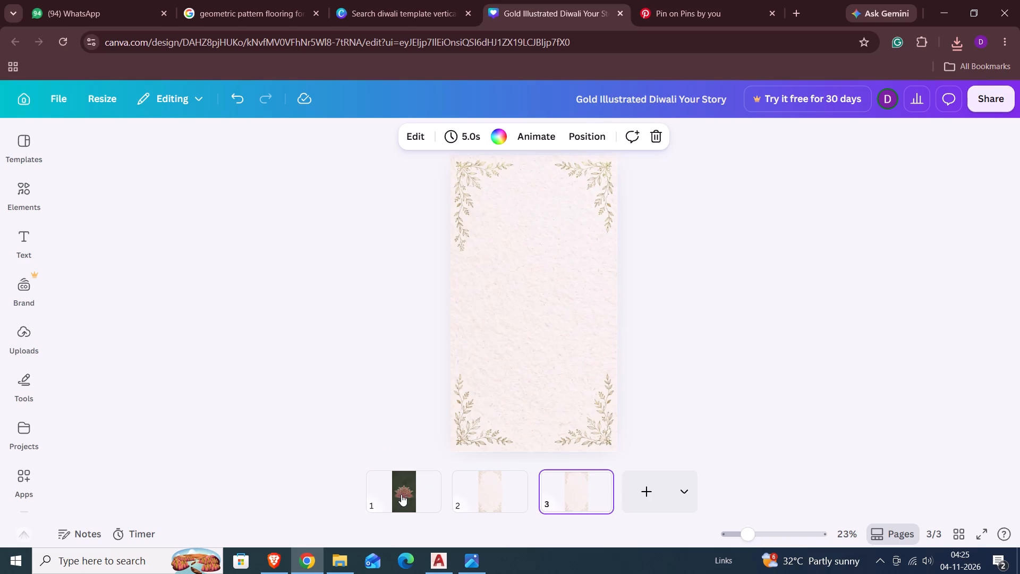
{"action": "left_click", "coordinate": [399, 494]}
{"action": "left_click", "coordinate": [511, 493]}
{"action": "left_click", "coordinate": [589, 493]}
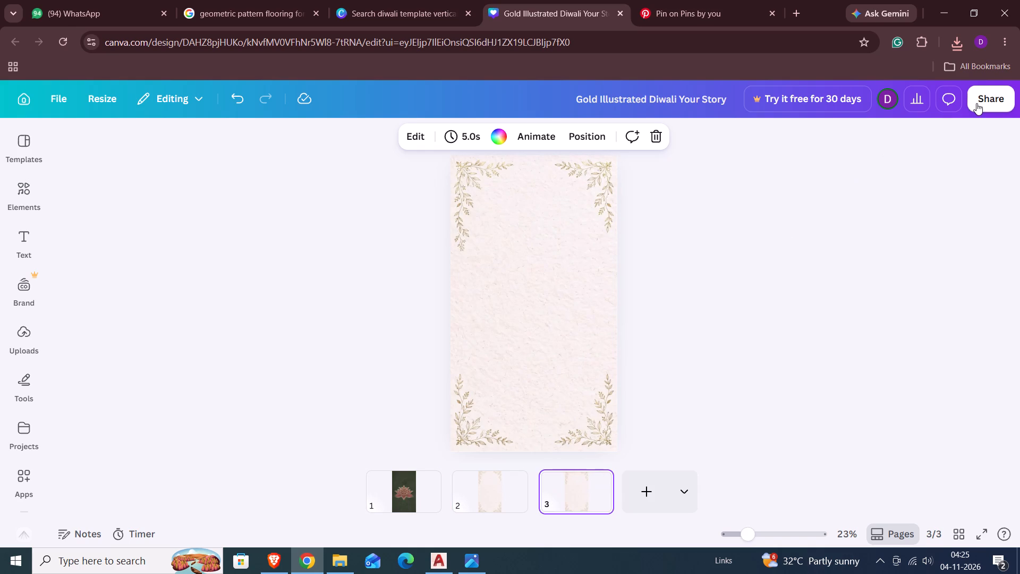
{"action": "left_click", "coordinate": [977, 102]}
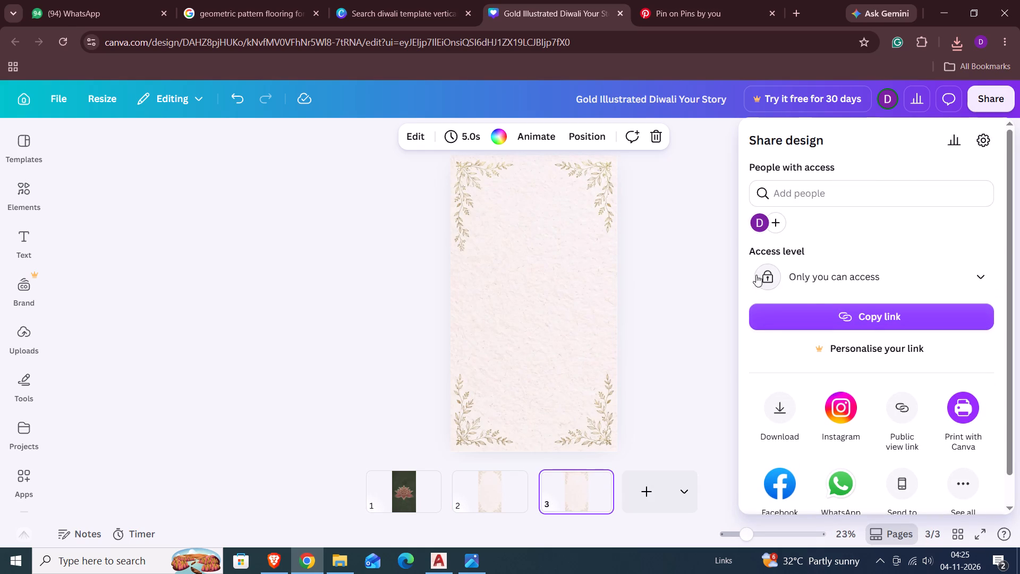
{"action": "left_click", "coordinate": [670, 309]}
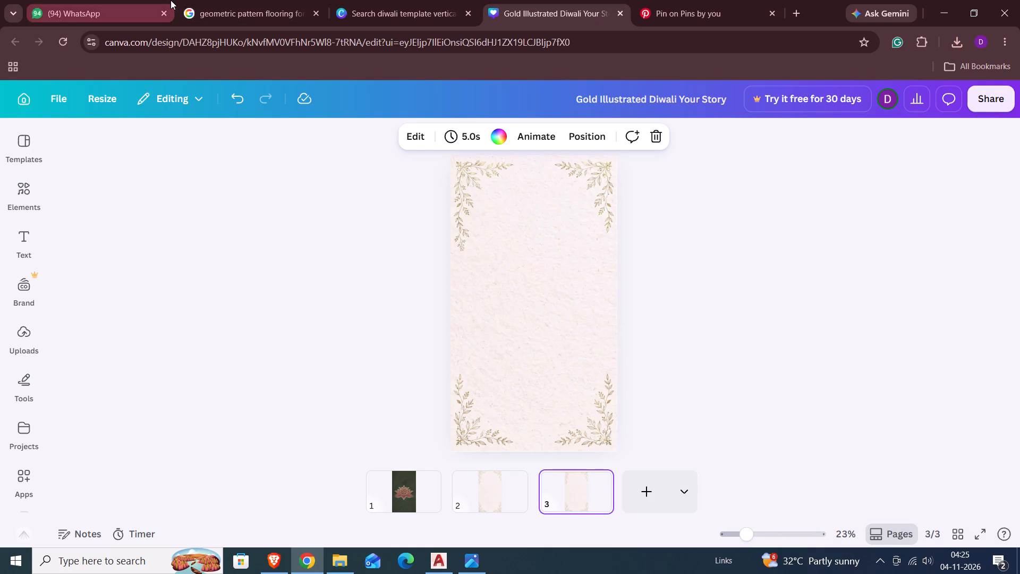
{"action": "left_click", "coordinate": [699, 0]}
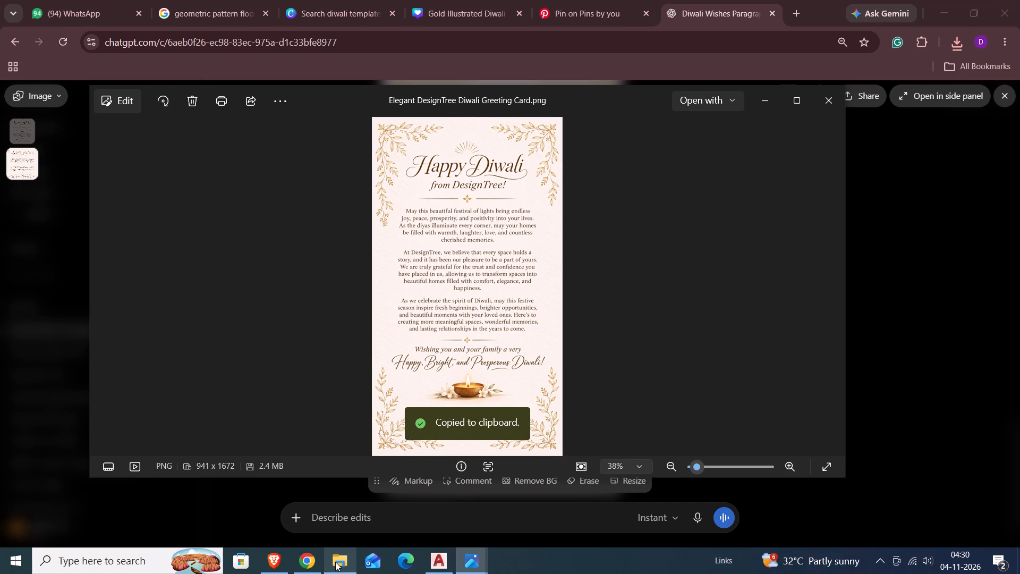
{"action": "left_click", "coordinate": [308, 570]}
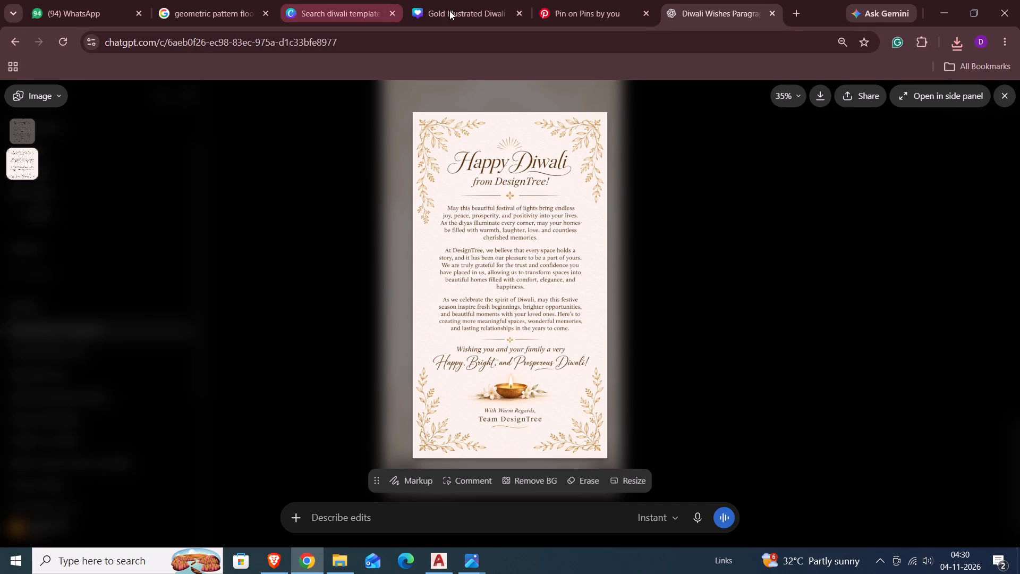
{"action": "left_click", "coordinate": [448, 5]}
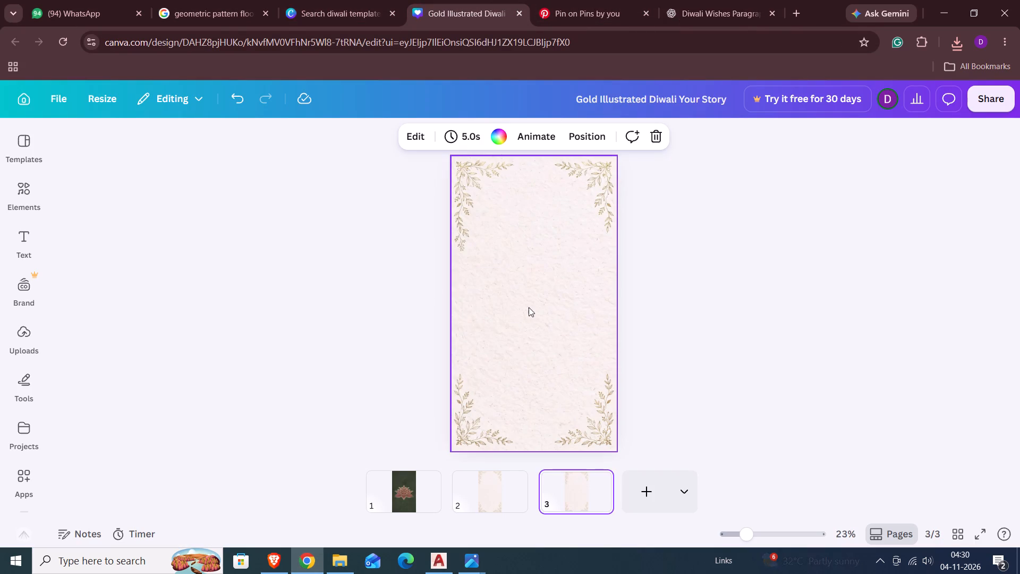
{"action": "left_click", "coordinate": [529, 307]}
{"action": "key", "text": "Delete"}
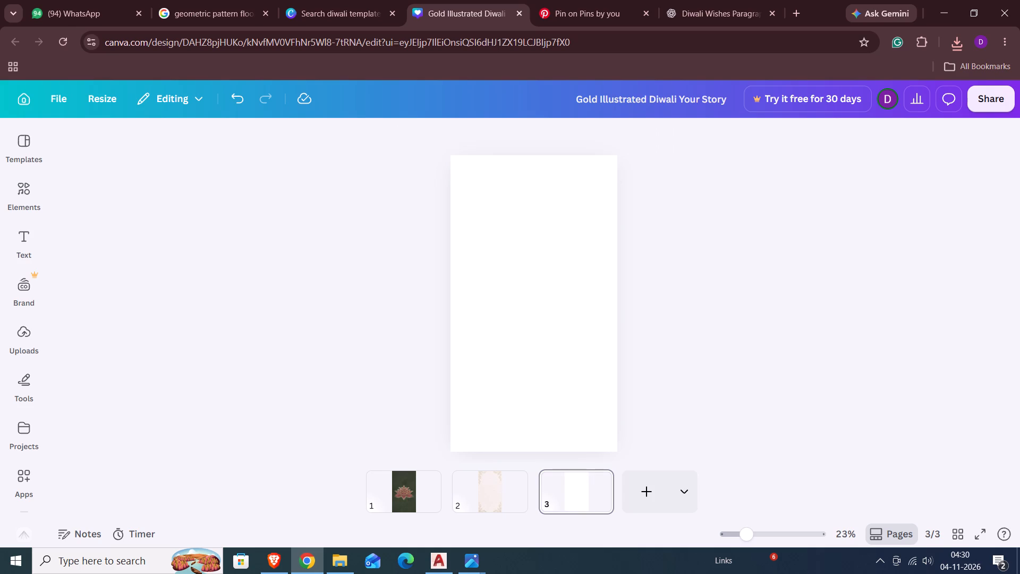
{"action": "key", "text": "ctrl+v"}
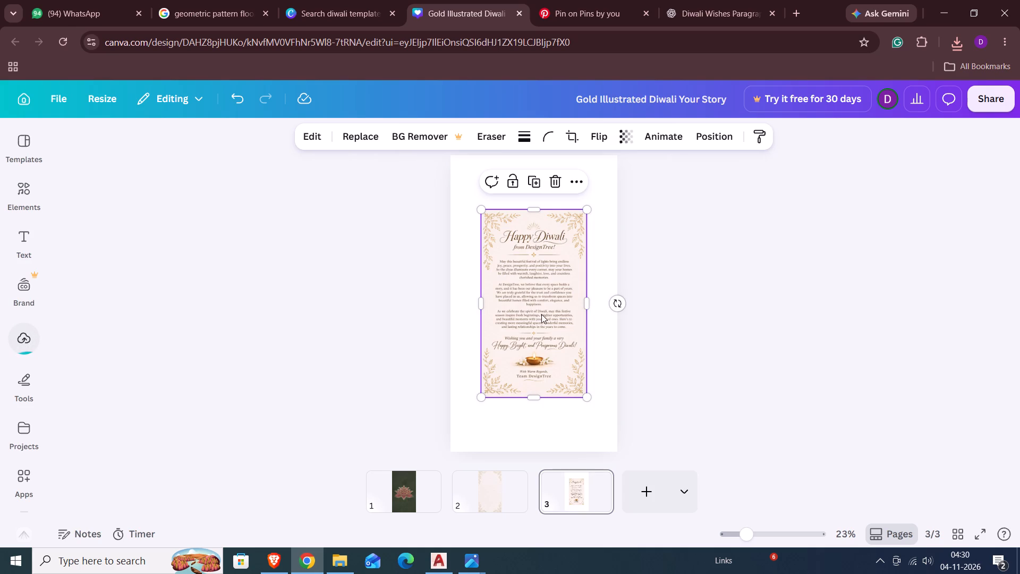
Align the pasted greeting card to page 3's top-left corner and enlarge it to fill the whole page.
{"action": "left_click_drag", "start_coordinate": [541, 314], "coordinate": [508, 259]}
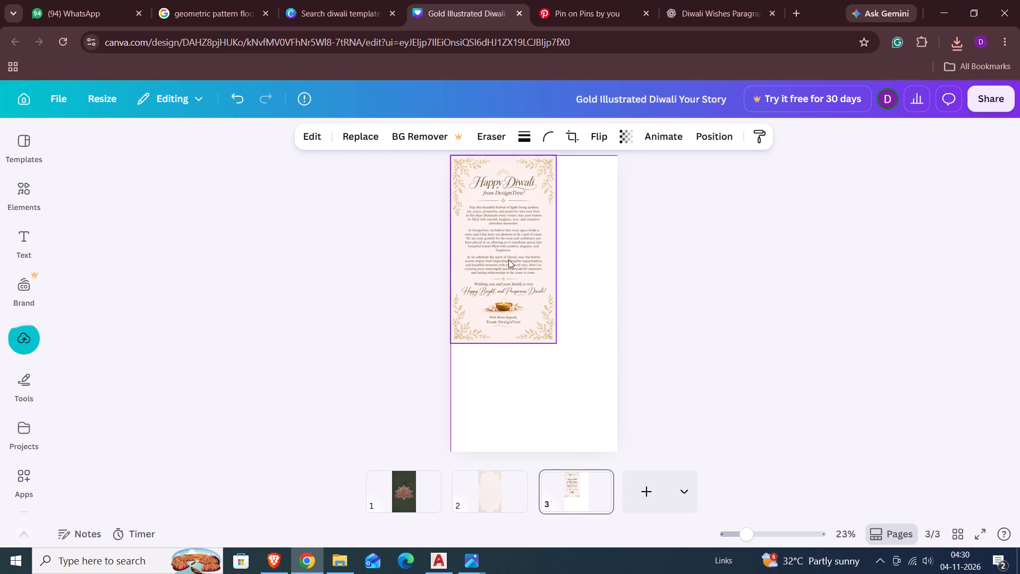
{"action": "left_click_drag", "start_coordinate": [559, 341], "coordinate": [592, 419]}
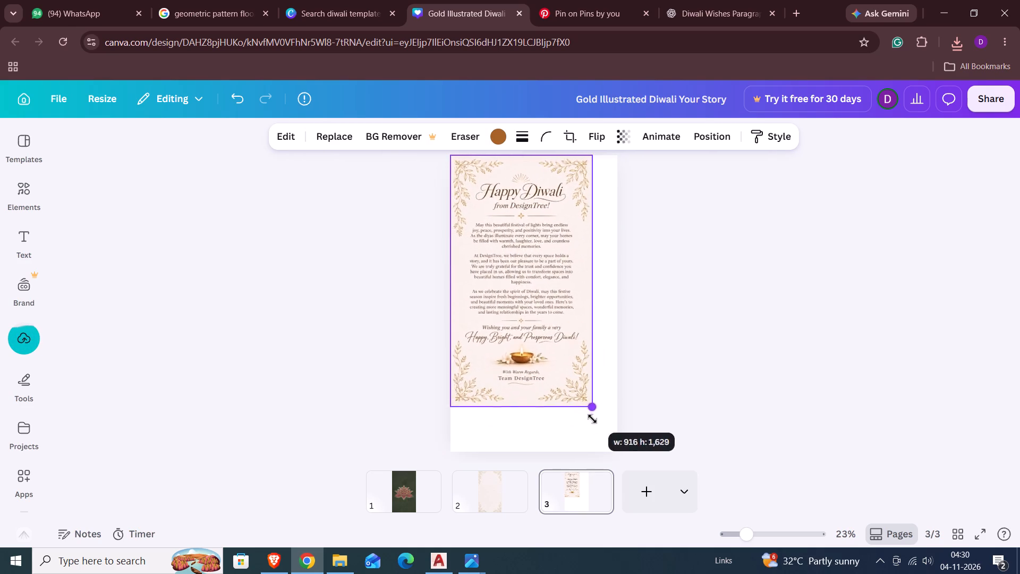
{"action": "left_click_drag", "start_coordinate": [592, 419], "coordinate": [611, 458]}
{"action": "left_click", "coordinate": [728, 331]}
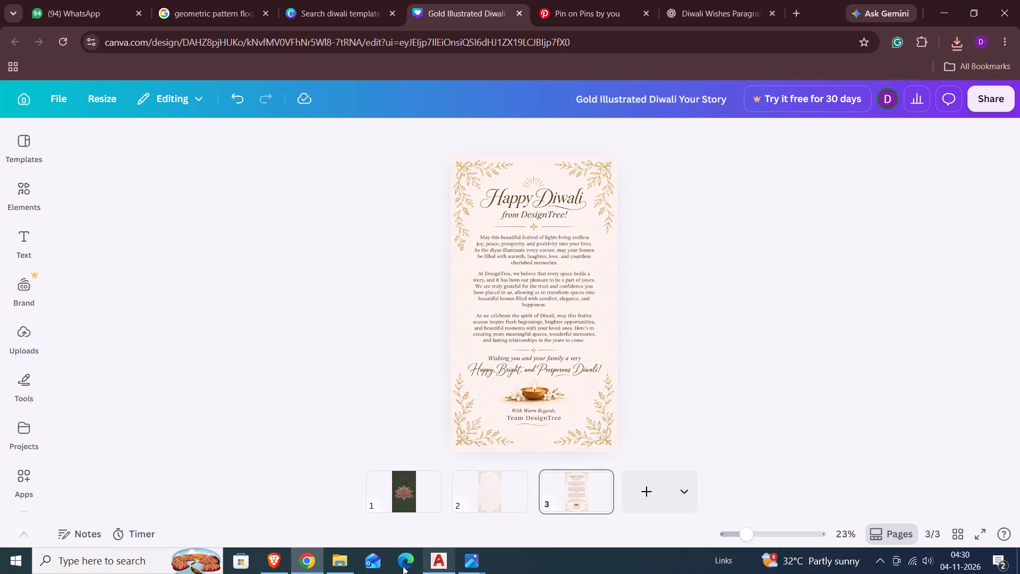
Copy FINAL LOGO BLACK.png from the Downloads folder and paste it onto page 3 of the Canva design.
{"action": "left_click", "coordinate": [342, 562]}
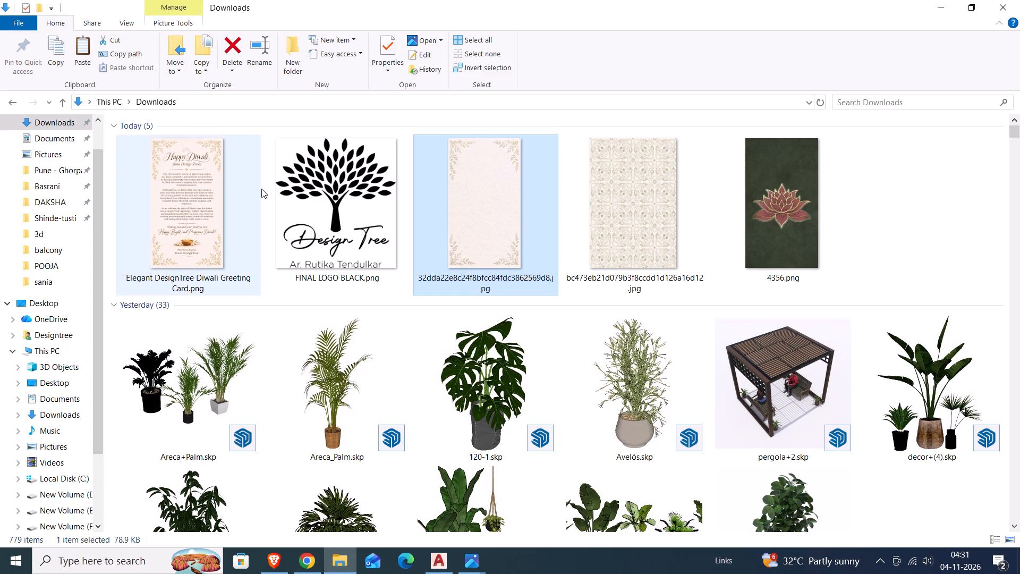
{"action": "left_click", "coordinate": [323, 201]}
{"action": "key", "text": "ctrl+c"}
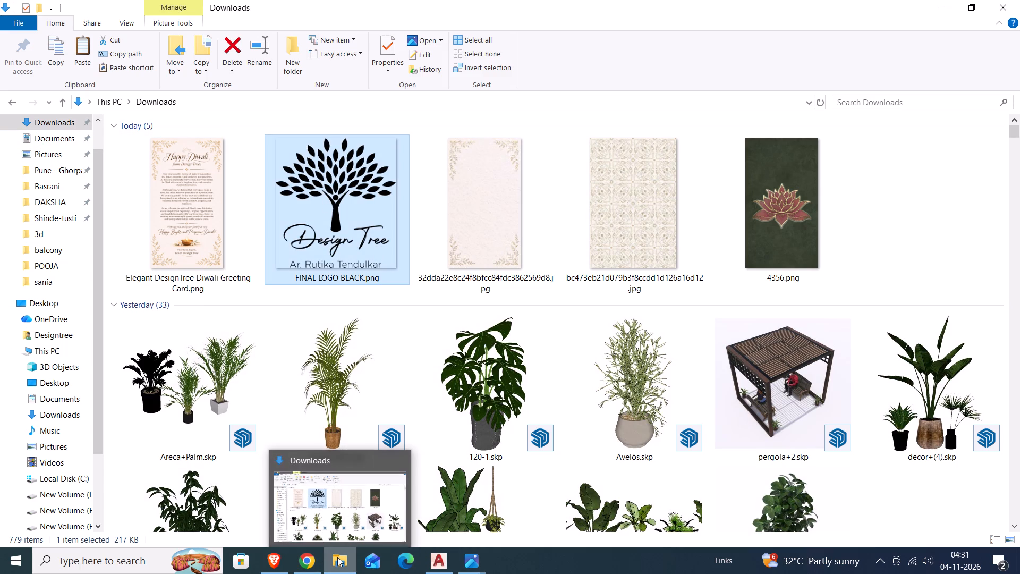
{"action": "left_click", "coordinate": [307, 563]}
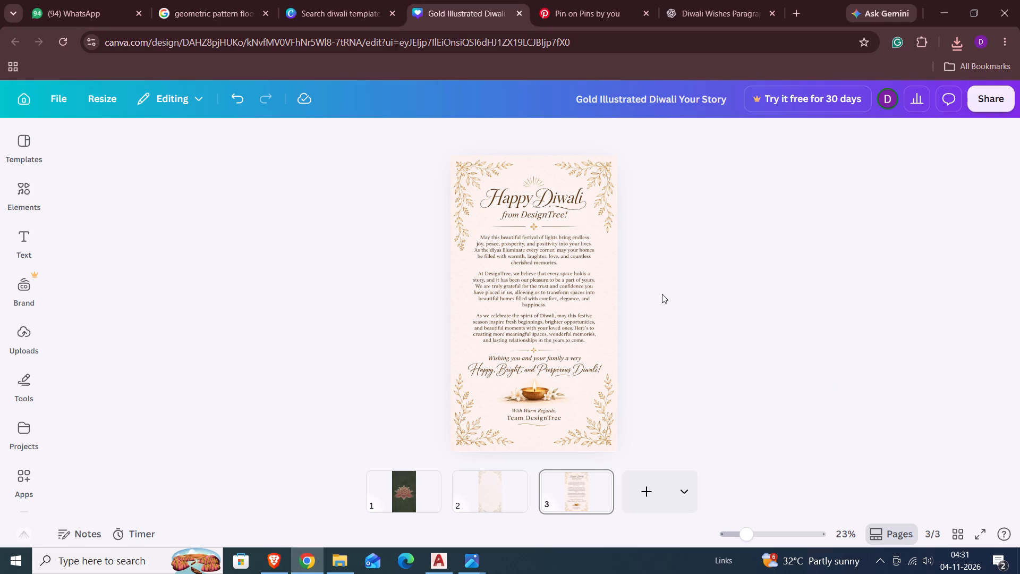
{"action": "key", "text": "ctrl+v"}
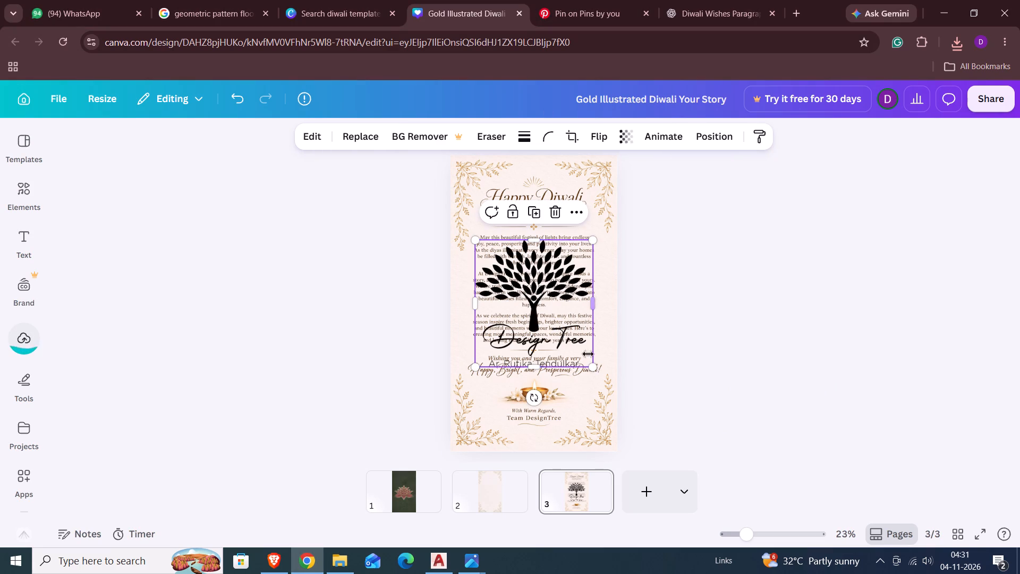
Shrink the Design Tree logo to about half its pasted size and centre it over the message text.
{"action": "left_click_drag", "start_coordinate": [593, 368], "coordinate": [523, 306]}
{"action": "left_click_drag", "start_coordinate": [497, 267], "coordinate": [533, 296]}
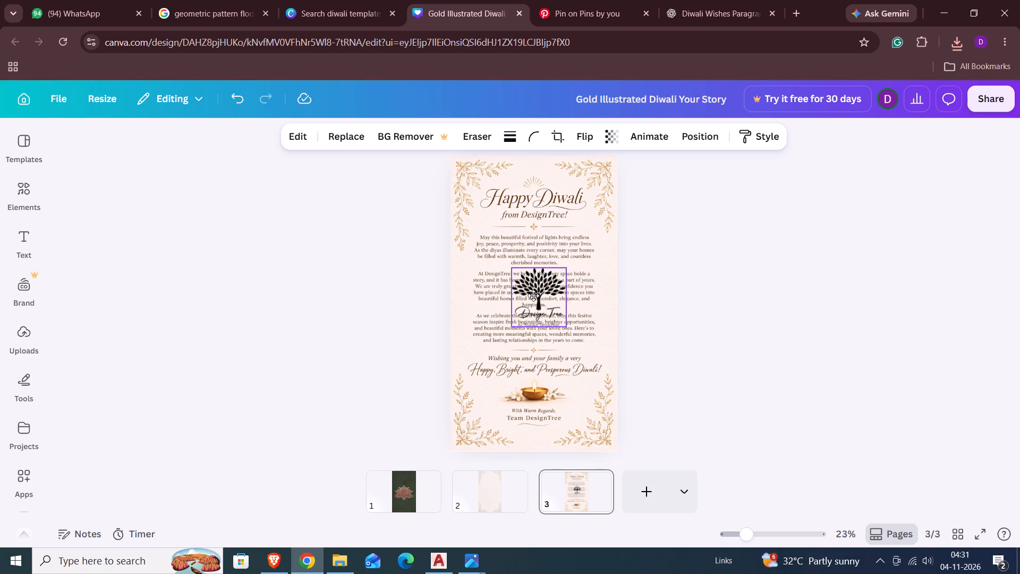
{"action": "left_click_drag", "start_coordinate": [533, 296], "coordinate": [530, 295]}
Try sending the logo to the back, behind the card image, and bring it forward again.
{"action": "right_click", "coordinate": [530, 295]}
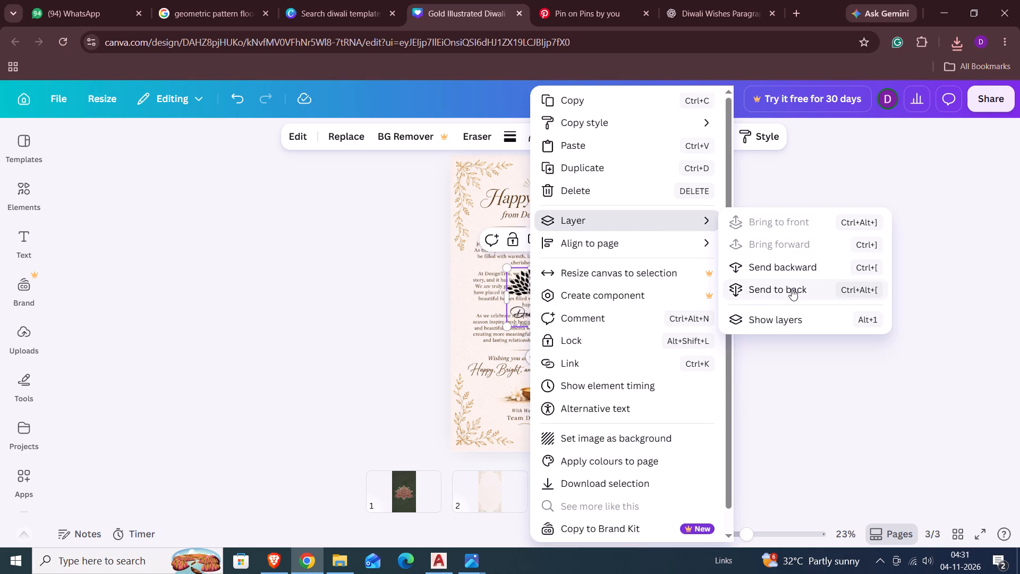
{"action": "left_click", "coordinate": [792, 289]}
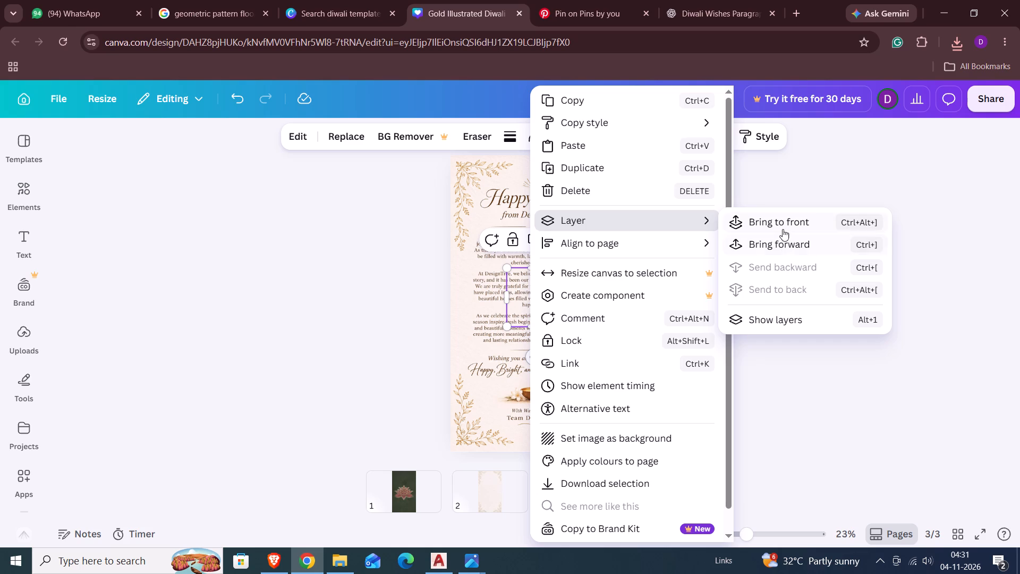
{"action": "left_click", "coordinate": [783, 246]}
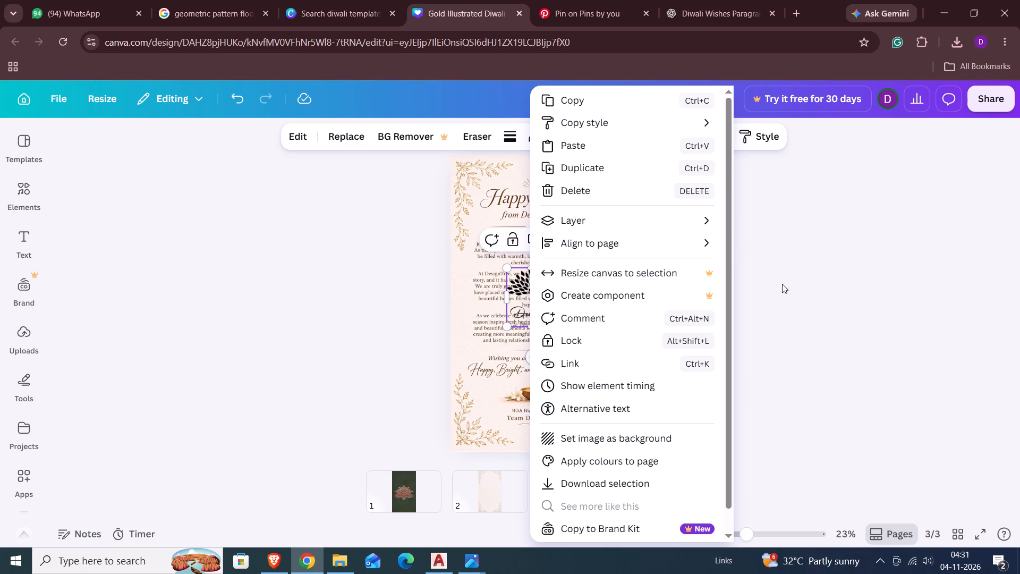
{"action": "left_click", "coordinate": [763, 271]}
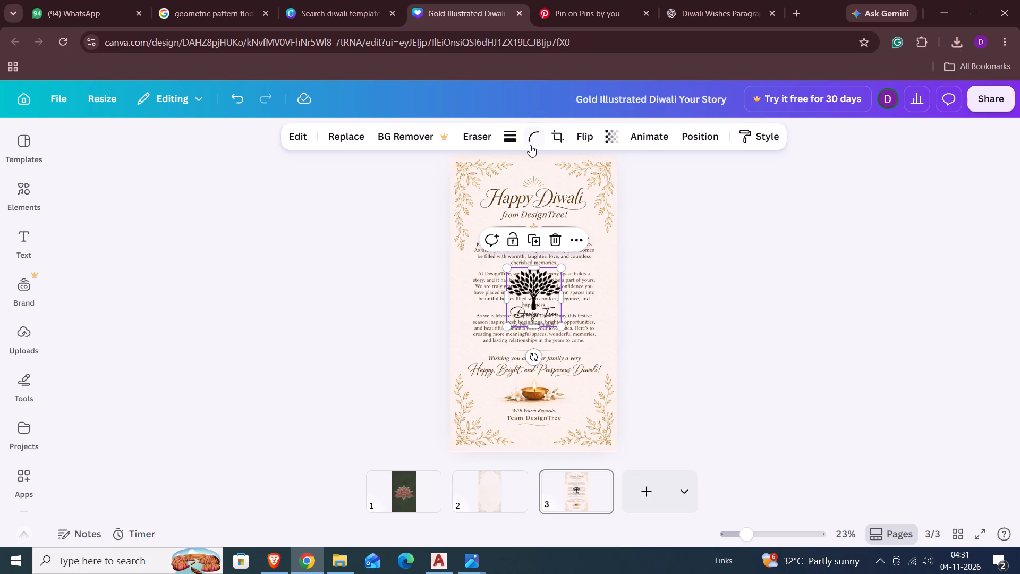
Fade the Design Tree logo by setting its transparency to 36.
{"action": "left_click", "coordinate": [607, 143]}
{"action": "left_click_drag", "start_coordinate": [641, 193], "coordinate": [616, 209]}
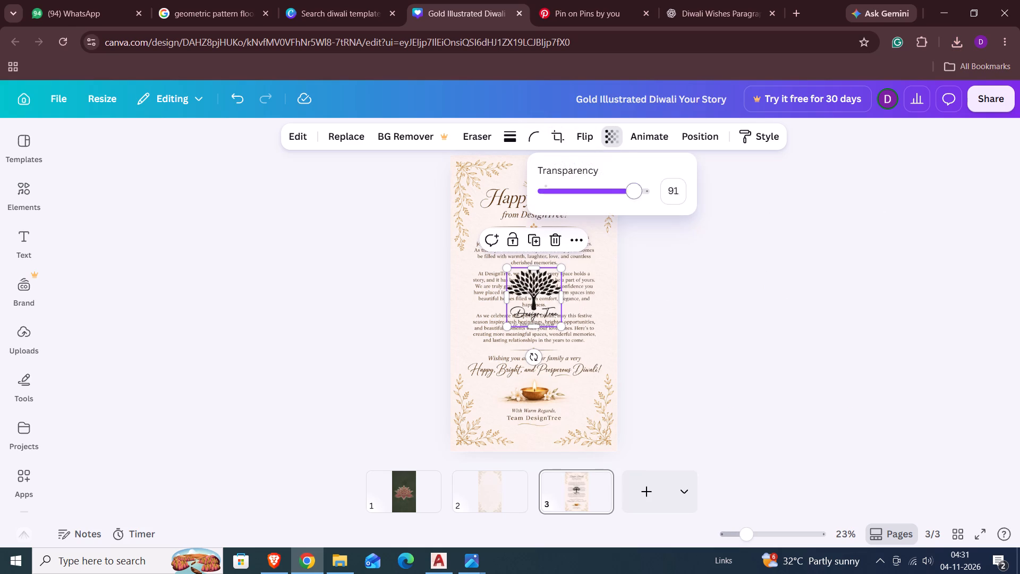
{"action": "left_click_drag", "start_coordinate": [616, 209], "coordinate": [579, 209]}
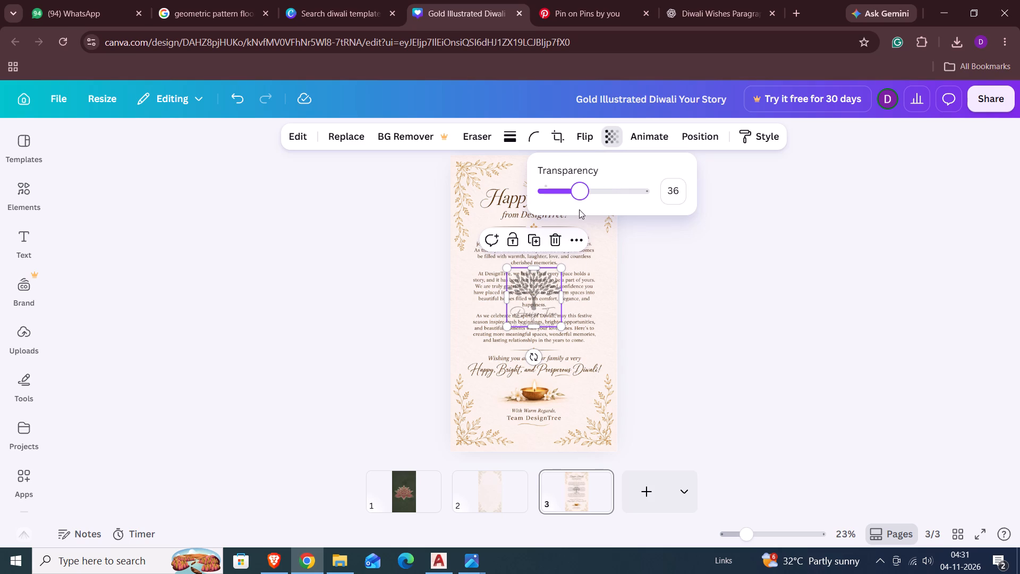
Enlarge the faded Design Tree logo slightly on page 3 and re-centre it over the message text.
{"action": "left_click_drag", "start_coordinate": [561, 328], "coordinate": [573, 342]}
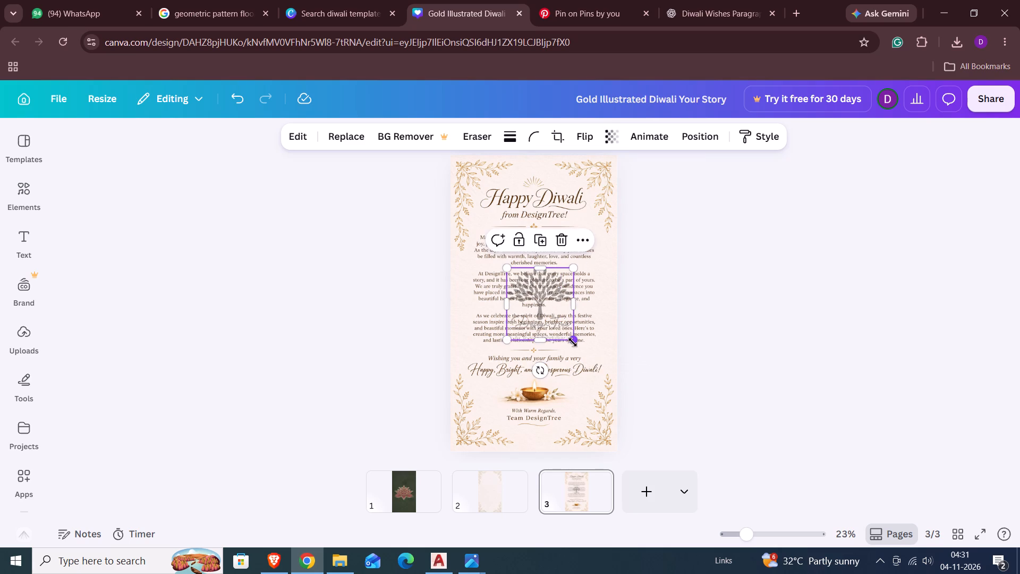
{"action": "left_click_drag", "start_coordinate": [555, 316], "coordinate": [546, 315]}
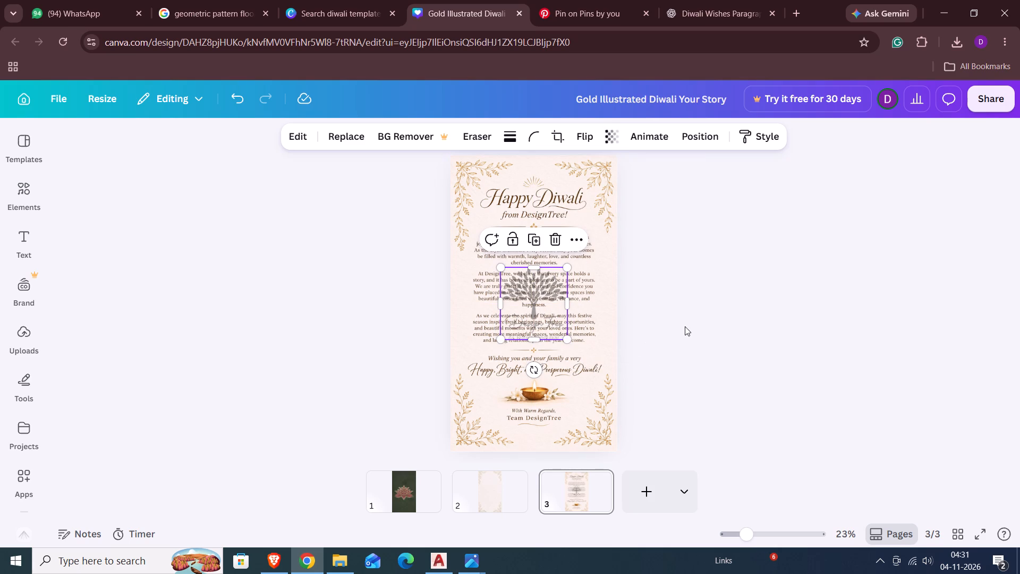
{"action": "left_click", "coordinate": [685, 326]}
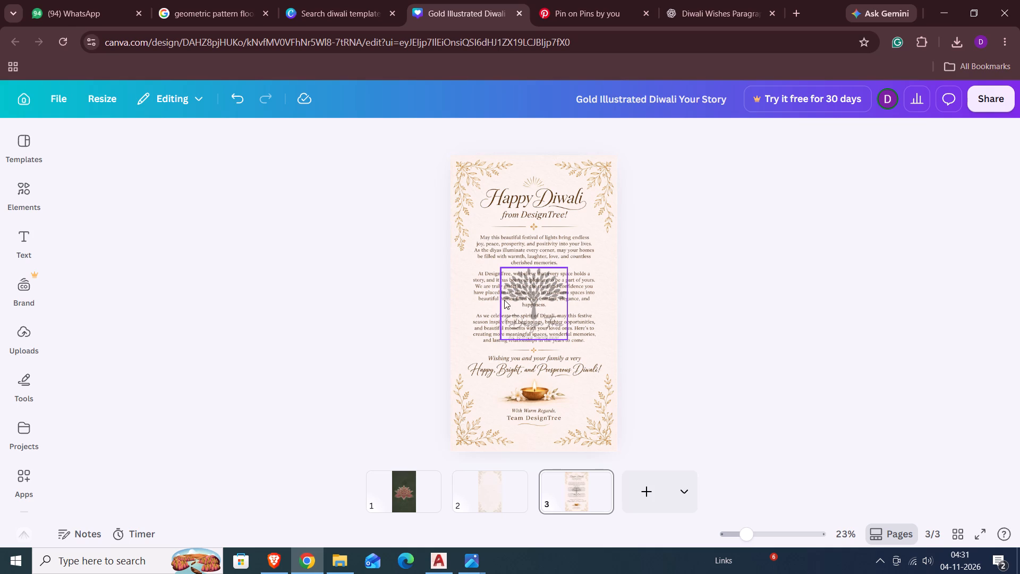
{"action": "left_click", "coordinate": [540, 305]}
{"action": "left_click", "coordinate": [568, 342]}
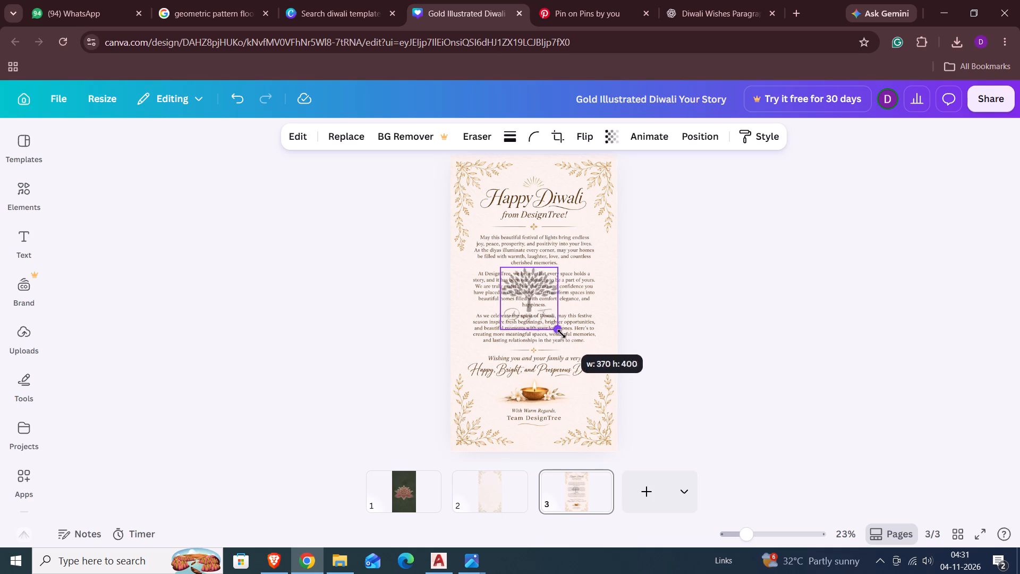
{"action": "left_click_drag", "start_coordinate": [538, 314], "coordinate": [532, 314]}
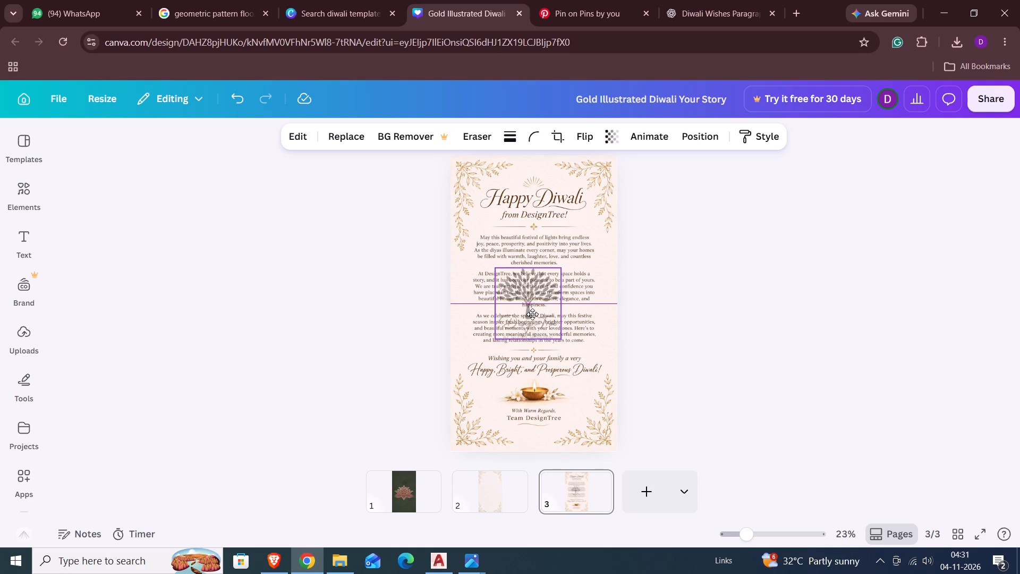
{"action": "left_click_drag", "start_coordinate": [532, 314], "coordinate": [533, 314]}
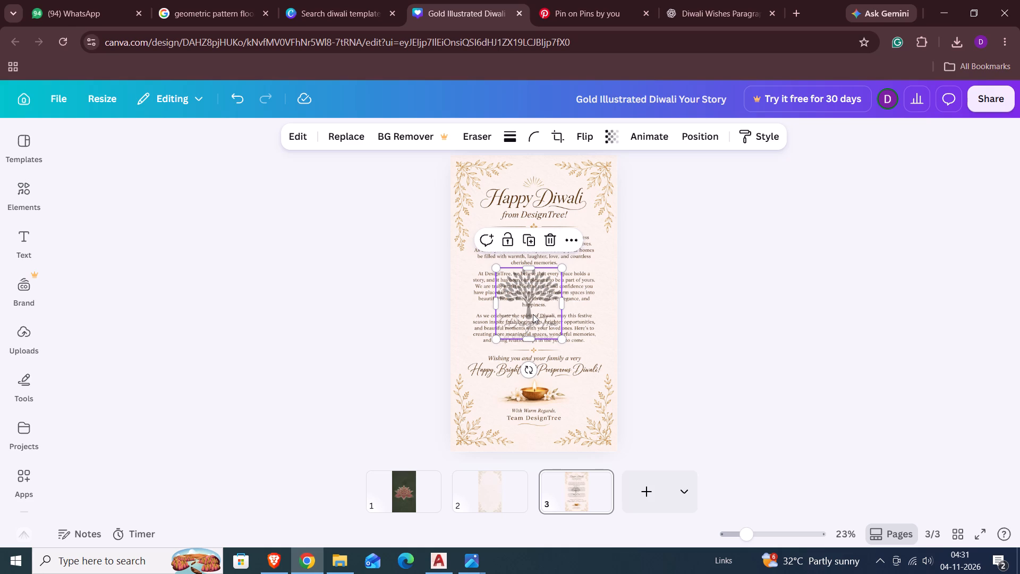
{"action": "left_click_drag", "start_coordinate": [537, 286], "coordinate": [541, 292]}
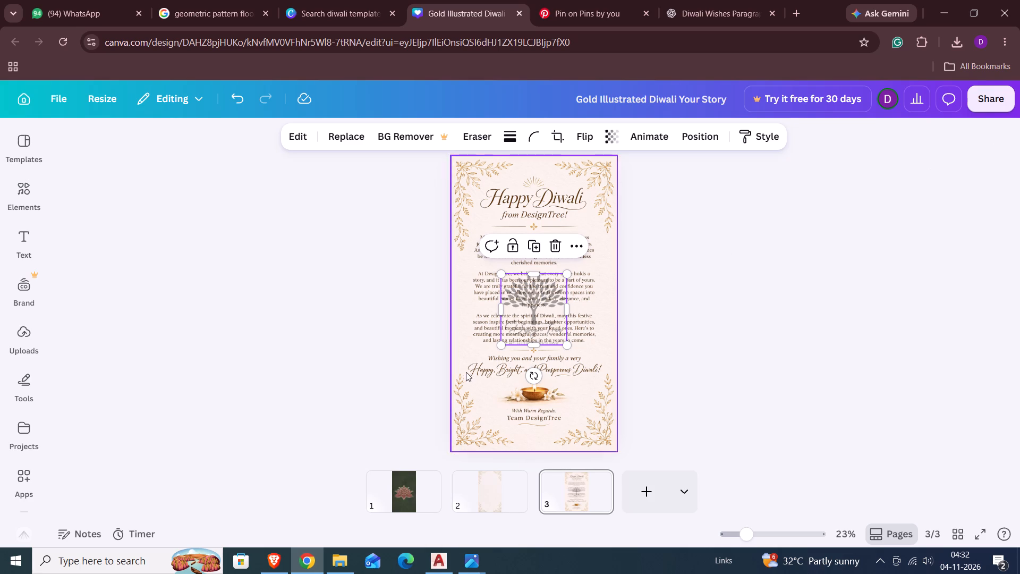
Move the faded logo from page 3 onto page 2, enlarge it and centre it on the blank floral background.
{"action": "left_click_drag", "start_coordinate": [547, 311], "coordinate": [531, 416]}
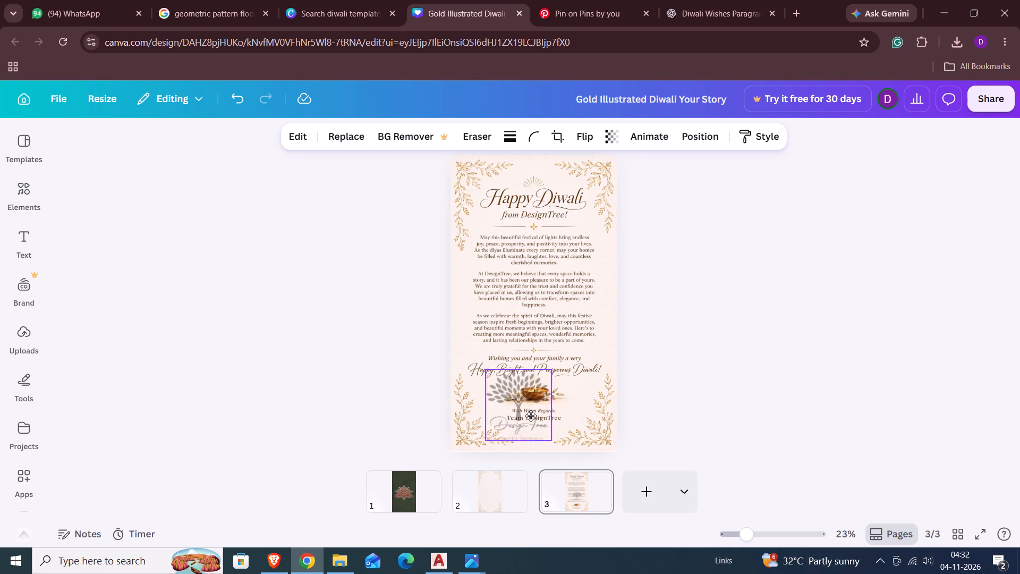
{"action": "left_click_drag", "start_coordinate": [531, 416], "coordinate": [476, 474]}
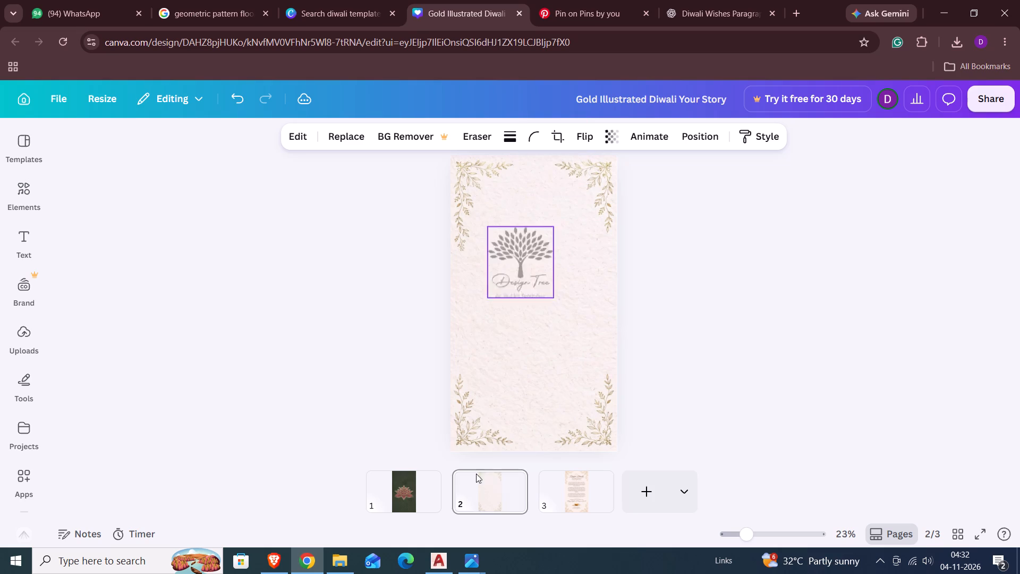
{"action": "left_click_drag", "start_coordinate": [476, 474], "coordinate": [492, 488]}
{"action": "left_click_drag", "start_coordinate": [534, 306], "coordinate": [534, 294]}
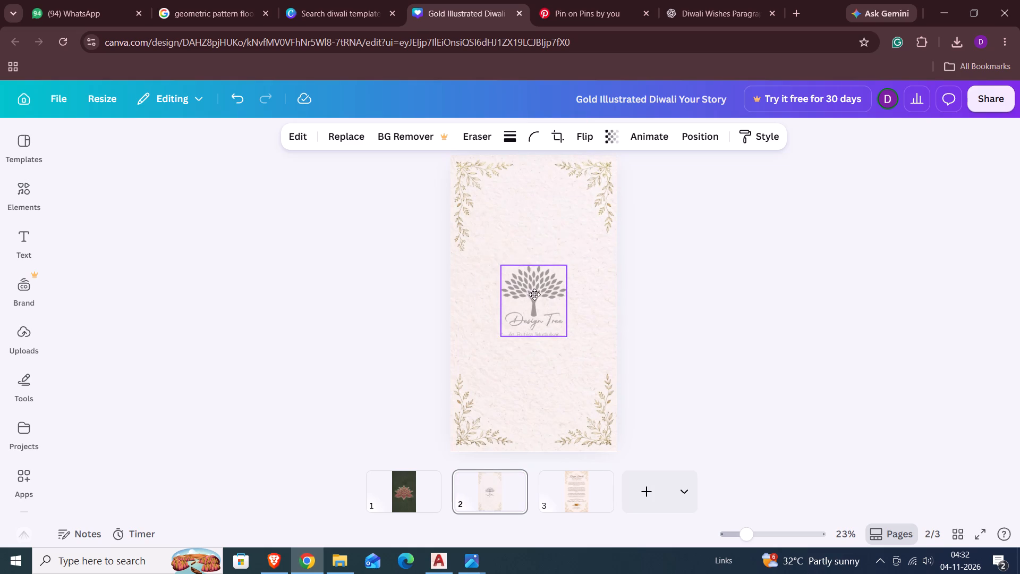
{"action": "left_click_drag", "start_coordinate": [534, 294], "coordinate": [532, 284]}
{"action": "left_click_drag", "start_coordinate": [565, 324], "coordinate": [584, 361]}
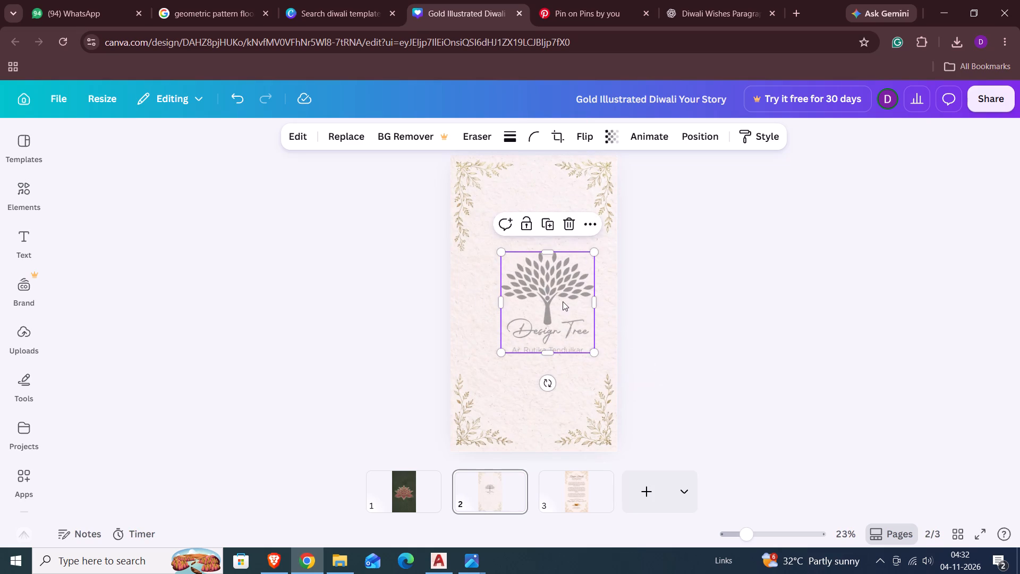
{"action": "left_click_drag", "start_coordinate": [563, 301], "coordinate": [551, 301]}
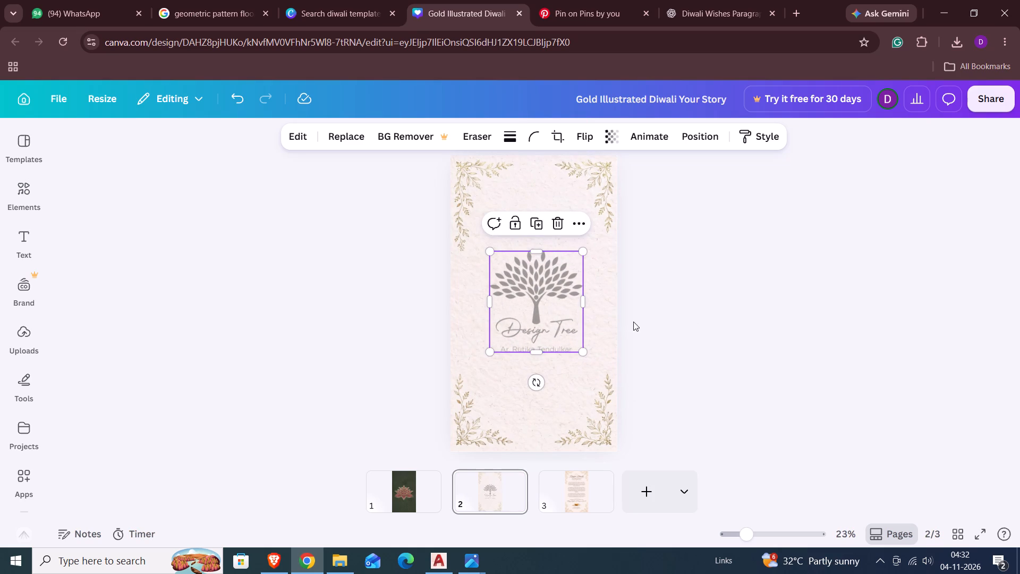
Delete the faded logo from page 2 and paste a fresh copy of the Design Tree logo in its place.
{"action": "key", "text": "Delete"}
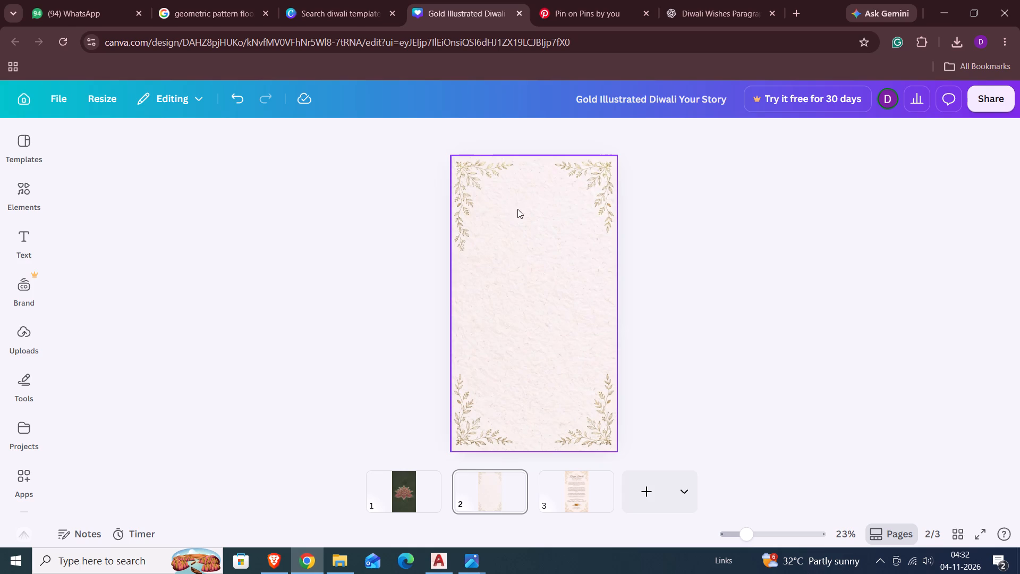
{"action": "key", "text": "ctrl+v"}
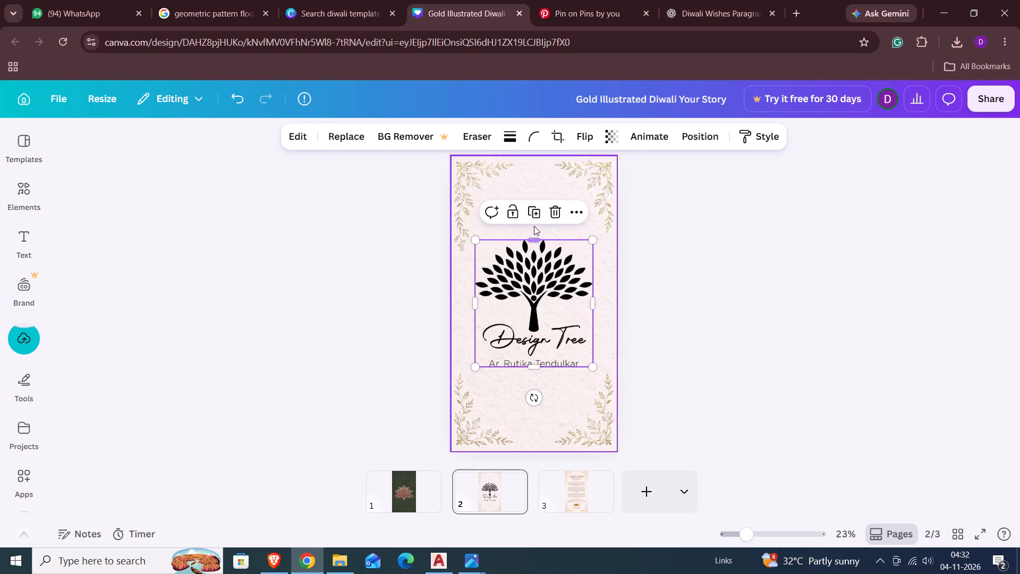
Fade the newly pasted Design Tree logo on page 2 by setting its transparency to 17.
{"action": "left_click", "coordinate": [612, 141]}
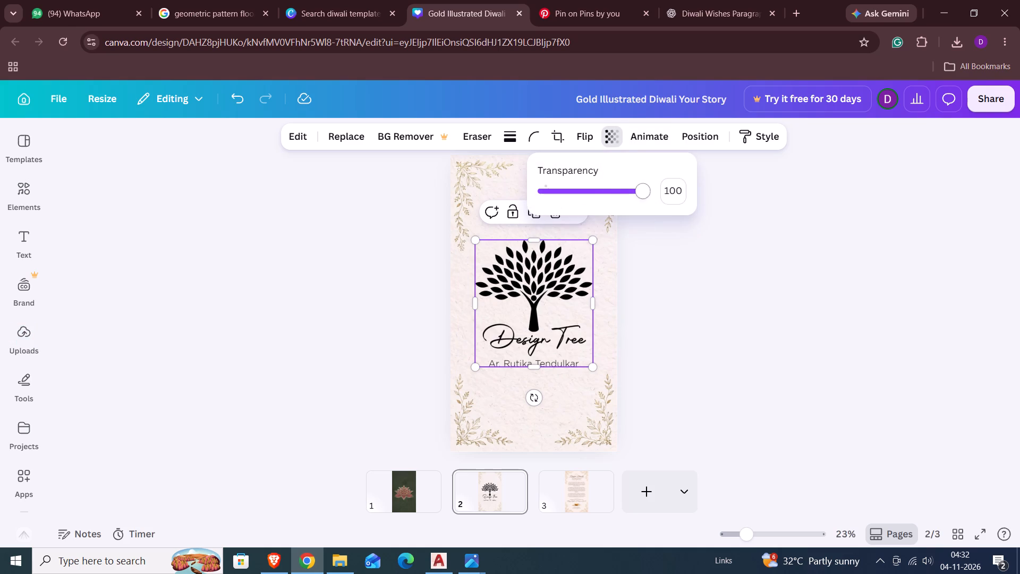
{"action": "left_click_drag", "start_coordinate": [644, 192], "coordinate": [560, 206]}
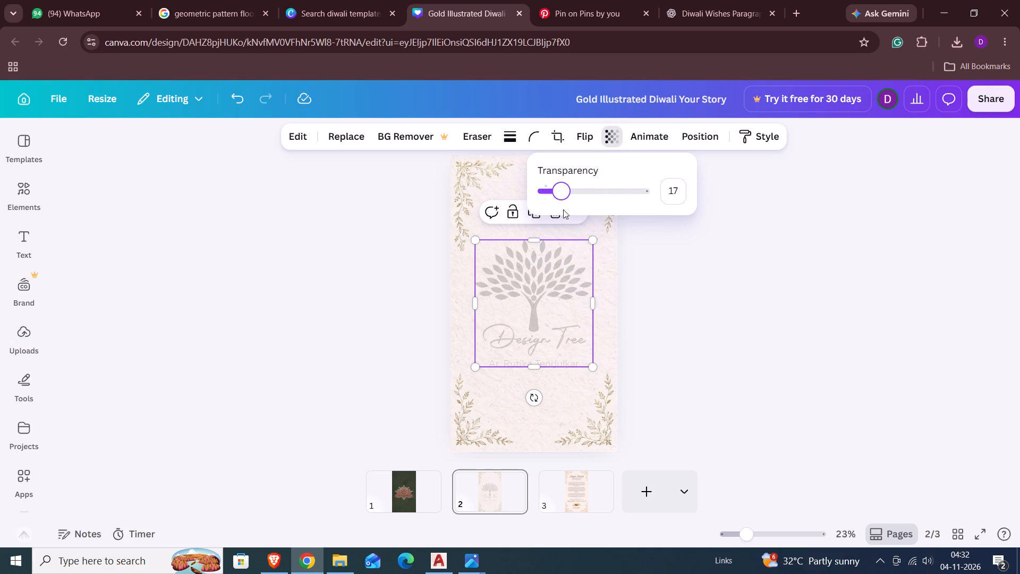
{"action": "left_click", "coordinate": [762, 256]}
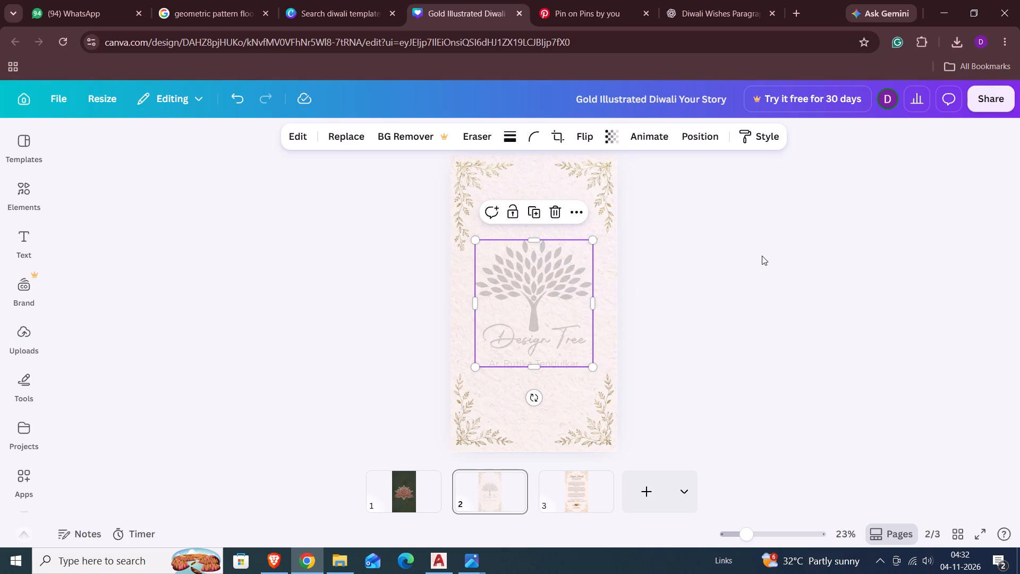
Shrink the faded logo on page 2 by about a quarter and centre it on the page, checking against page 3.
{"action": "left_click_drag", "start_coordinate": [596, 369], "coordinate": [563, 344]}
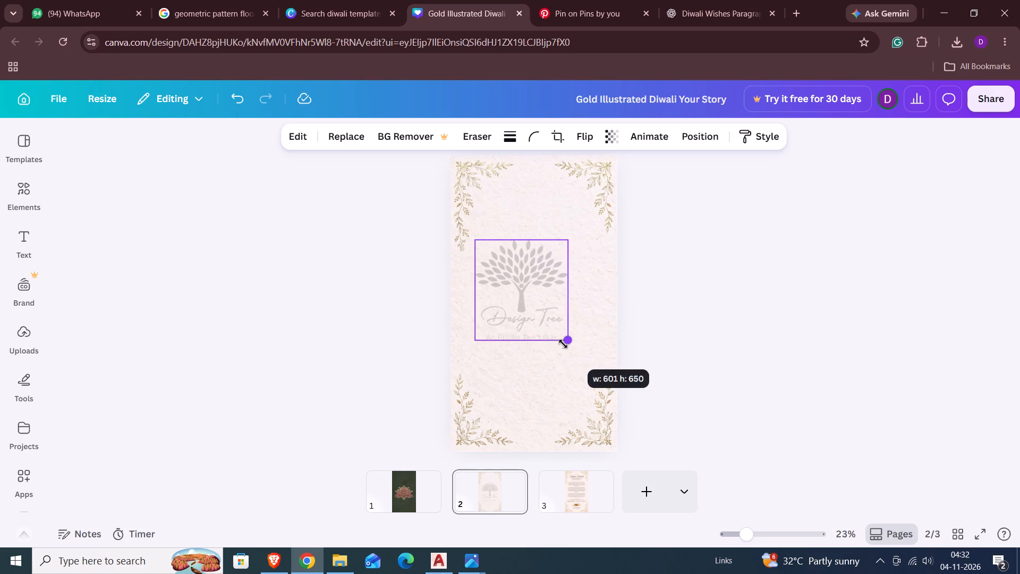
{"action": "left_click_drag", "start_coordinate": [563, 344], "coordinate": [559, 342]}
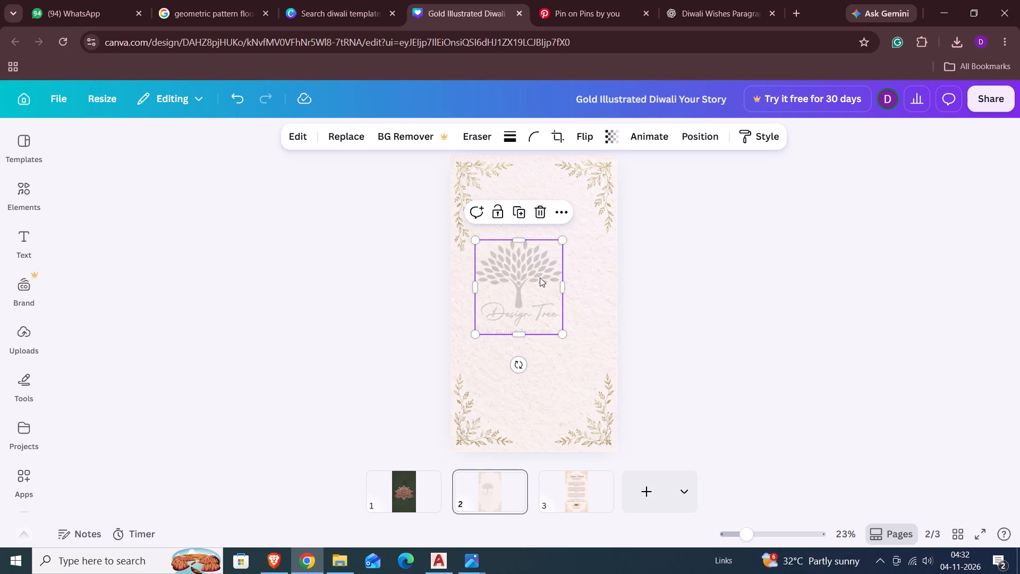
{"action": "left_click", "coordinate": [530, 277]}
{"action": "left_click_drag", "start_coordinate": [530, 277], "coordinate": [532, 280]}
{"action": "left_click_drag", "start_coordinate": [532, 280], "coordinate": [547, 287]}
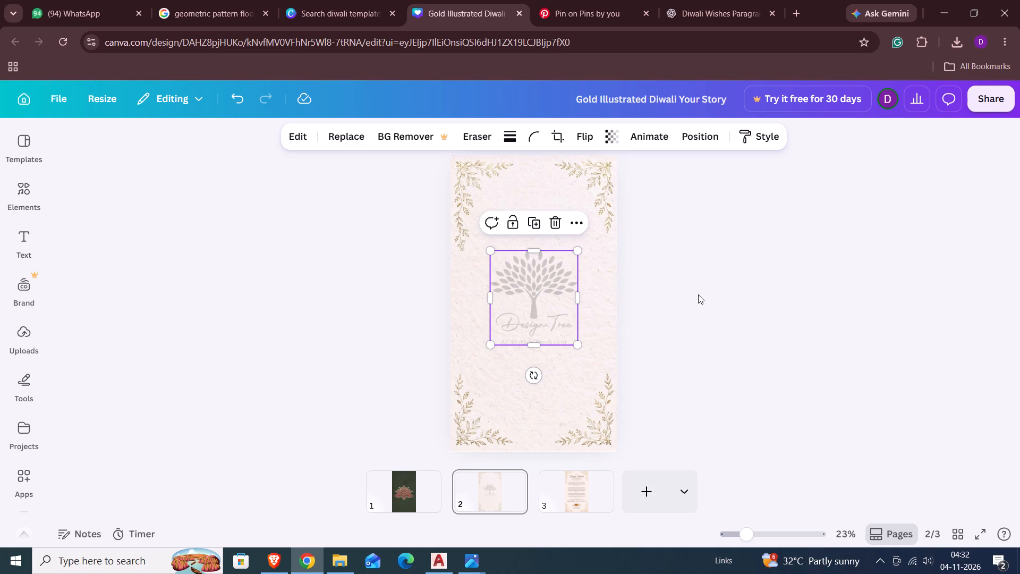
{"action": "left_click", "coordinate": [580, 489]}
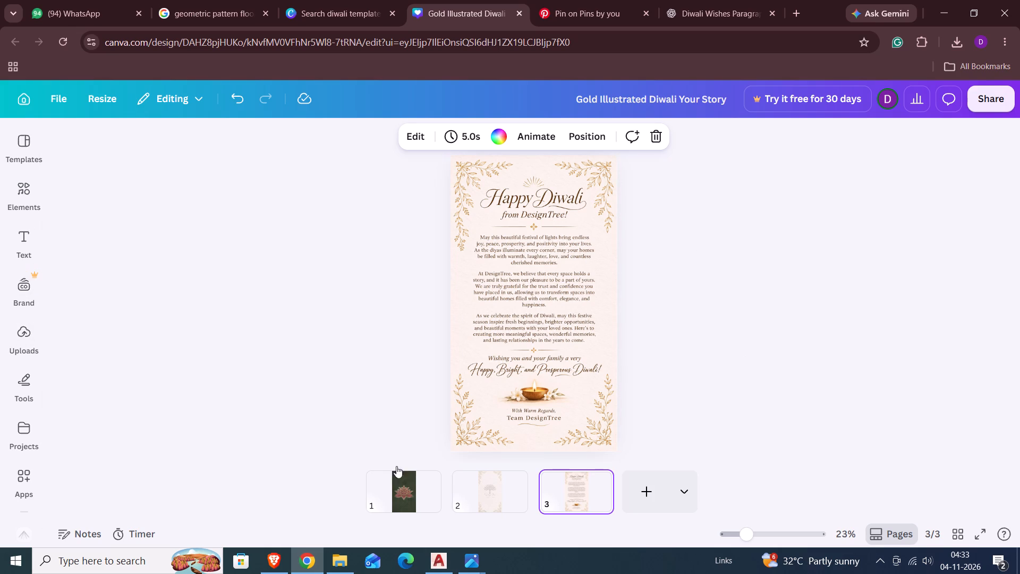
{"action": "left_click", "coordinate": [500, 500]}
{"action": "left_click_drag", "start_coordinate": [556, 288], "coordinate": [557, 299]}
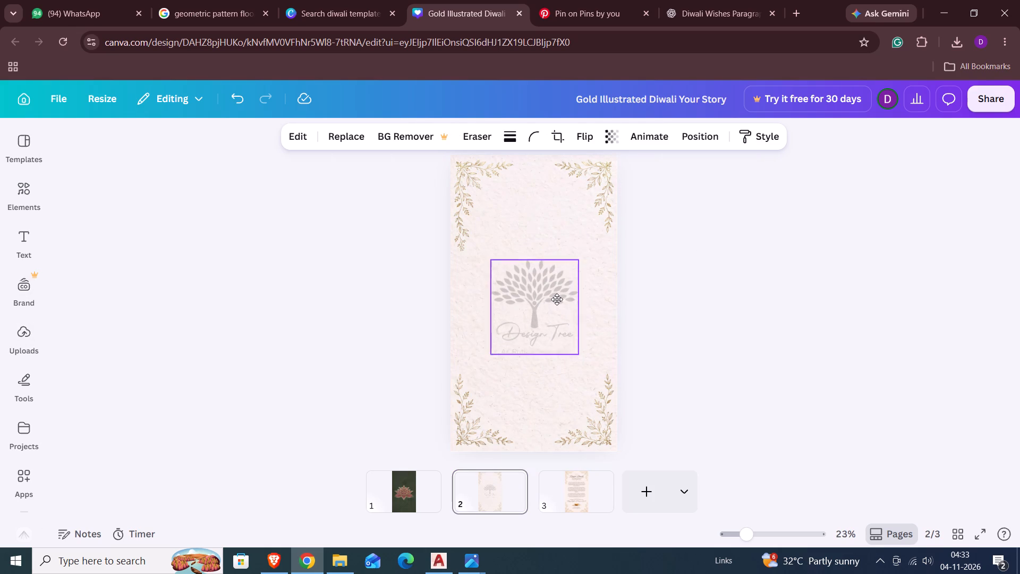
{"action": "left_click_drag", "start_coordinate": [557, 299], "coordinate": [556, 296]}
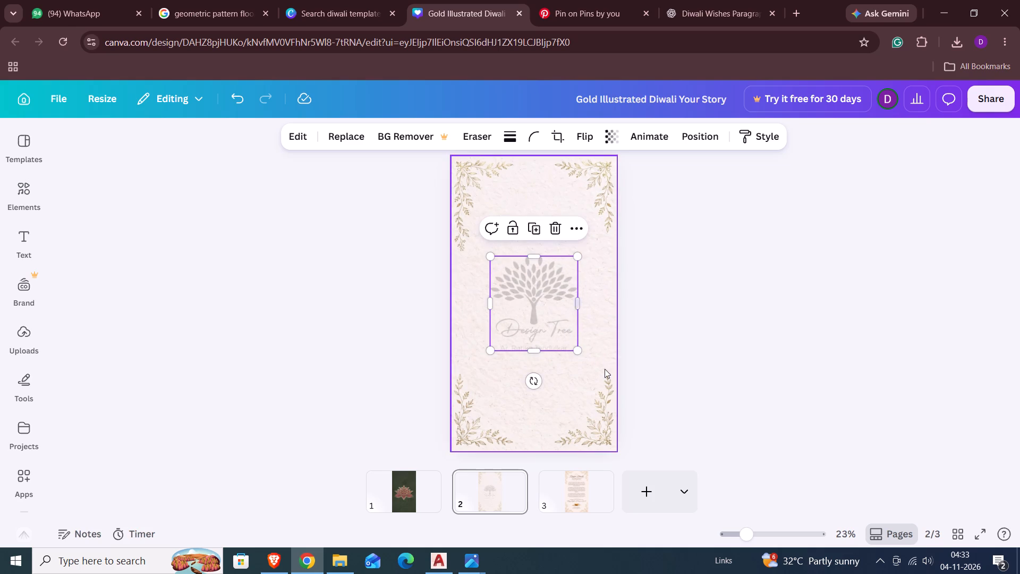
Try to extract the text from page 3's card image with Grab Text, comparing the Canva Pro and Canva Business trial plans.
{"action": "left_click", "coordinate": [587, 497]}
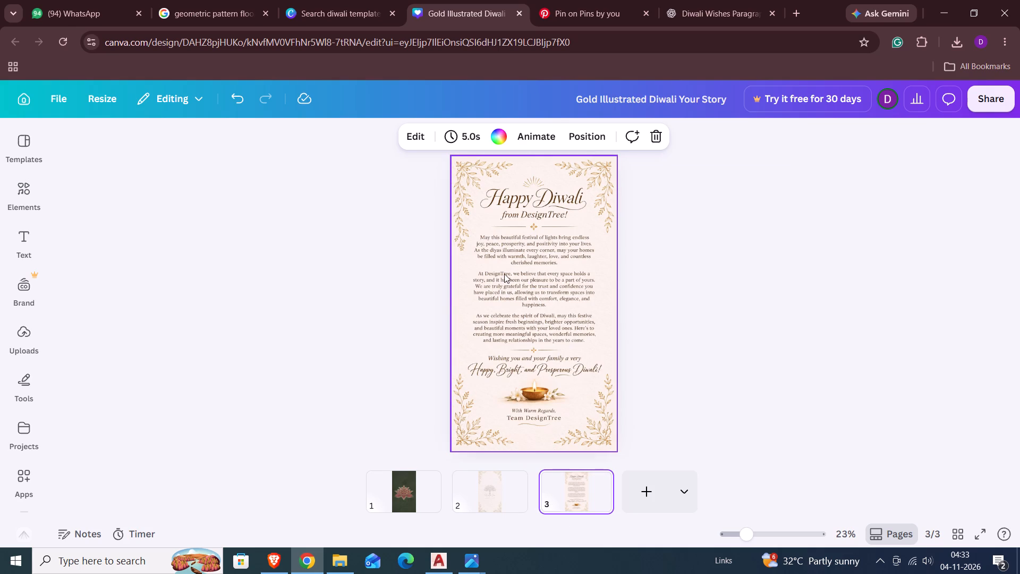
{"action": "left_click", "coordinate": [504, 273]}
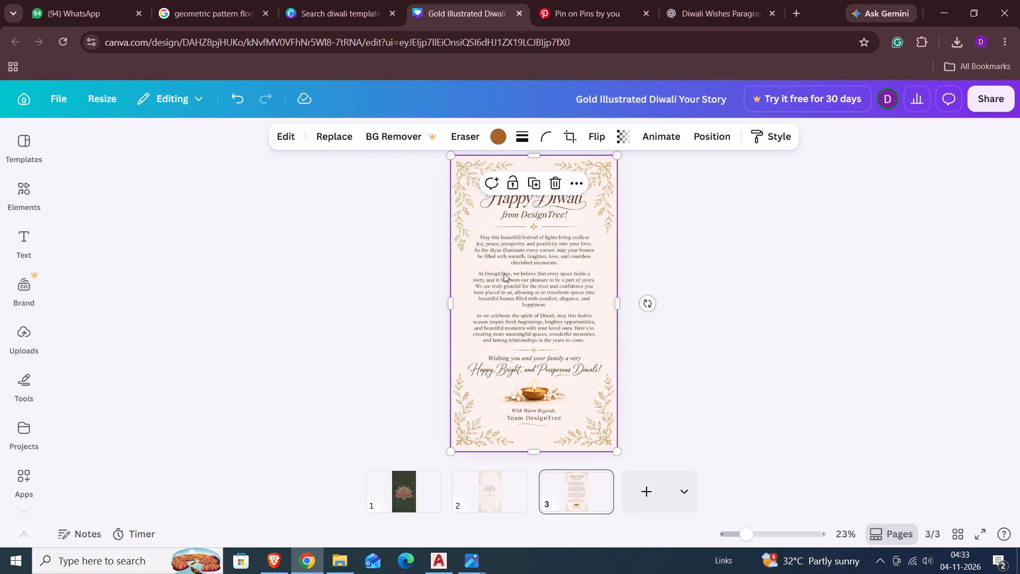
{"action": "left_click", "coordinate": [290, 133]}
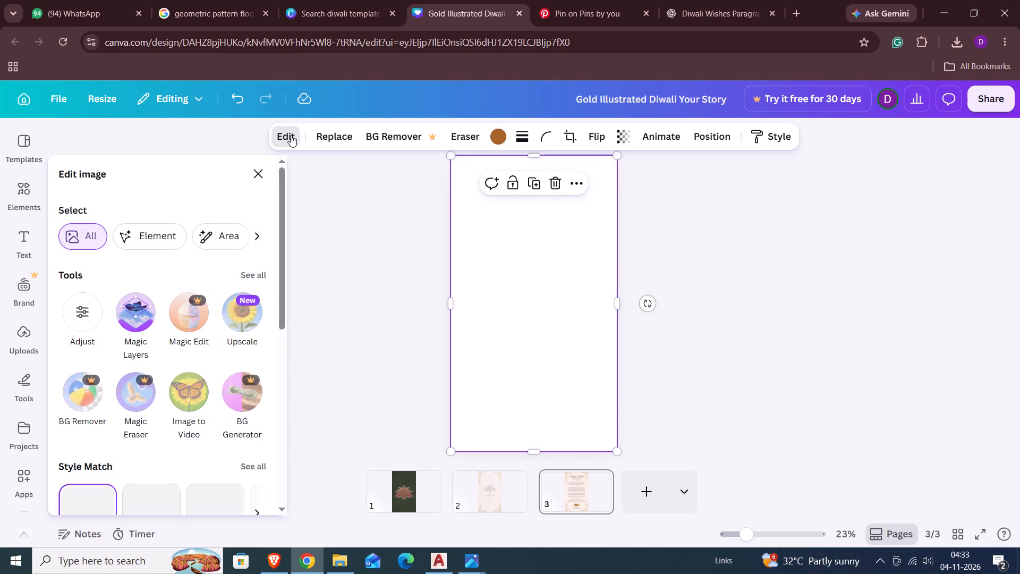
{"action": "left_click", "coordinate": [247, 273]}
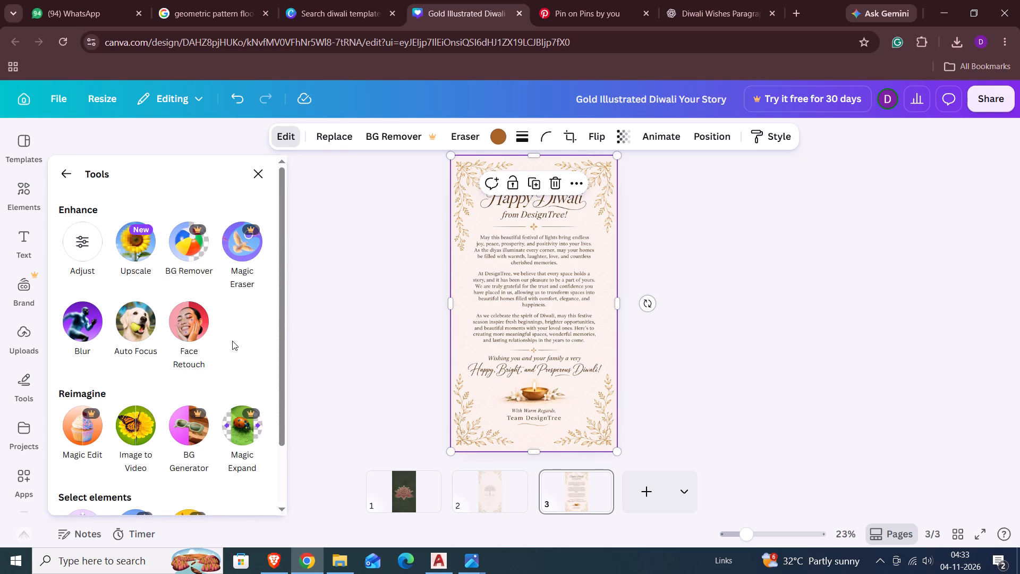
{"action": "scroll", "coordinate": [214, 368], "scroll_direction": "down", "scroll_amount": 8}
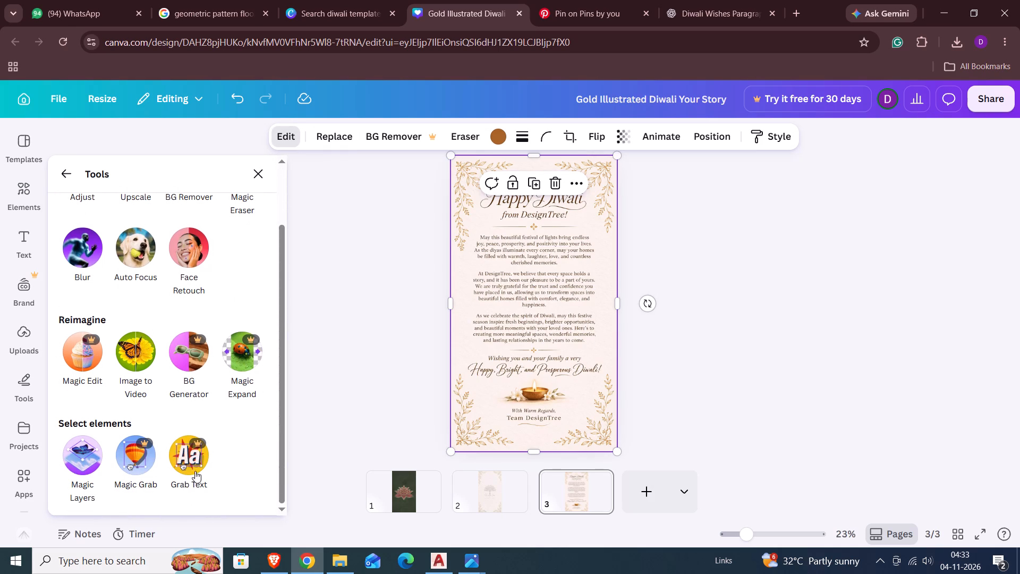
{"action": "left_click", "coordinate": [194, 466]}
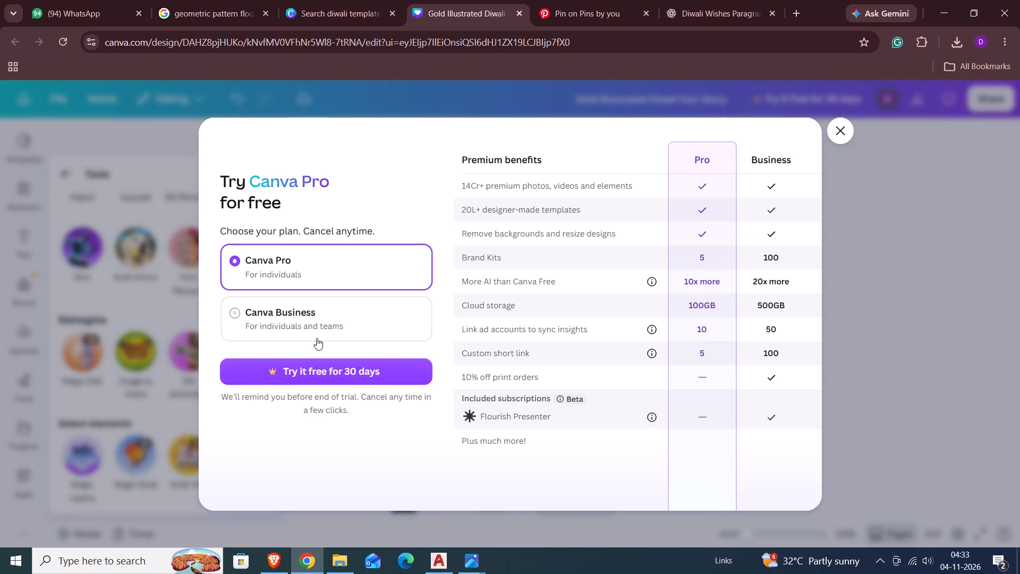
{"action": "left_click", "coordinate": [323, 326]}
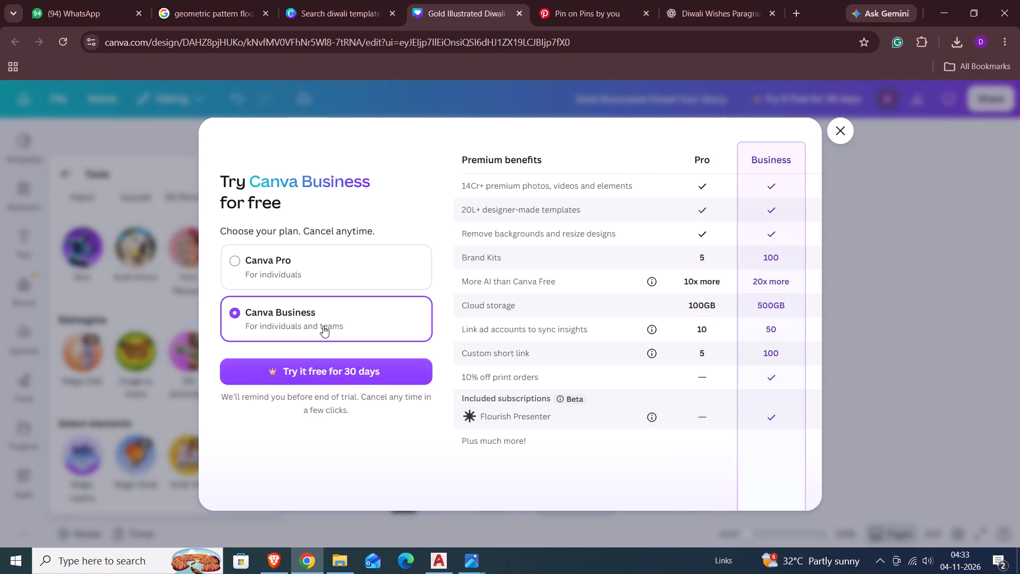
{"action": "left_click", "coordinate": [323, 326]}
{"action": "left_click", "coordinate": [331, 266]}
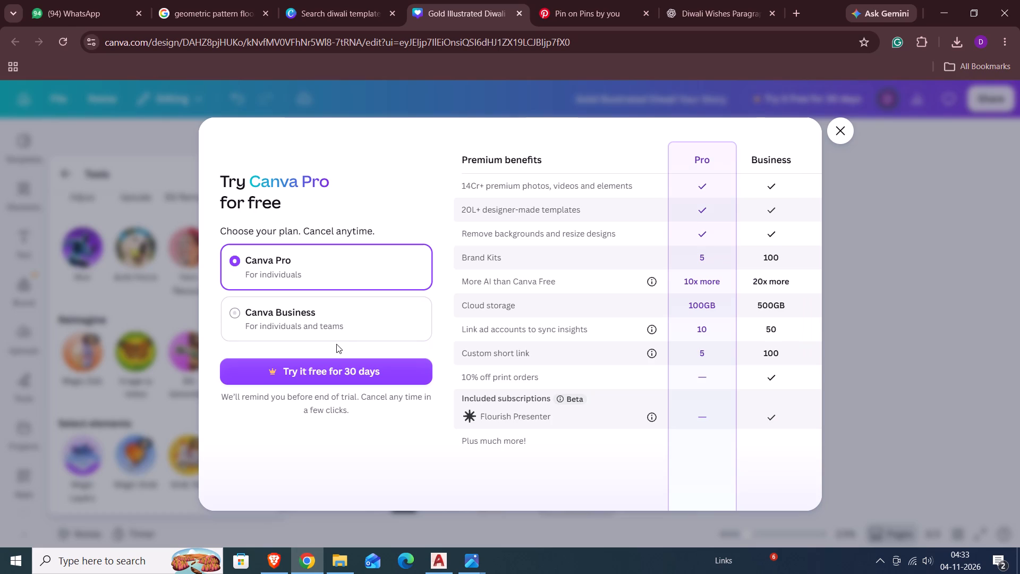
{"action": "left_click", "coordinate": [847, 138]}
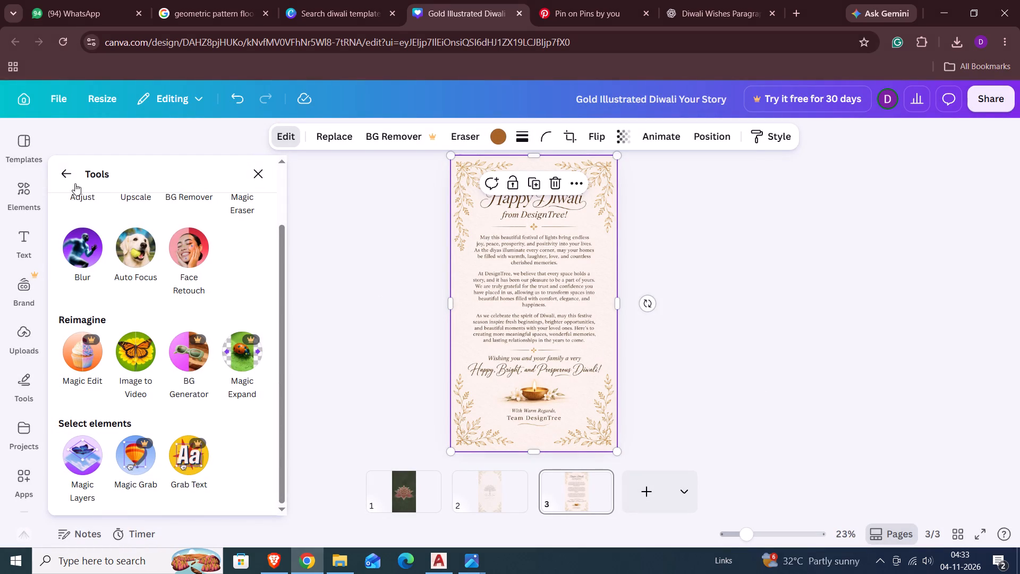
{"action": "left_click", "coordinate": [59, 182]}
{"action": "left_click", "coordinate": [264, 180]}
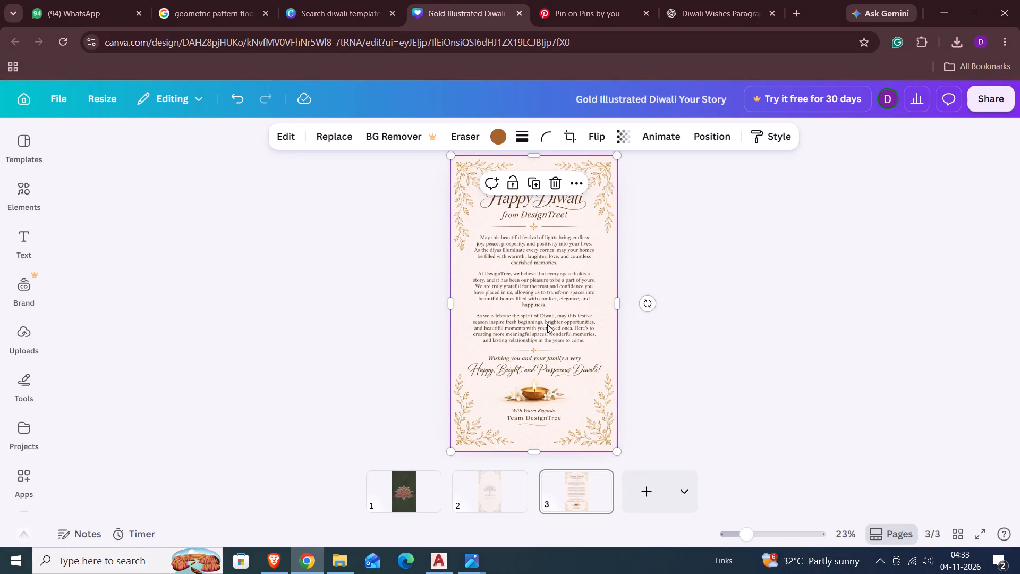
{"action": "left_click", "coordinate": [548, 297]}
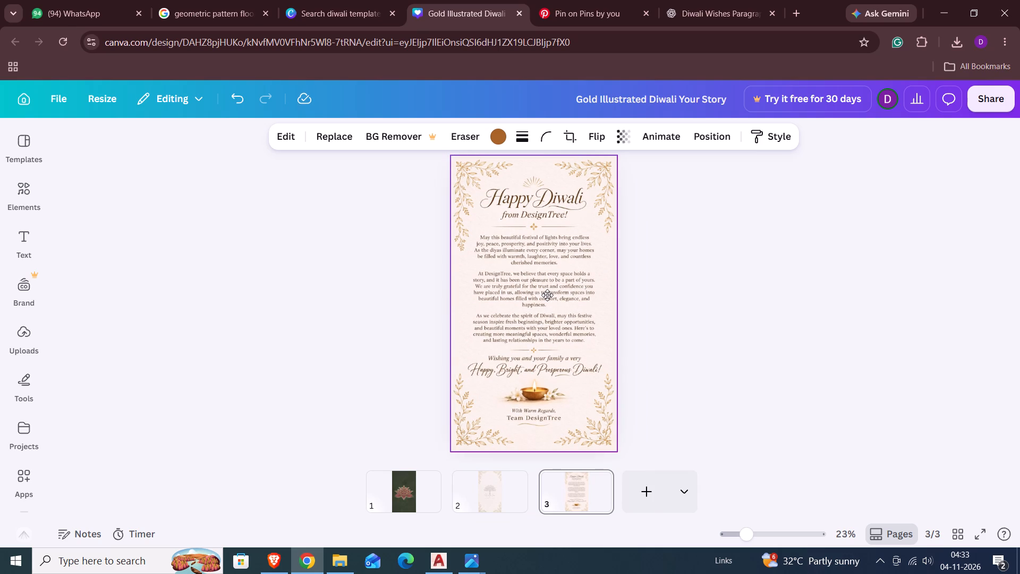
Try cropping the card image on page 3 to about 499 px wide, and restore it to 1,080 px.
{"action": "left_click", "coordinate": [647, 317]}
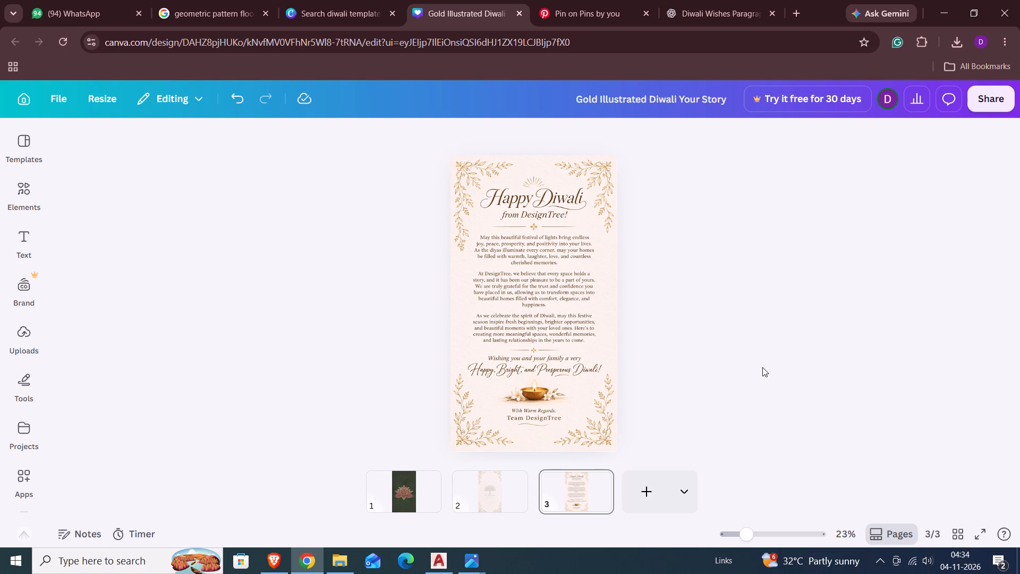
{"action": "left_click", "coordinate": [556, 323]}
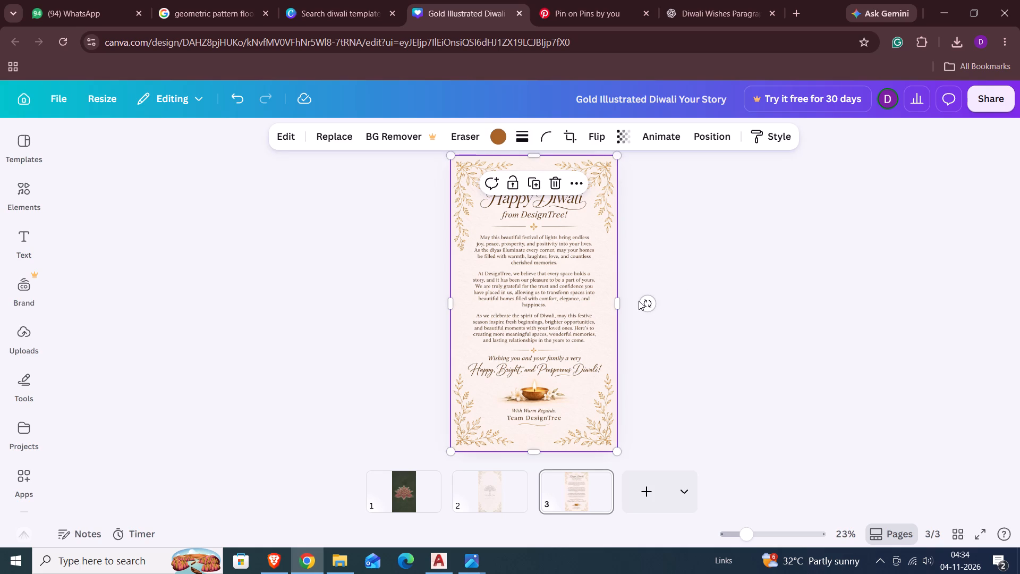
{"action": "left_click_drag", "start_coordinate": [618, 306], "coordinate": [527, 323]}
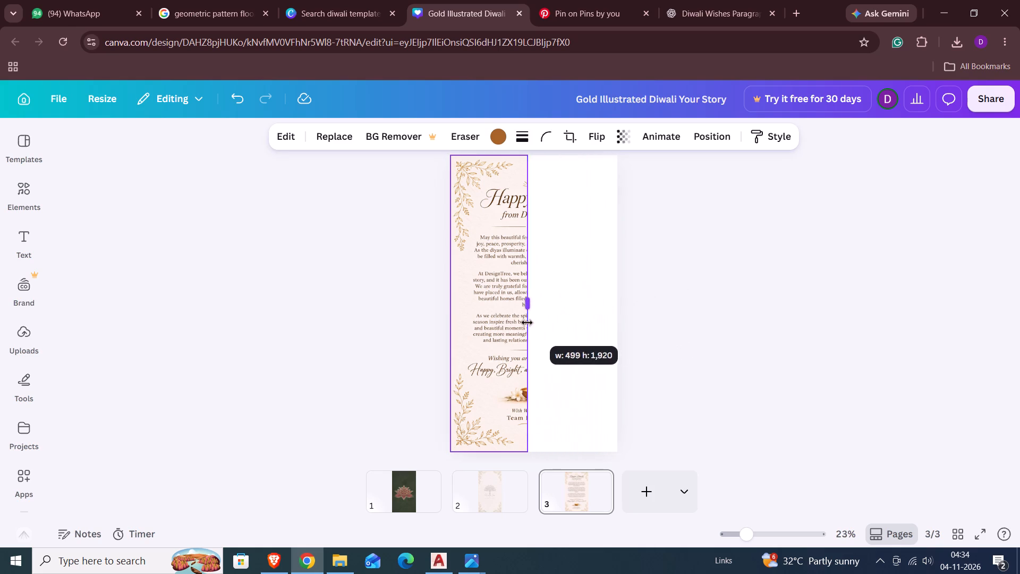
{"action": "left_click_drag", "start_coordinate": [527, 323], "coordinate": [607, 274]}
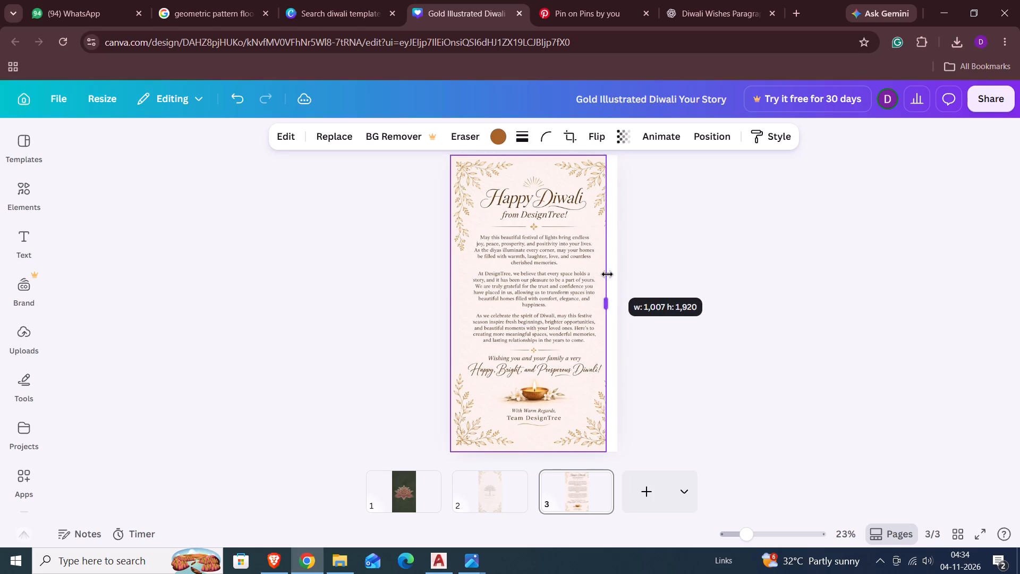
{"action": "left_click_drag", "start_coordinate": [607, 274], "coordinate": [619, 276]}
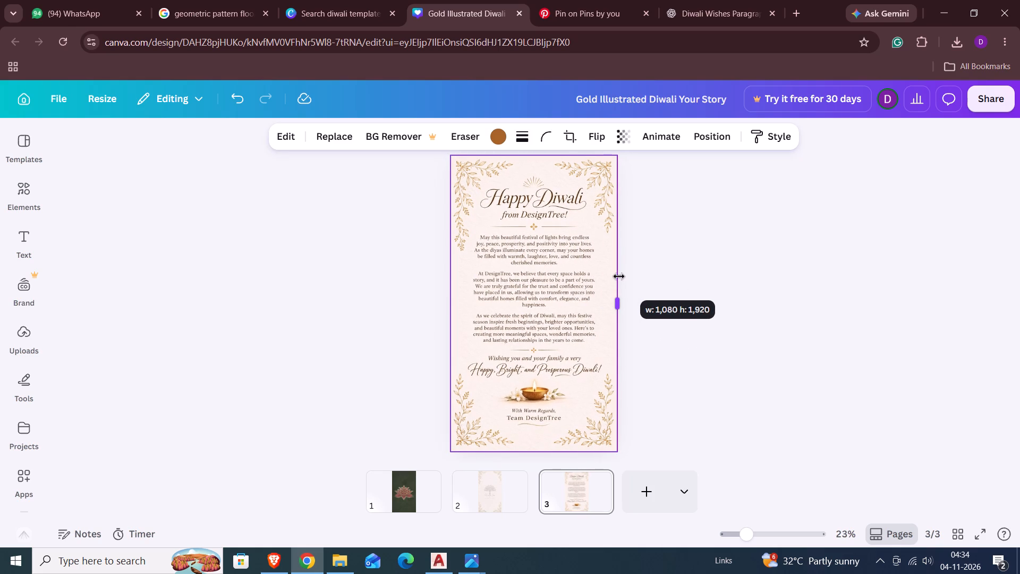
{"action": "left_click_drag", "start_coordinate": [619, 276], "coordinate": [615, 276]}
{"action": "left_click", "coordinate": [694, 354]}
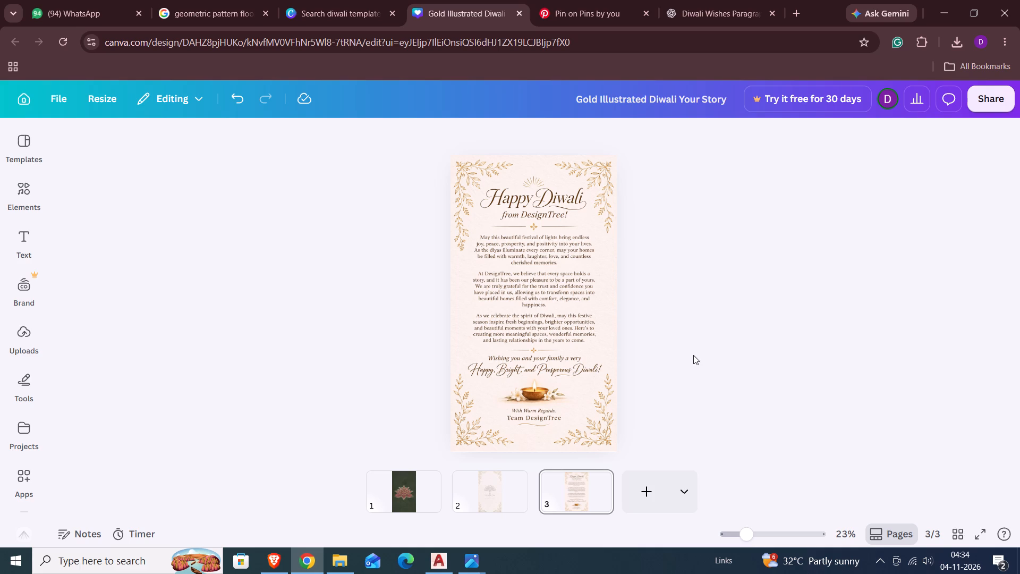
Delete the Happy Diwali card image from page 3.
{"action": "left_click", "coordinate": [534, 319]}
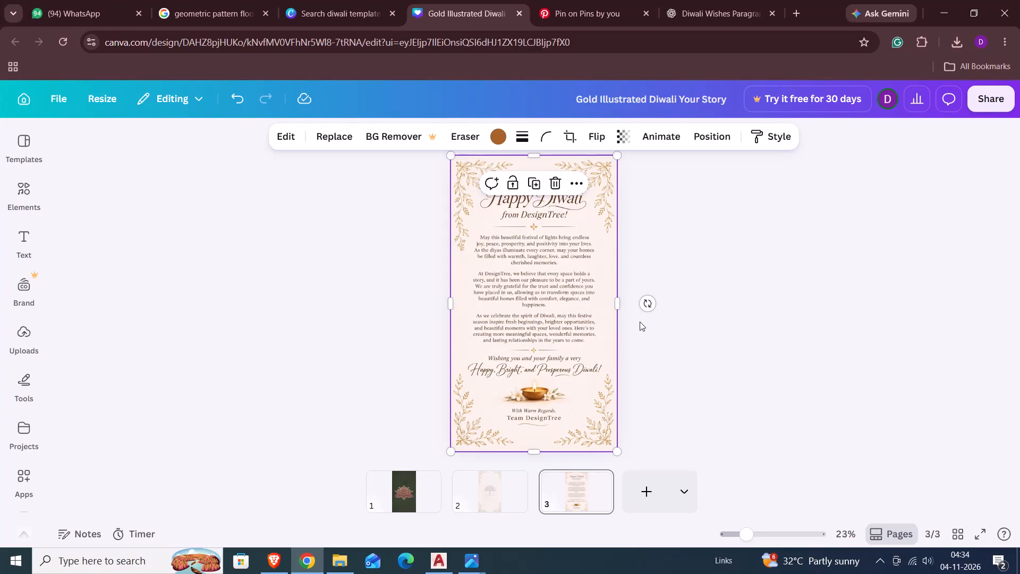
{"action": "key", "text": "Delete"}
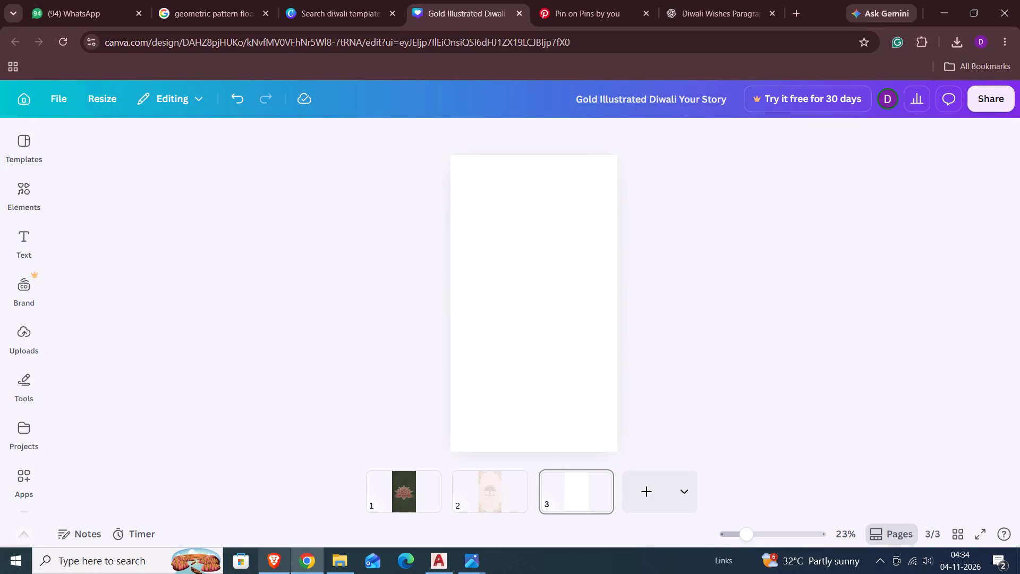
Delete the faded Design Tree logo from page 2, keeping the floral-bordered background.
{"action": "left_click", "coordinate": [493, 487]}
{"action": "left_click", "coordinate": [520, 341]}
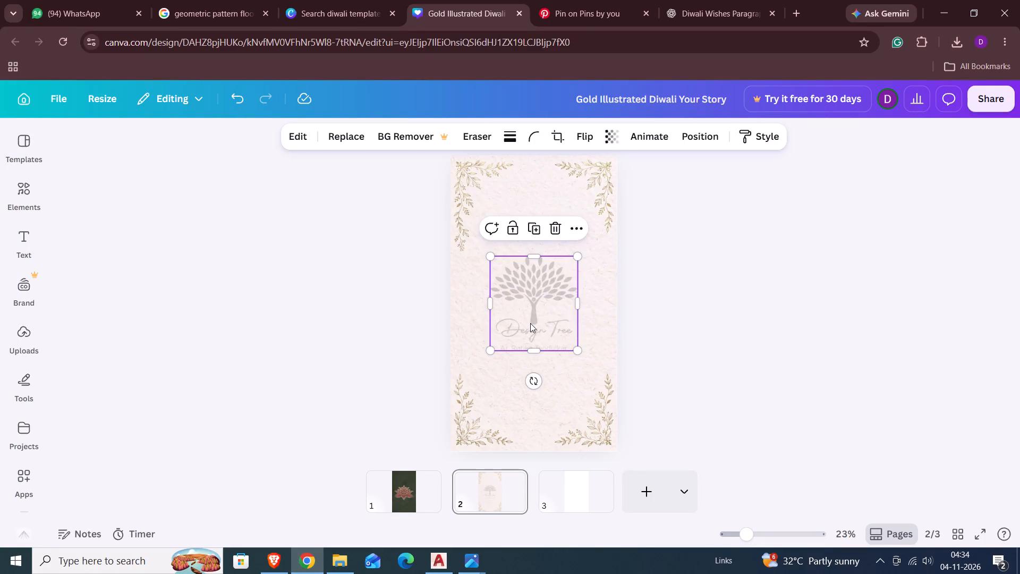
{"action": "key", "text": "Delete"}
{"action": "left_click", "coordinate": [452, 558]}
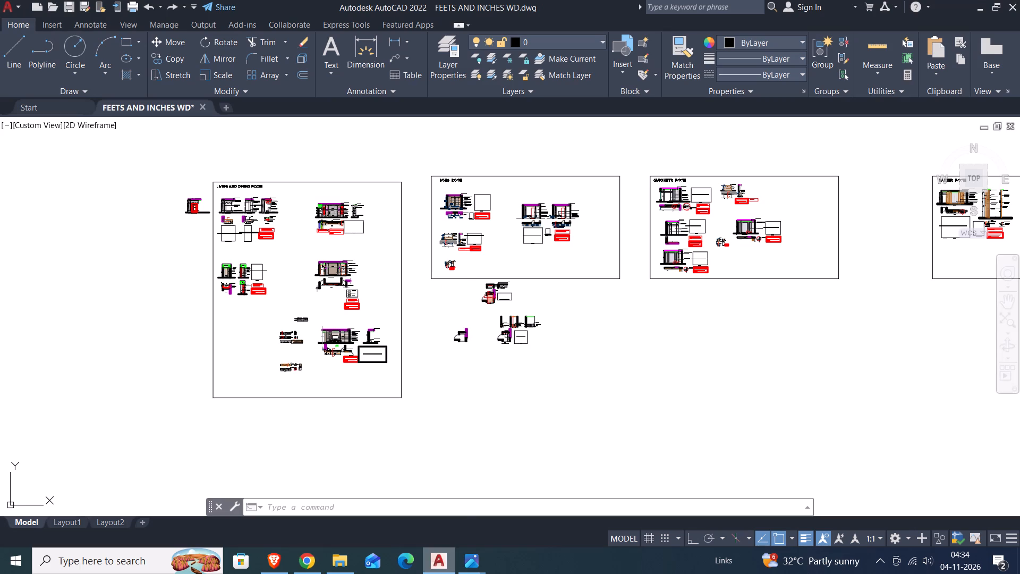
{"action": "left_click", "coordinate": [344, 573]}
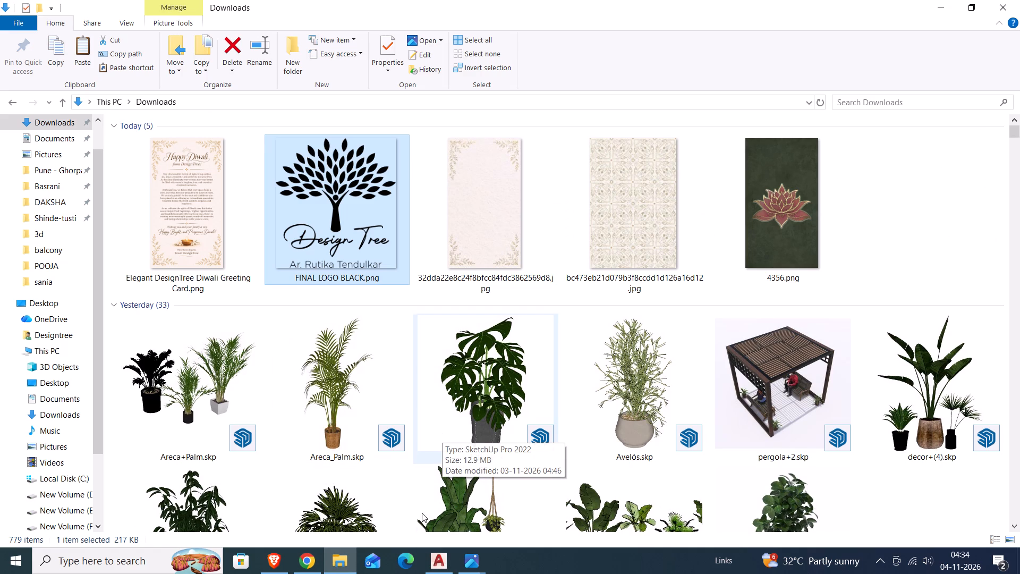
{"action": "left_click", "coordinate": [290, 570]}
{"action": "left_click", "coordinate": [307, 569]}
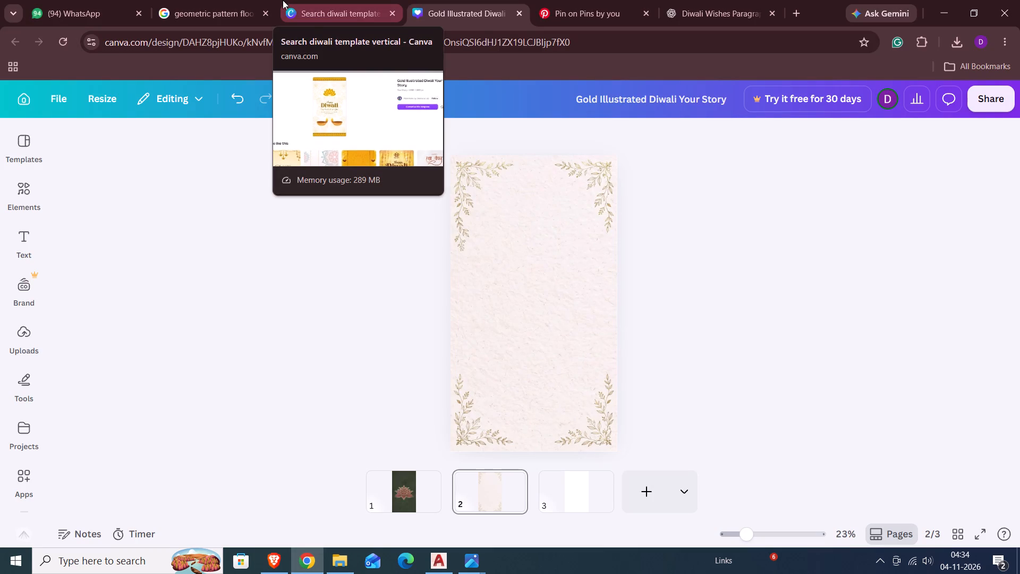
{"action": "left_click", "coordinate": [729, 10]}
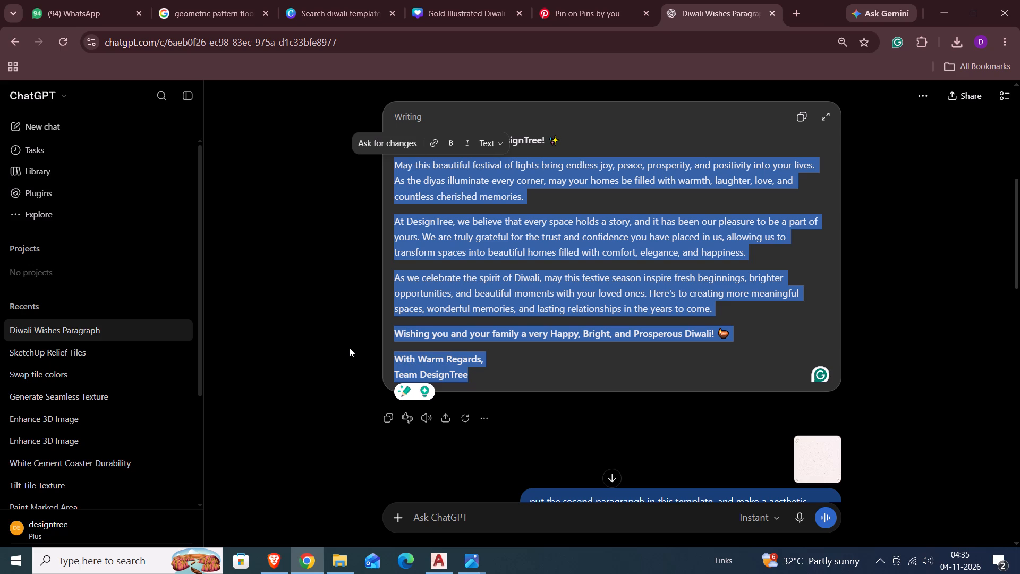
Switch back to the Canva design and paste the copied Diwali message onto page 2.
{"action": "left_click", "coordinate": [586, 5]}
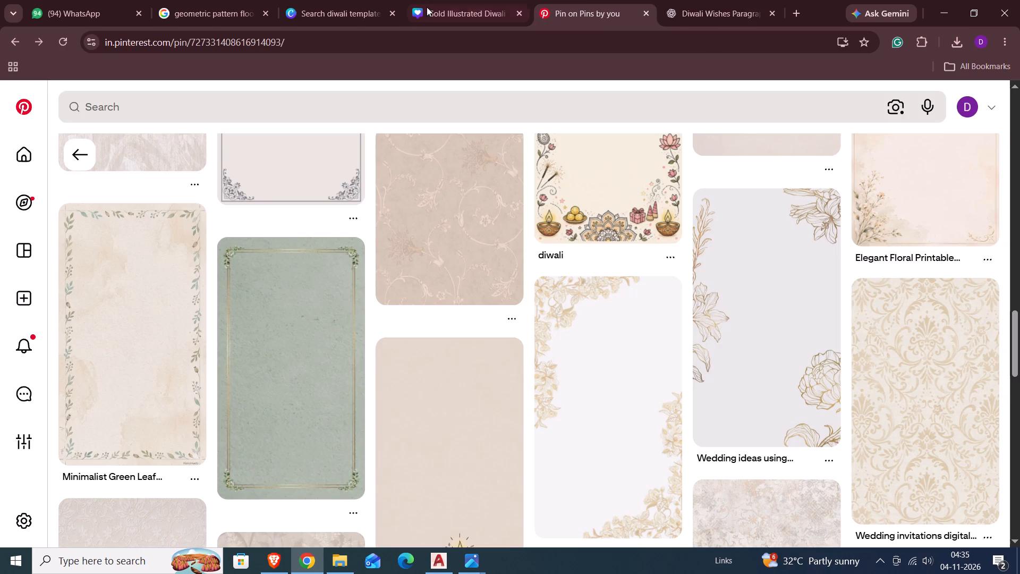
{"action": "left_click", "coordinate": [471, 7]}
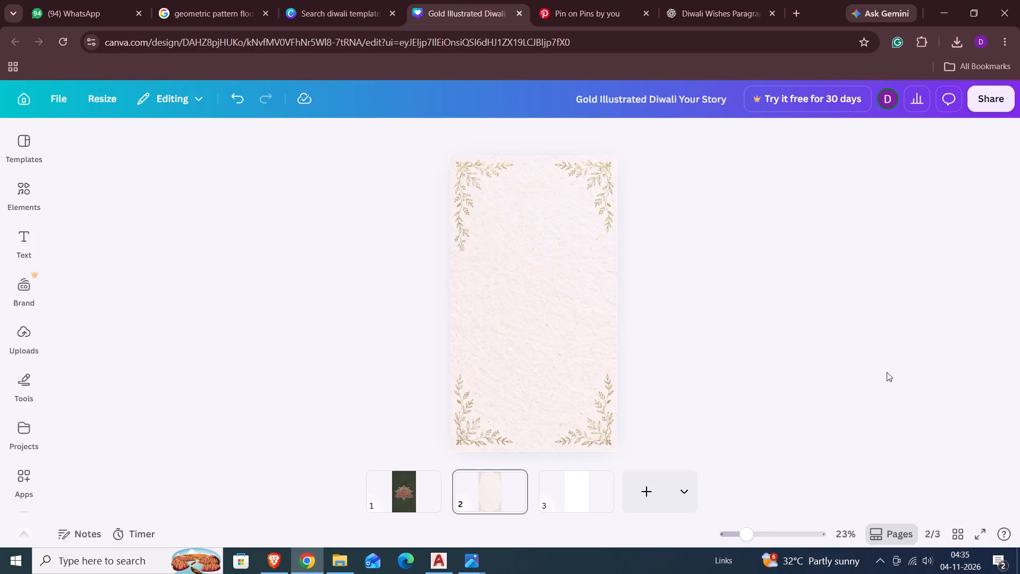
{"action": "key", "text": "ctrl+v"}
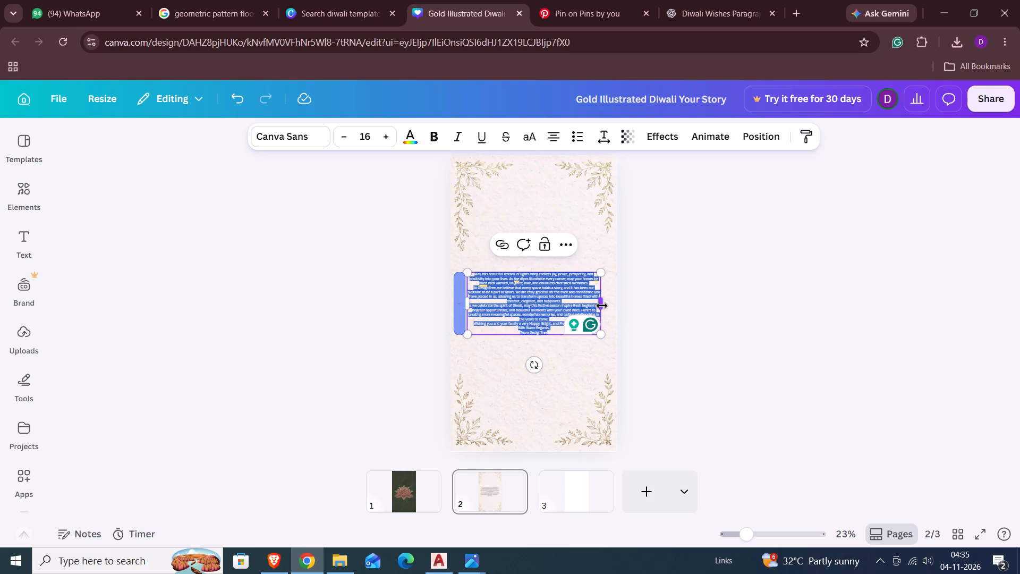
Narrow and enlarge the pasted message's text box to a 26.6 font size, and centre it horizontally on page 2.
{"action": "left_click_drag", "start_coordinate": [602, 306], "coordinate": [580, 313]}
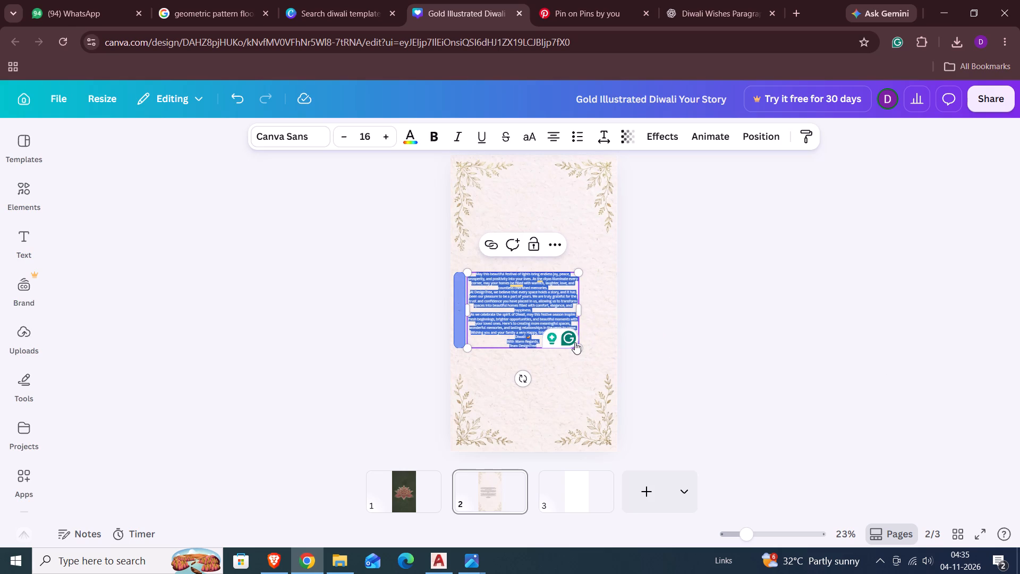
{"action": "left_click_drag", "start_coordinate": [579, 351], "coordinate": [596, 383]}
{"action": "left_click_drag", "start_coordinate": [606, 320], "coordinate": [584, 320]}
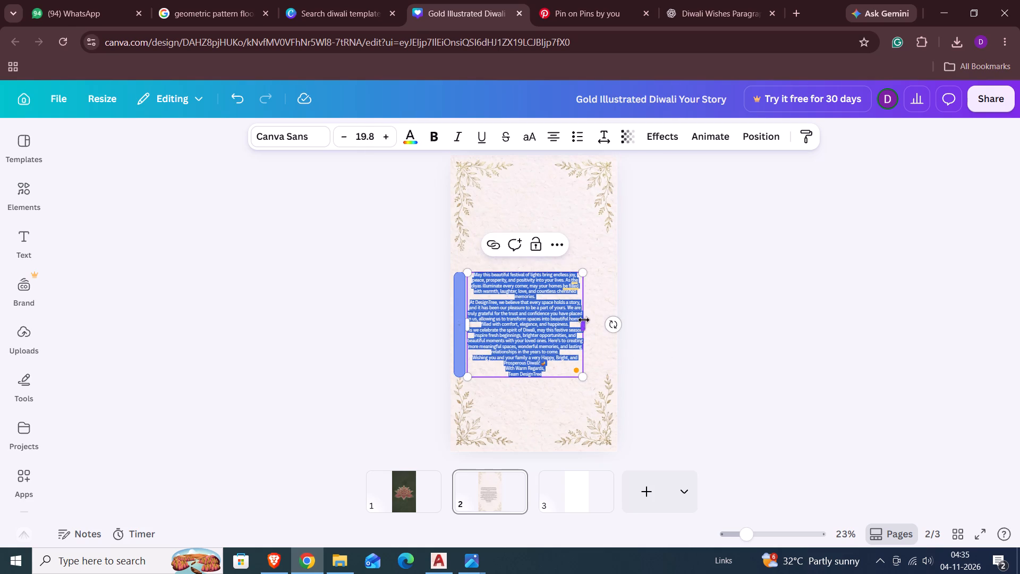
{"action": "left_click_drag", "start_coordinate": [585, 376], "coordinate": [613, 425]}
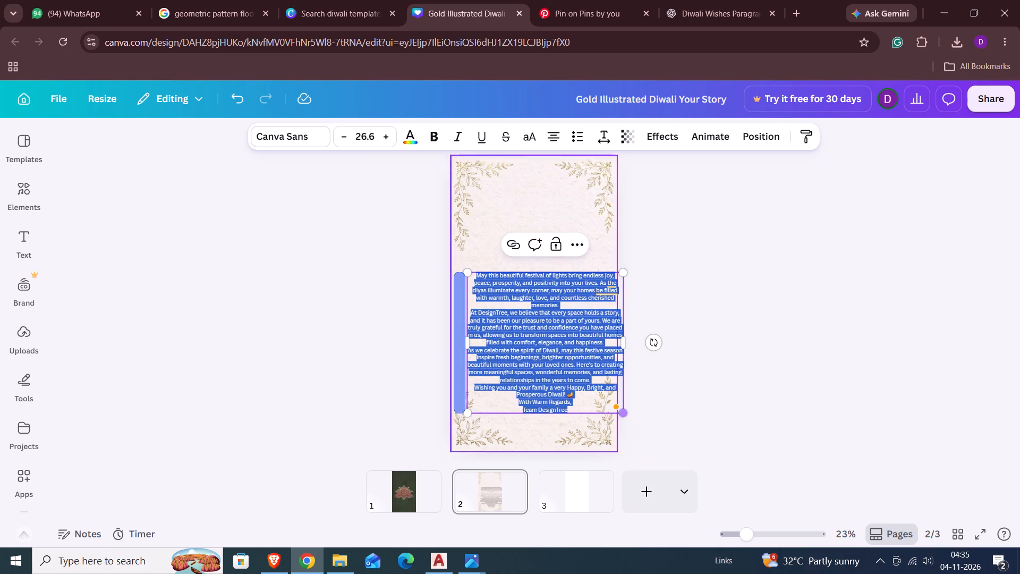
{"action": "left_click_drag", "start_coordinate": [550, 361], "coordinate": [542, 318]}
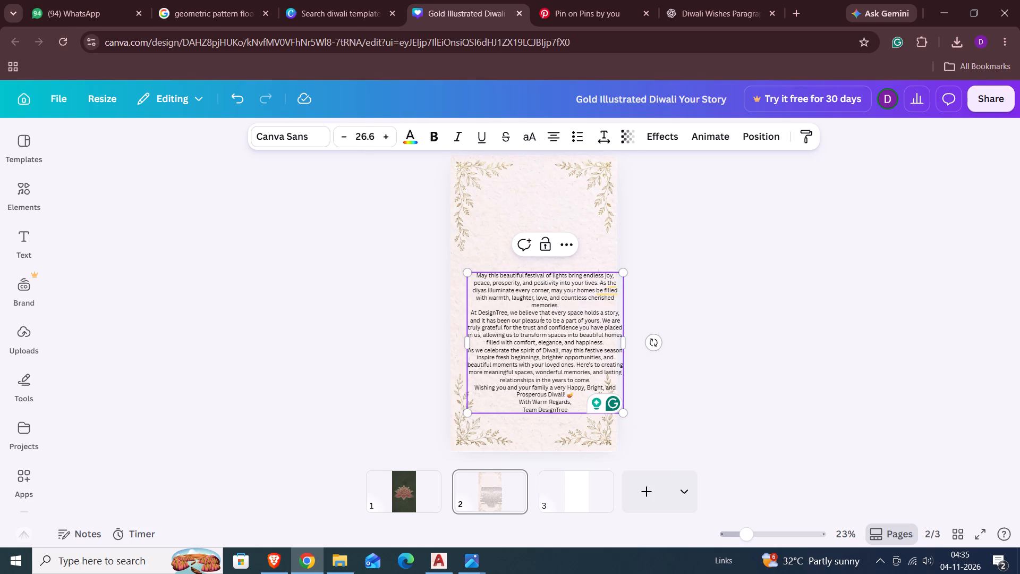
{"action": "left_click", "coordinate": [708, 402]}
{"action": "left_click_drag", "start_coordinate": [584, 366], "coordinate": [575, 333]}
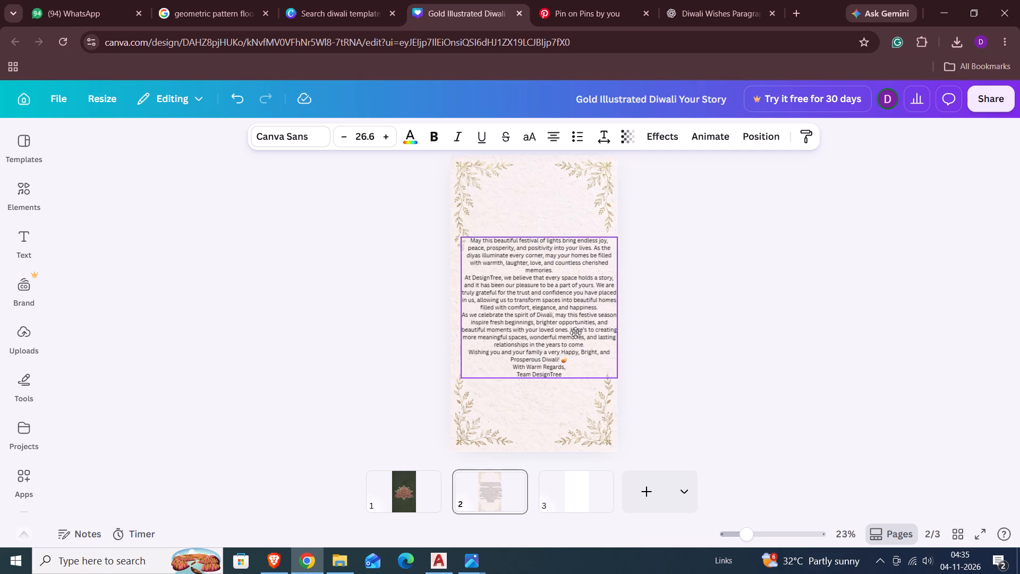
{"action": "left_click_drag", "start_coordinate": [575, 333], "coordinate": [574, 335]}
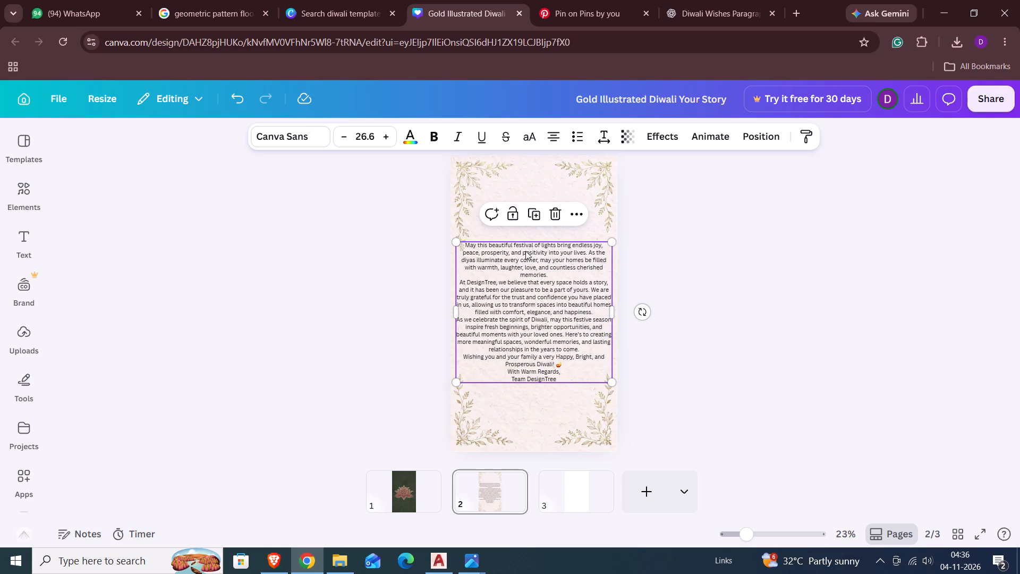
Shorten the page 2 message by deleting the sentences starting "Here's to creating more meaningful spaces" and "As the diyas illuminate every corner".
{"action": "left_click", "coordinate": [473, 295]}
{"action": "left_click", "coordinate": [469, 285]}
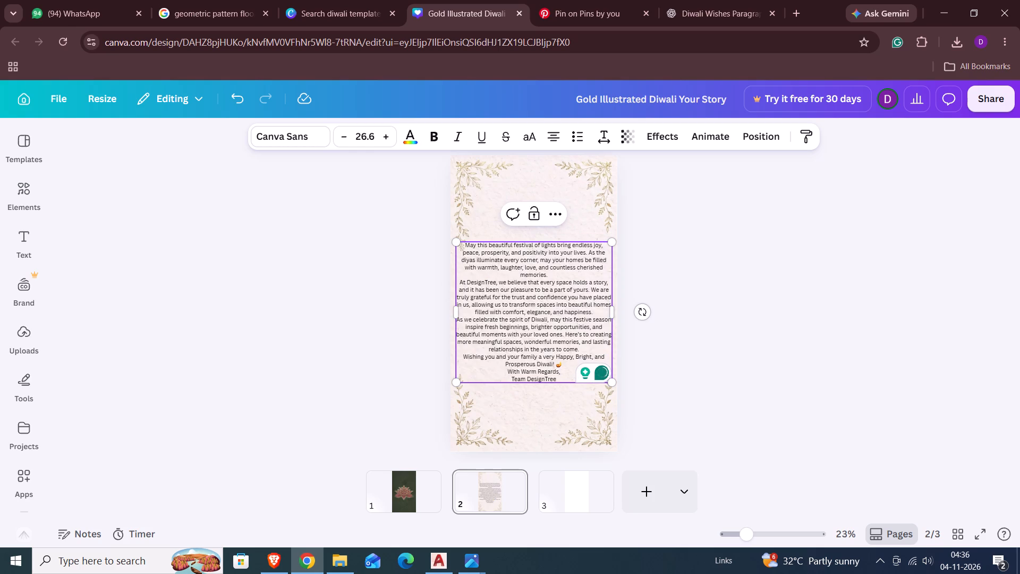
{"action": "left_click_drag", "start_coordinate": [462, 283], "coordinate": [515, 297]}
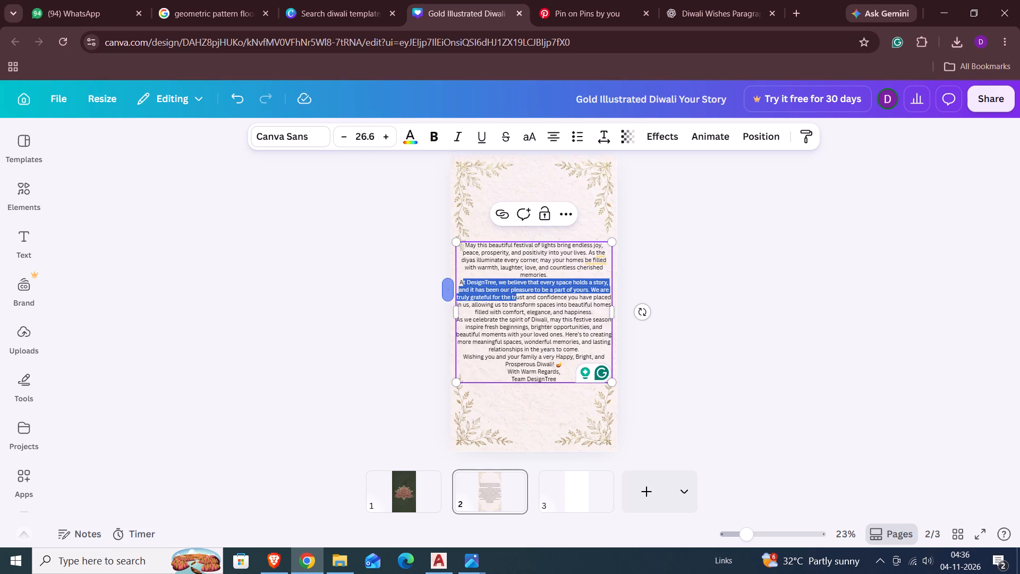
{"action": "left_click", "coordinate": [596, 311]}
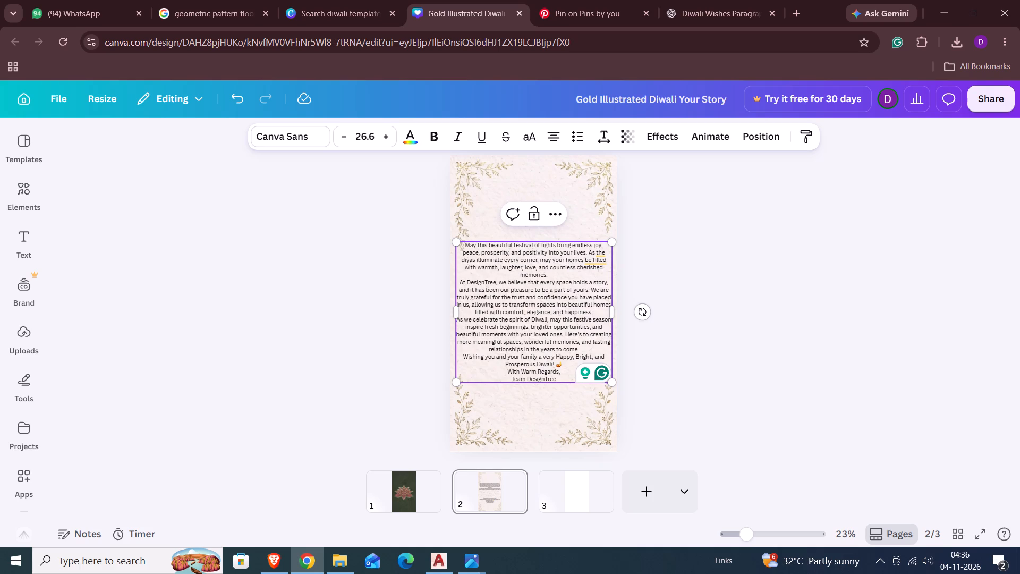
{"action": "left_click_drag", "start_coordinate": [566, 334], "coordinate": [582, 348]}
{"action": "key", "text": "Delete"}
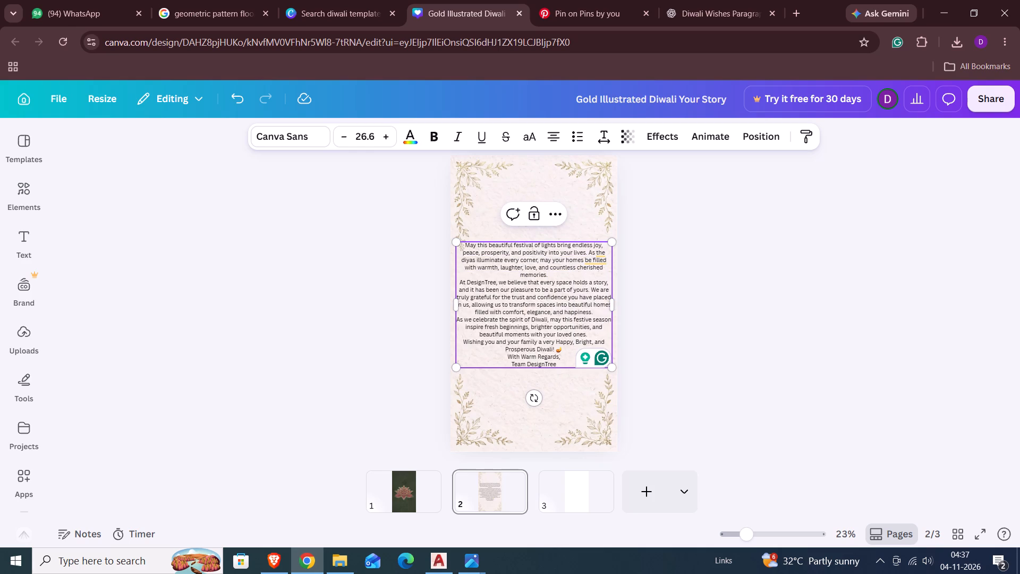
{"action": "left_click_drag", "start_coordinate": [588, 252], "coordinate": [602, 274]}
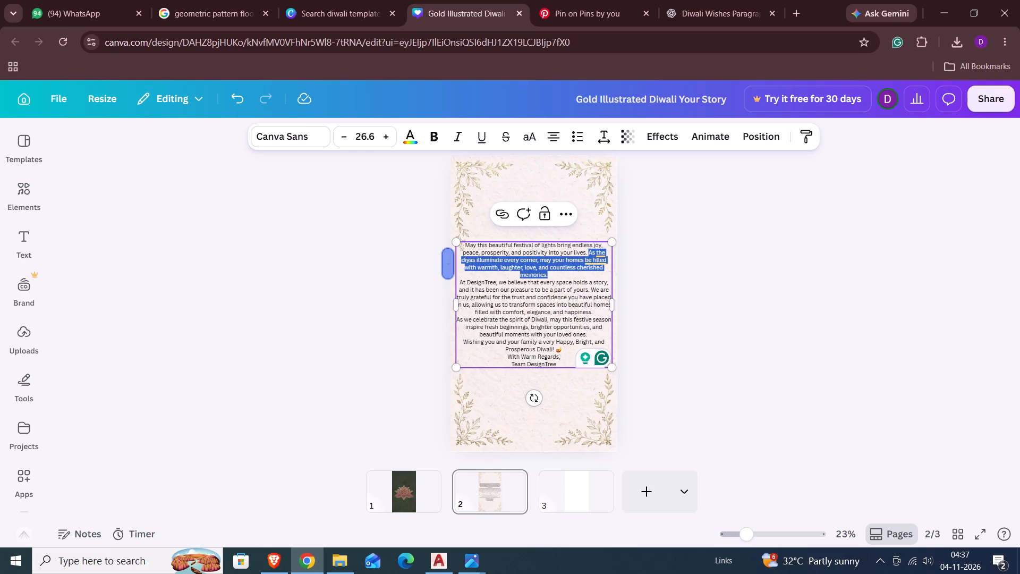
{"action": "key", "text": "Delete"}
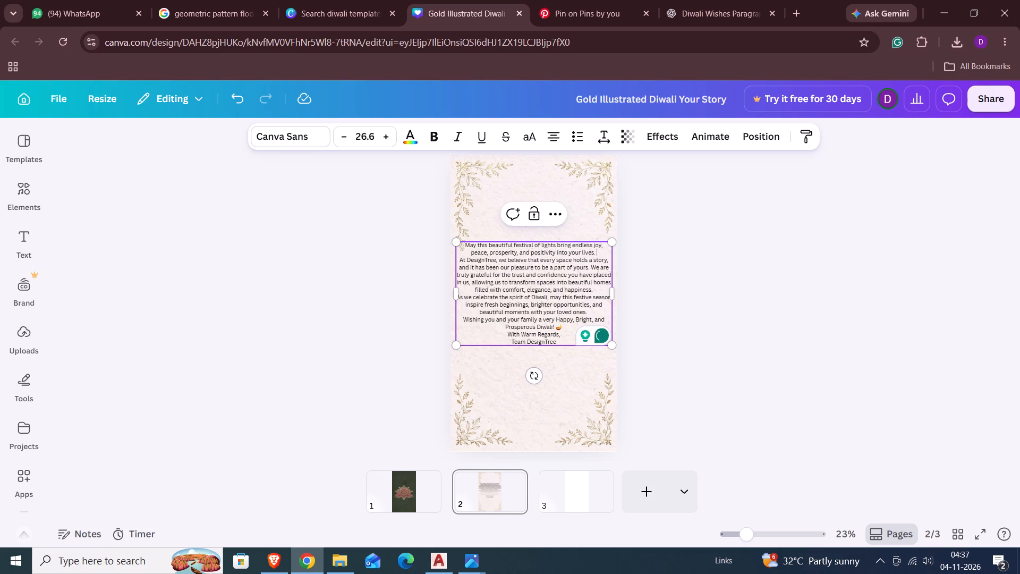
Insert a blank line before the paragraph starting "At DesignTree, we believe" in the page 2 message.
{"action": "left_click", "coordinate": [458, 260]}
{"action": "key", "text": "Delete"}
{"action": "key", "text": "ctrl+z"}
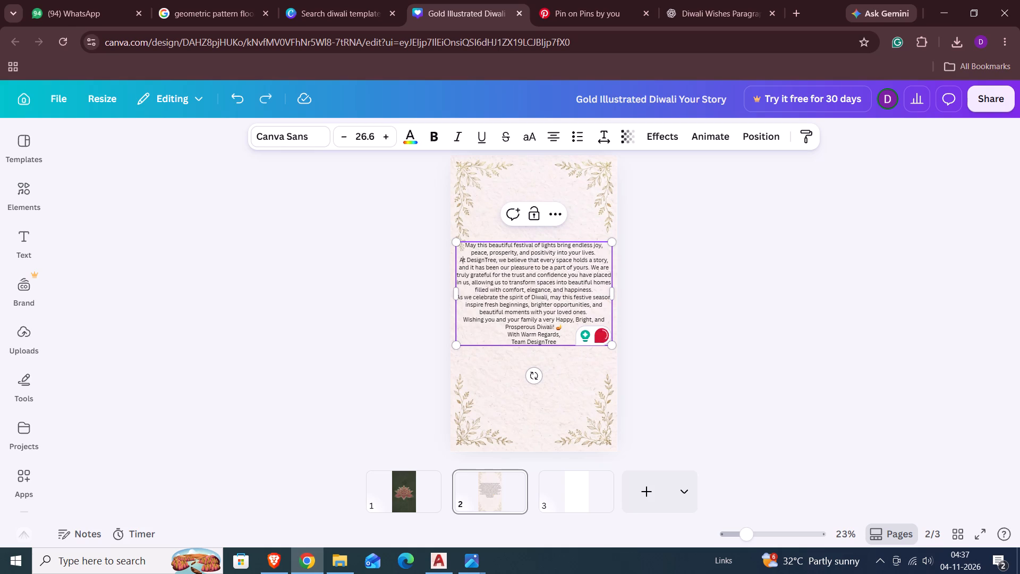
{"action": "key", "text": "Left"}
{"action": "key", "text": "Return"}
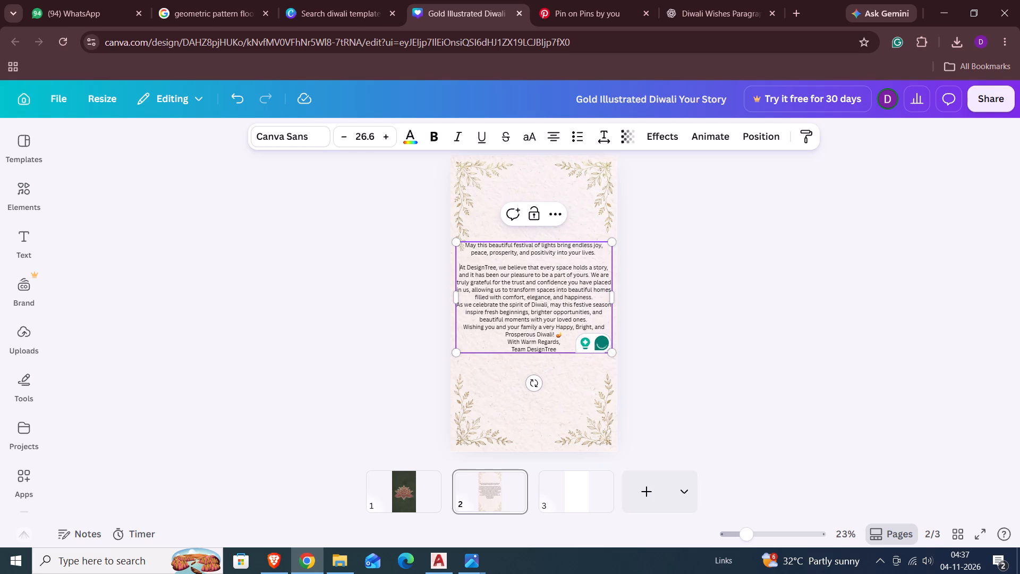
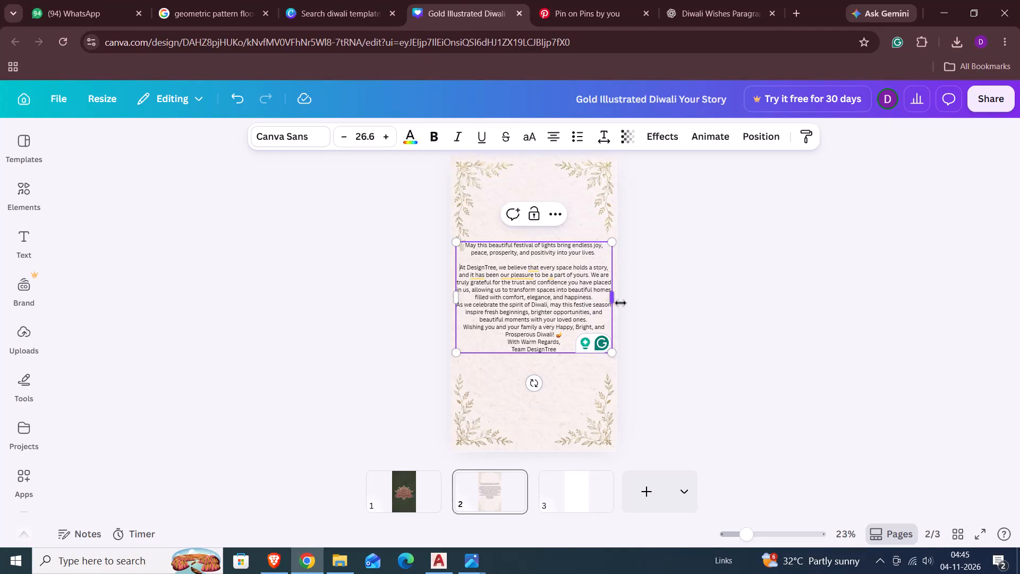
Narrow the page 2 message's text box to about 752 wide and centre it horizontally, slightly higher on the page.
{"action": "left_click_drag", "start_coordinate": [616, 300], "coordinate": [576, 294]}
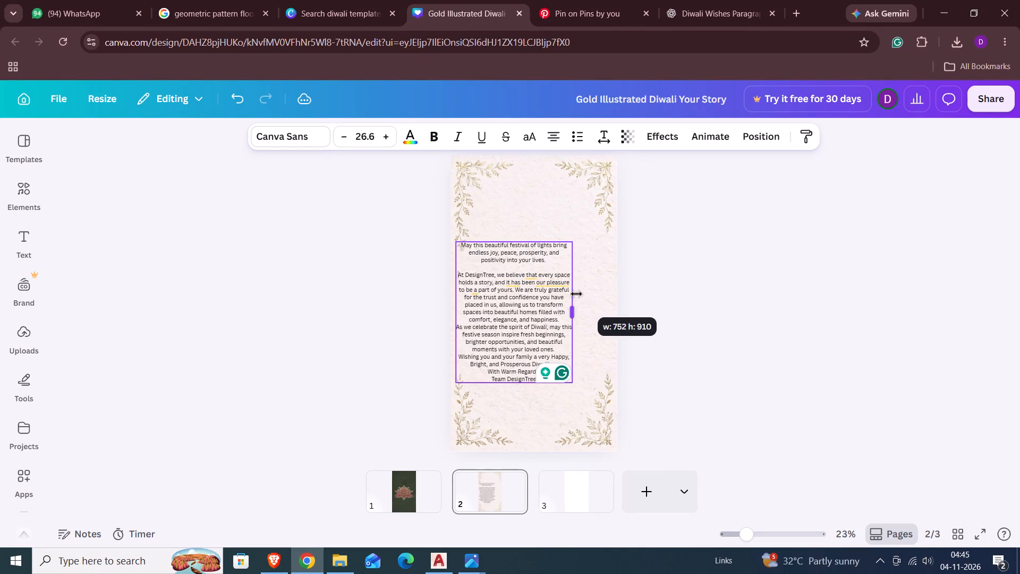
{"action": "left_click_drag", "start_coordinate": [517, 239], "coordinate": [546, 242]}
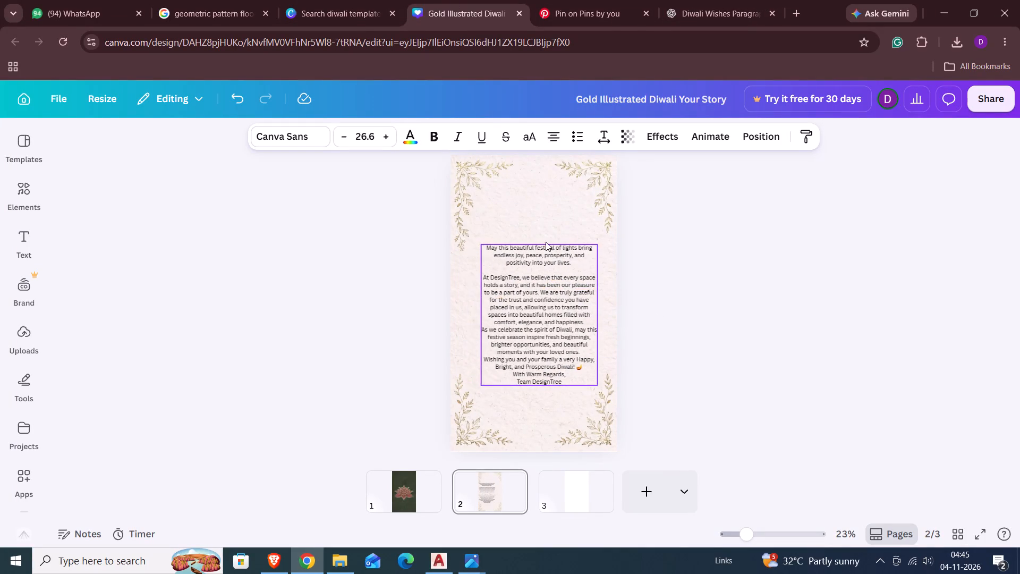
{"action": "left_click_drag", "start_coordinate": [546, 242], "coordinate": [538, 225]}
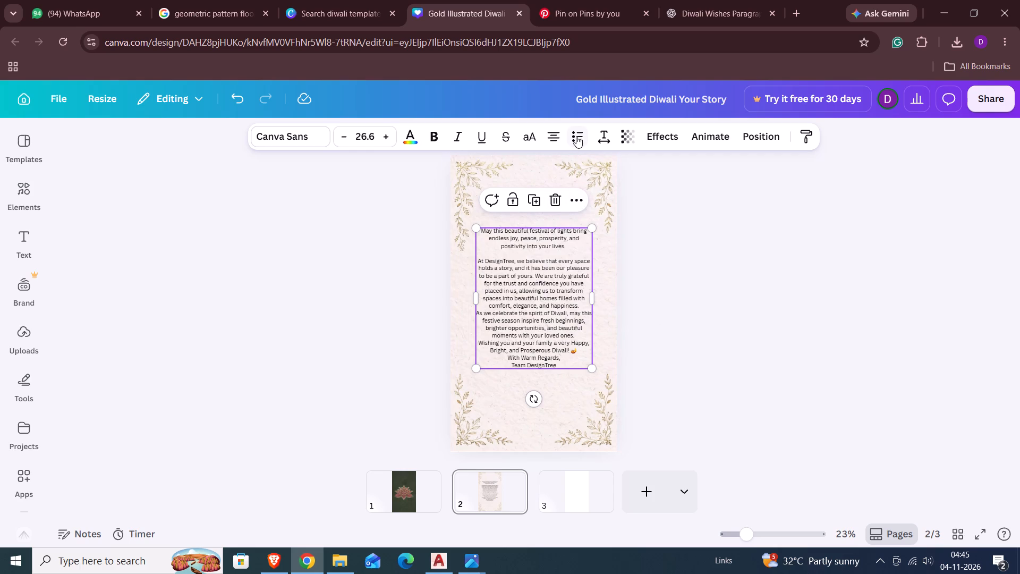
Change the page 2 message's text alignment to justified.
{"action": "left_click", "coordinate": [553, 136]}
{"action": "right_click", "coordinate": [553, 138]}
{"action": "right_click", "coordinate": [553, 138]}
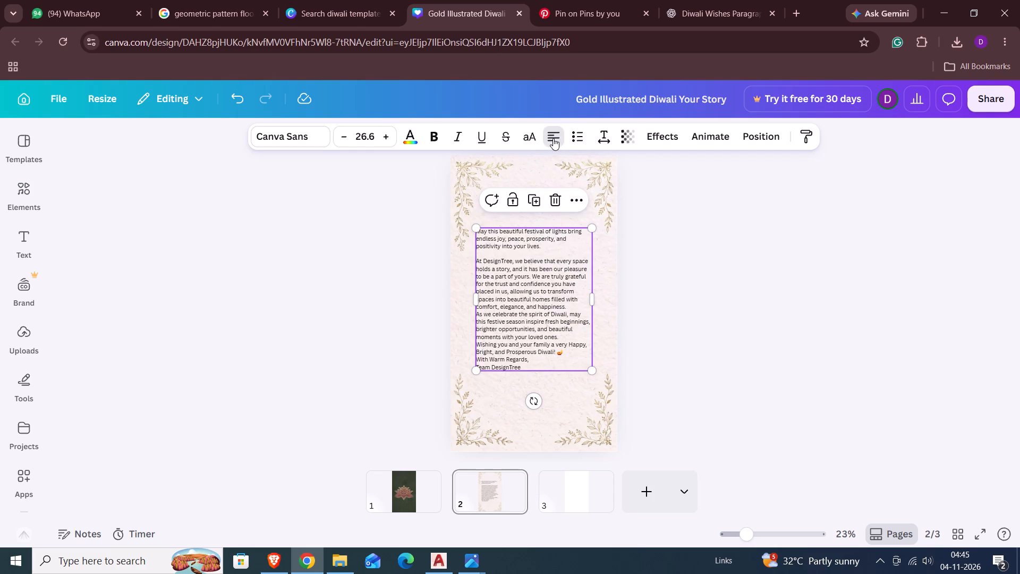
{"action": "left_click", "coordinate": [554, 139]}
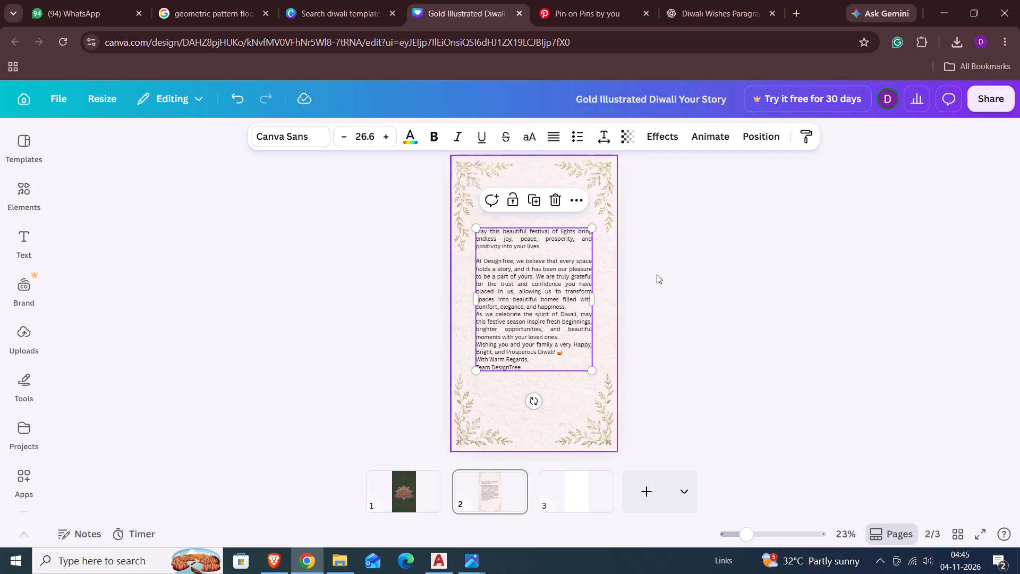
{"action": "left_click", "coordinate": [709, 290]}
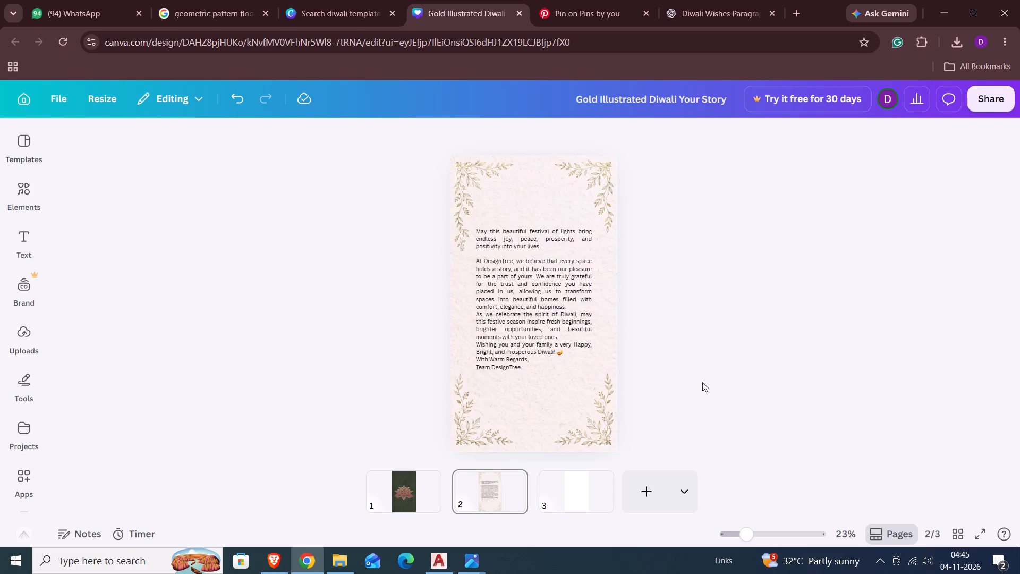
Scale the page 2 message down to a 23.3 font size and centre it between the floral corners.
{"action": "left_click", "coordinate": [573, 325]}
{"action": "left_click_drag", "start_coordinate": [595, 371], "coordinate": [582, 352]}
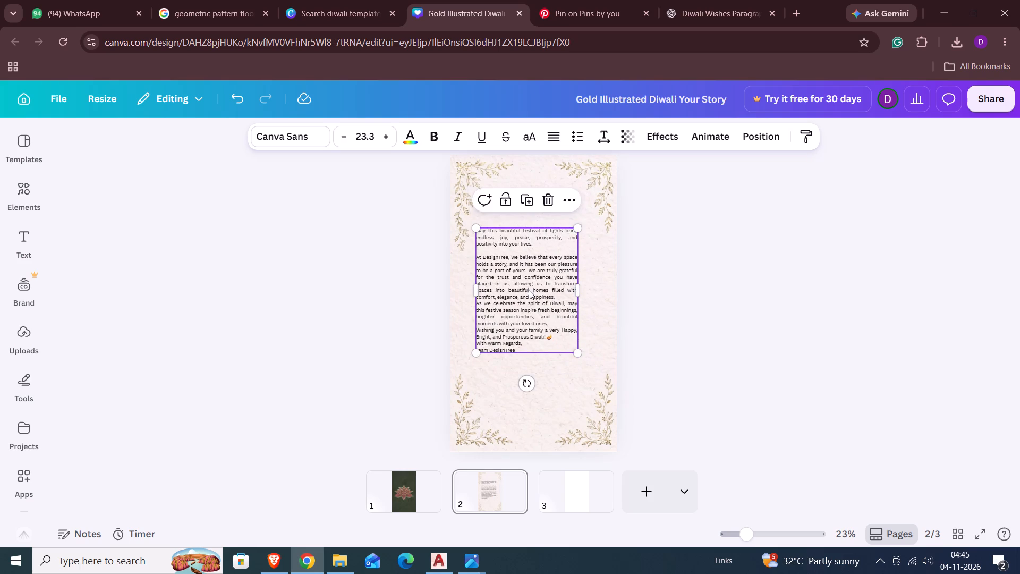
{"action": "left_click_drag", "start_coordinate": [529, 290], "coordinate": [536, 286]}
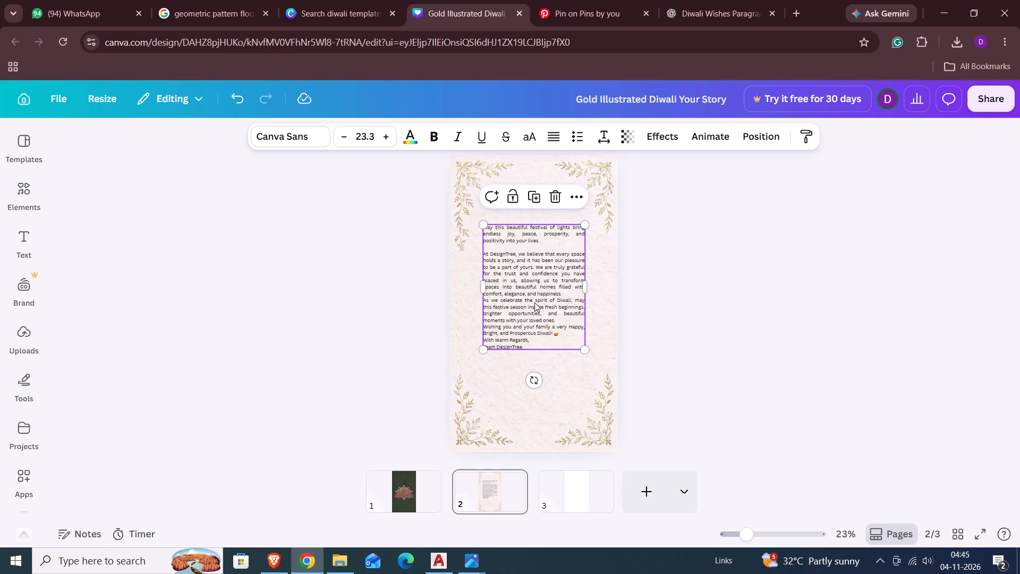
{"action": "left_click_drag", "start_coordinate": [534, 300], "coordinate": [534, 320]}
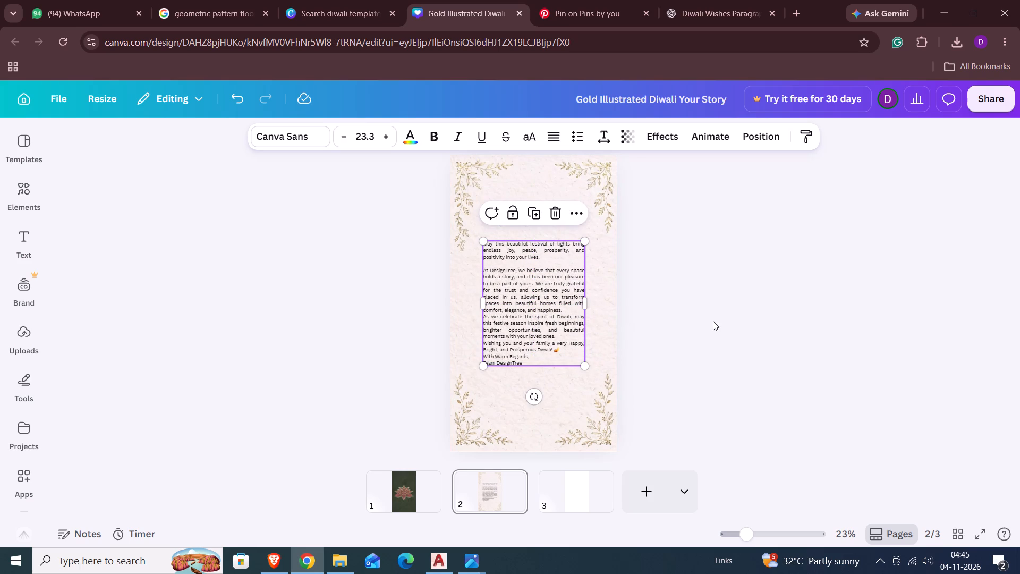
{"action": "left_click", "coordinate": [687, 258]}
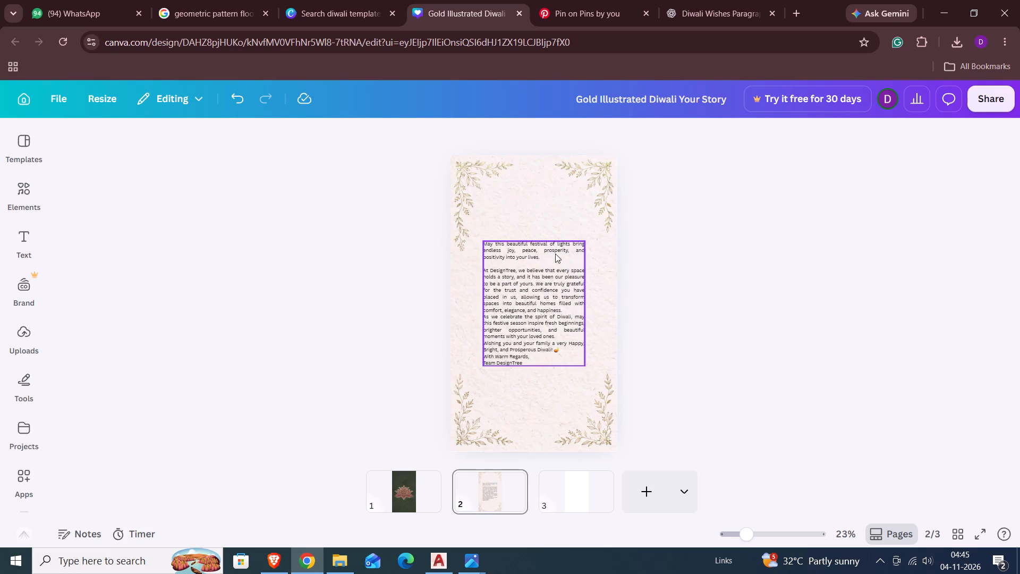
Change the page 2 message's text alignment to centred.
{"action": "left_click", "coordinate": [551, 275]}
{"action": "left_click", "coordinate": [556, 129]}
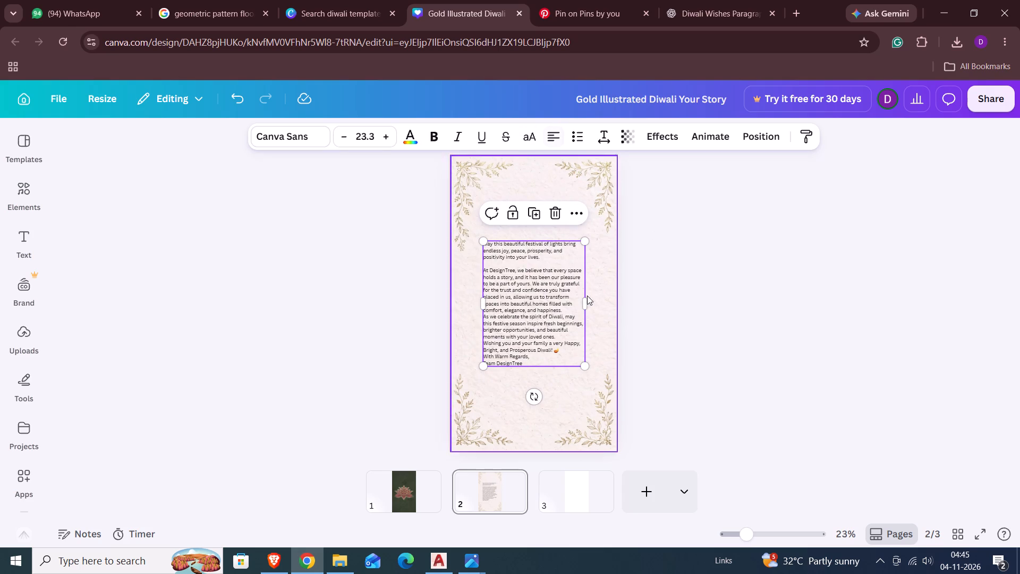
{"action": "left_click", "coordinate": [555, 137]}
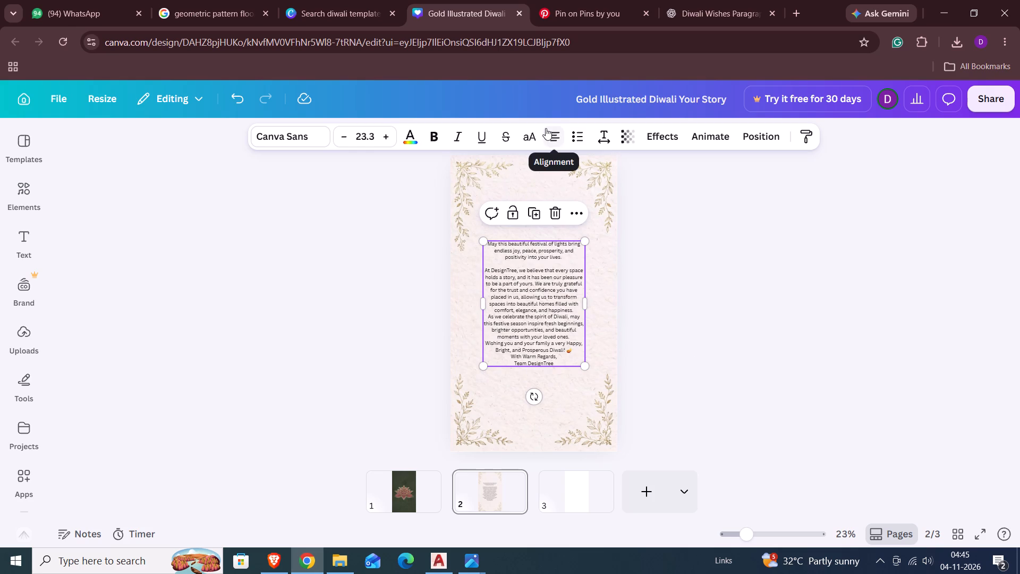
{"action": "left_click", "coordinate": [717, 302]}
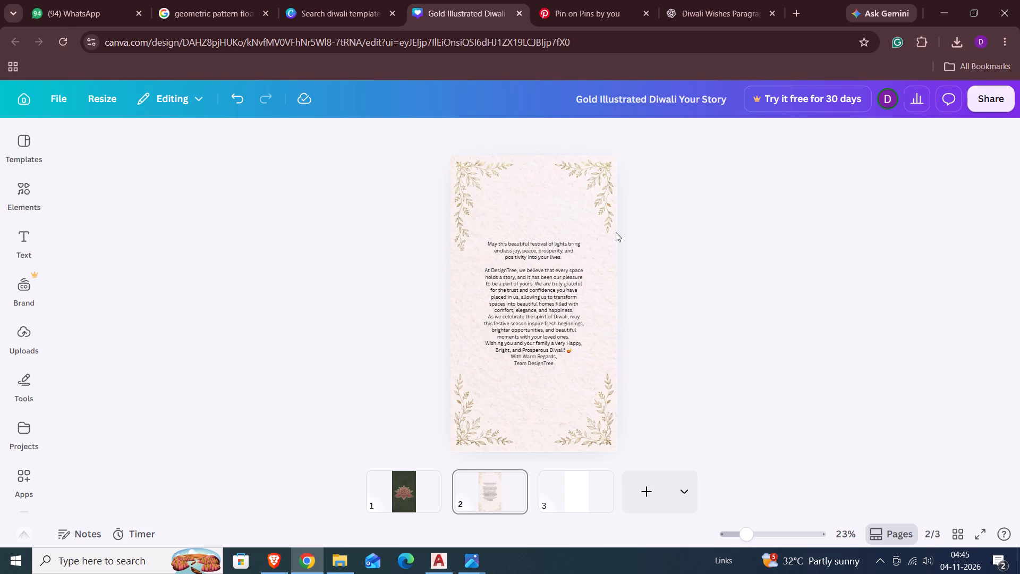
Change the page 2 message's text alignment to left-aligned.
{"action": "left_click", "coordinate": [558, 342]}
{"action": "left_click", "coordinate": [550, 132]}
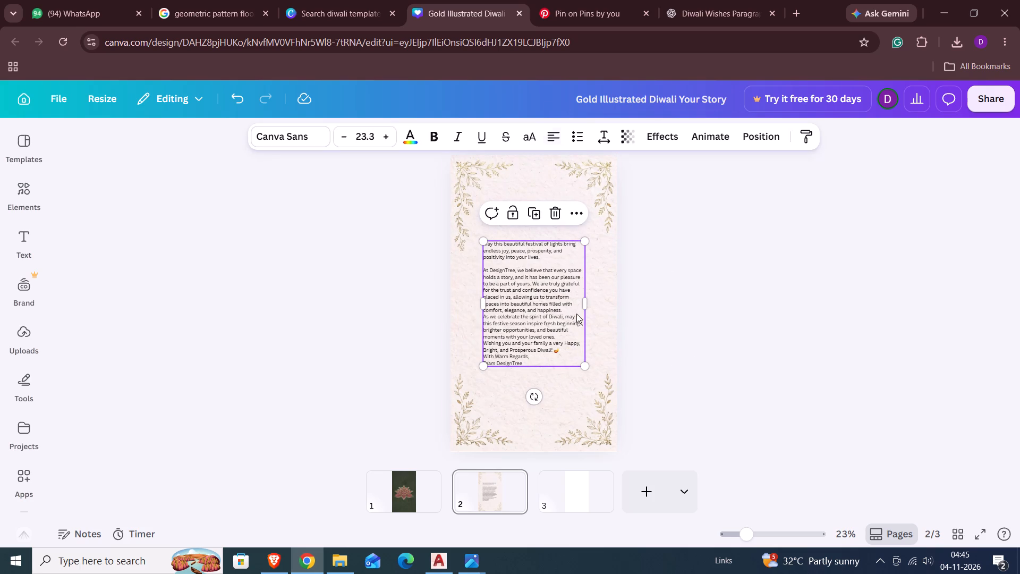
Enlarge the page 2 message's text box and reduce its font size to 23.7.
{"action": "left_click_drag", "start_coordinate": [586, 367], "coordinate": [606, 391]}
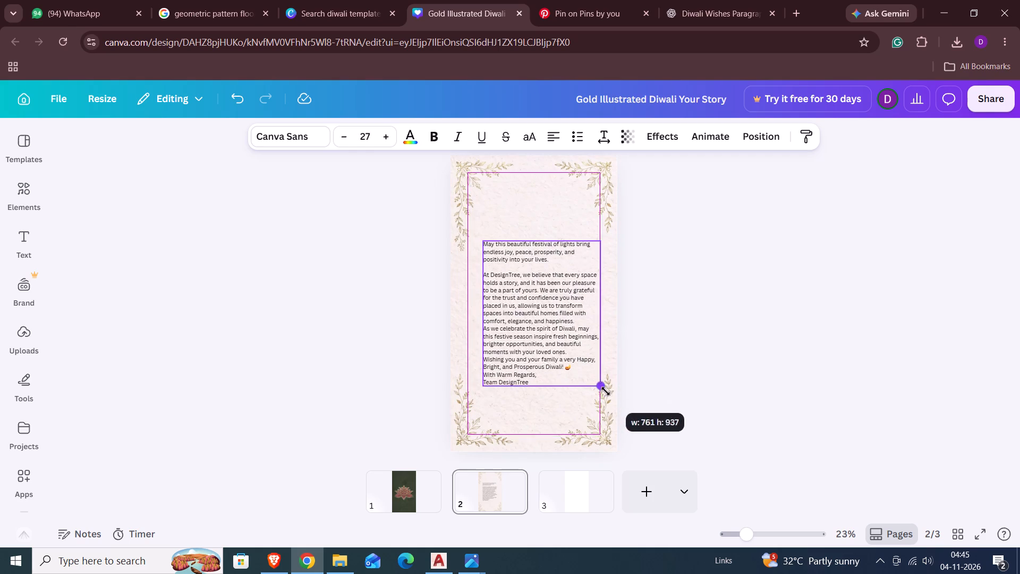
{"action": "left_click_drag", "start_coordinate": [606, 391], "coordinate": [610, 395]}
{"action": "left_click_drag", "start_coordinate": [547, 319], "coordinate": [538, 309]}
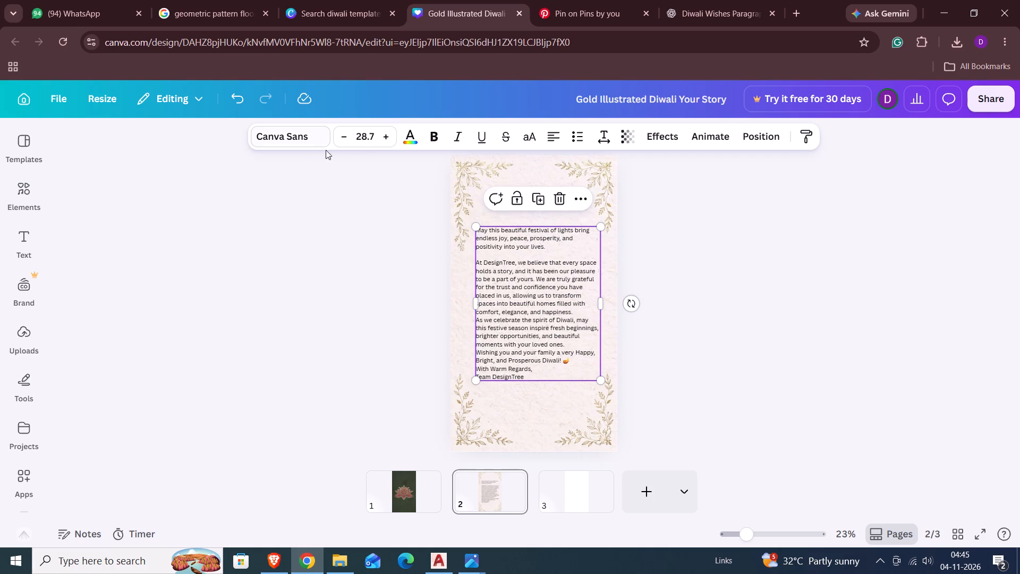
{"action": "triple_click", "coordinate": [348, 143]}
{"action": "left_click", "coordinate": [348, 143]}
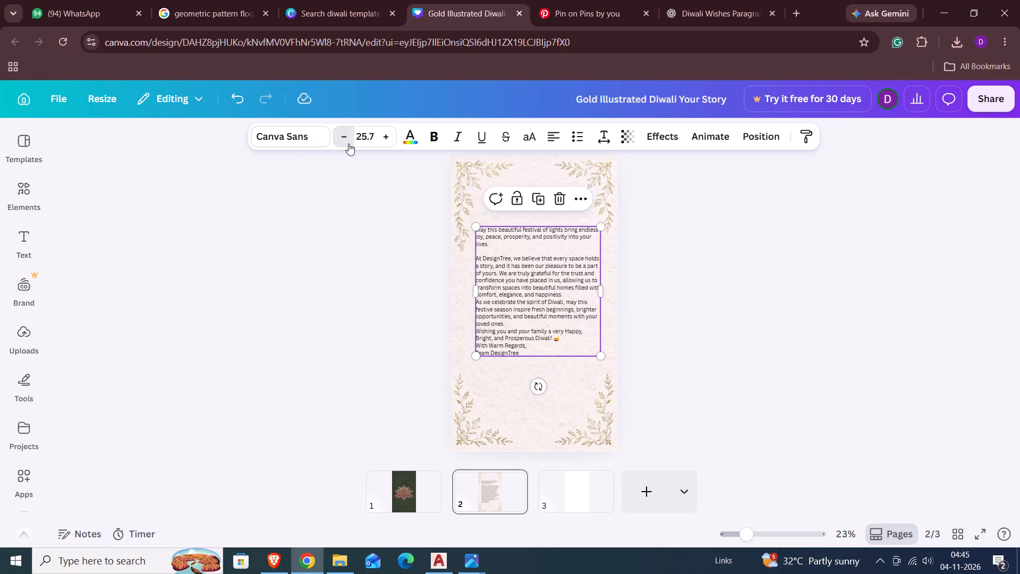
{"action": "left_click", "coordinate": [348, 143]}
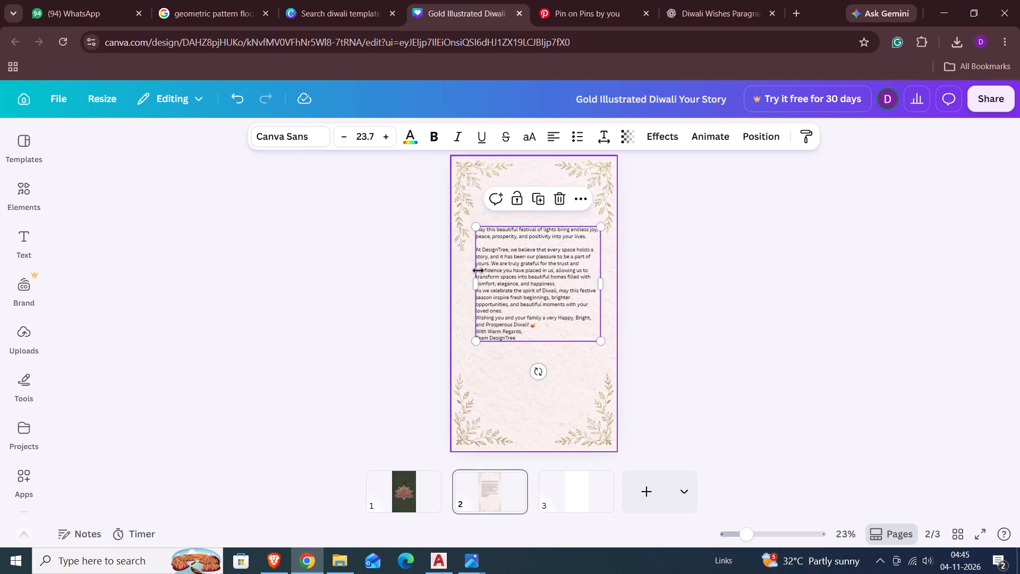
Centre the message horizontally on page 2, lower it slightly, and scale it up to a 26 font size.
{"action": "left_click_drag", "start_coordinate": [554, 309], "coordinate": [551, 324]}
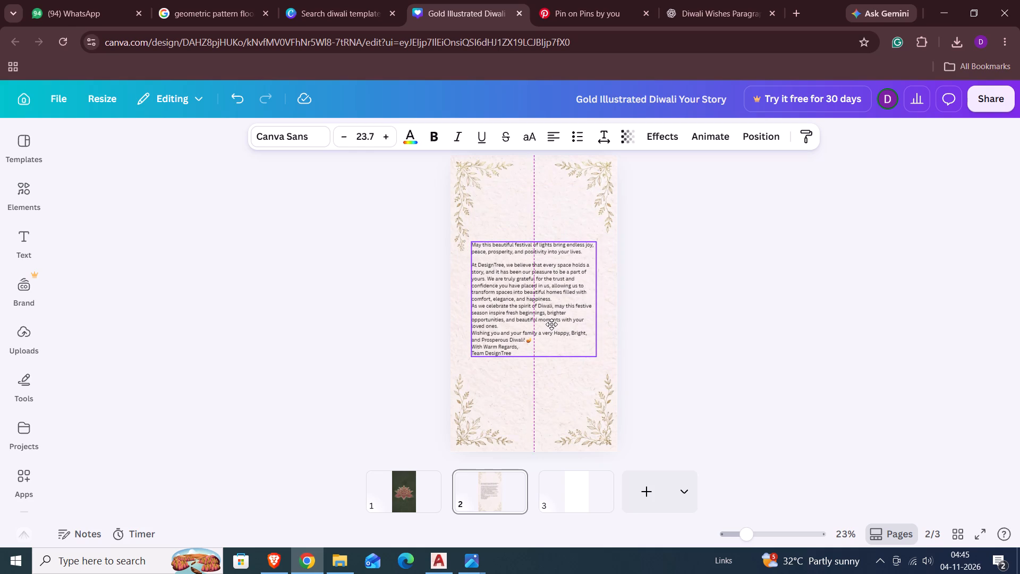
{"action": "left_click_drag", "start_coordinate": [551, 324], "coordinate": [553, 326]}
{"action": "left_click_drag", "start_coordinate": [598, 361], "coordinate": [608, 376]}
Insert blank lines before the paragraphs starting "As we celebrate the spirit of Diwali" and "Wishing you and your family" in the page 2 message.
{"action": "left_click", "coordinate": [558, 332]}
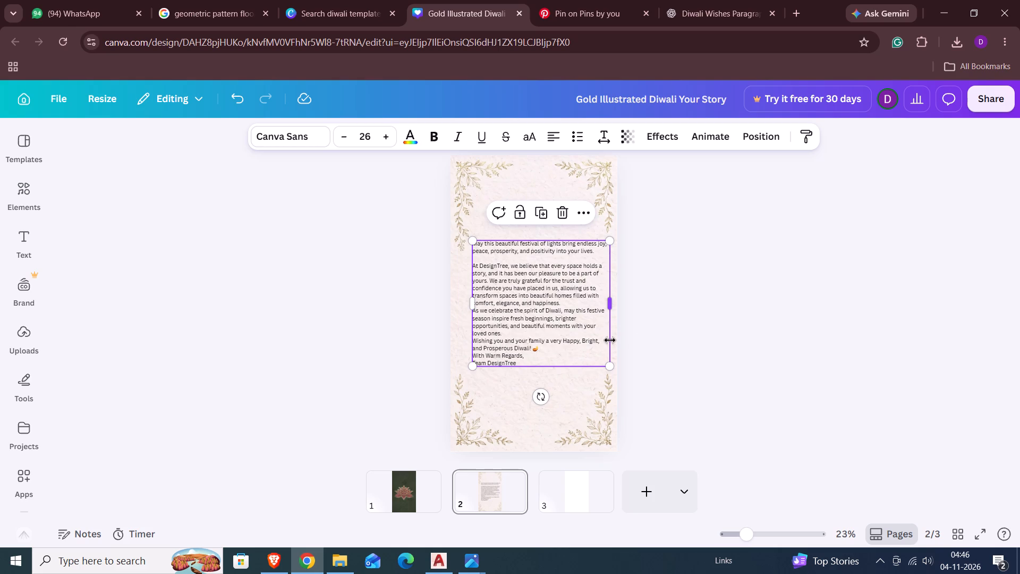
{"action": "left_click", "coordinate": [476, 312]}
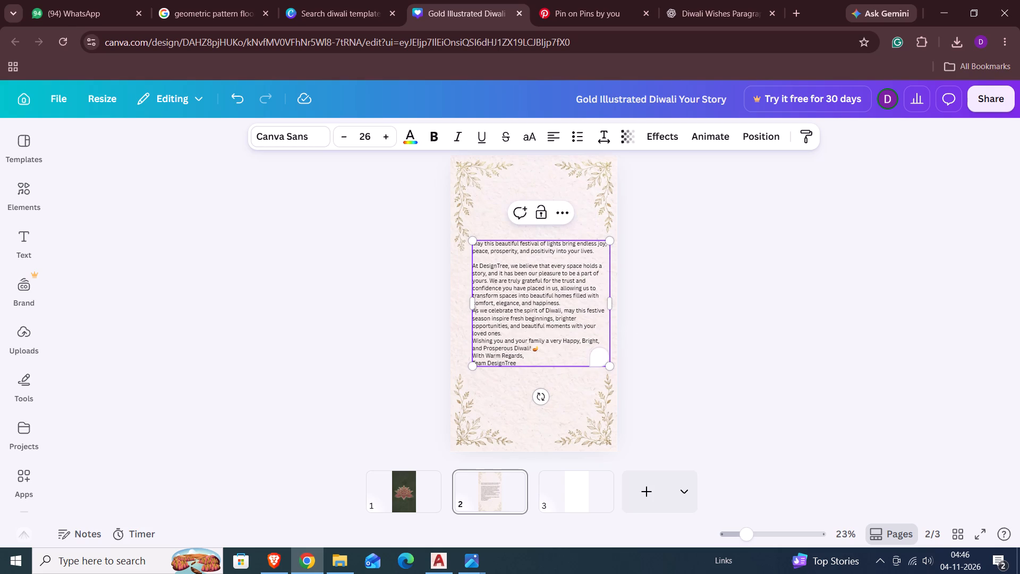
{"action": "key", "text": "Left"}
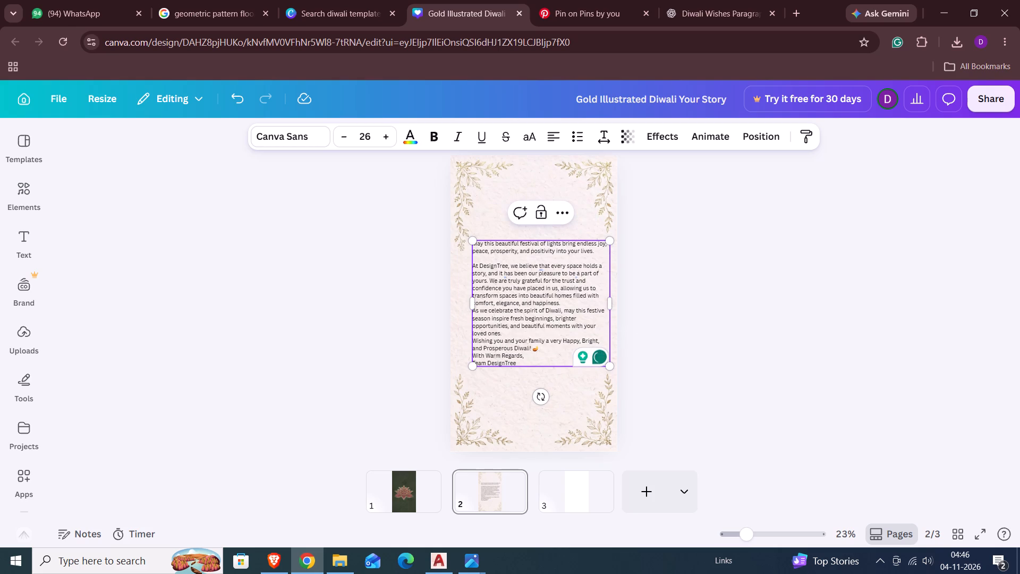
{"action": "key", "text": "Return"}
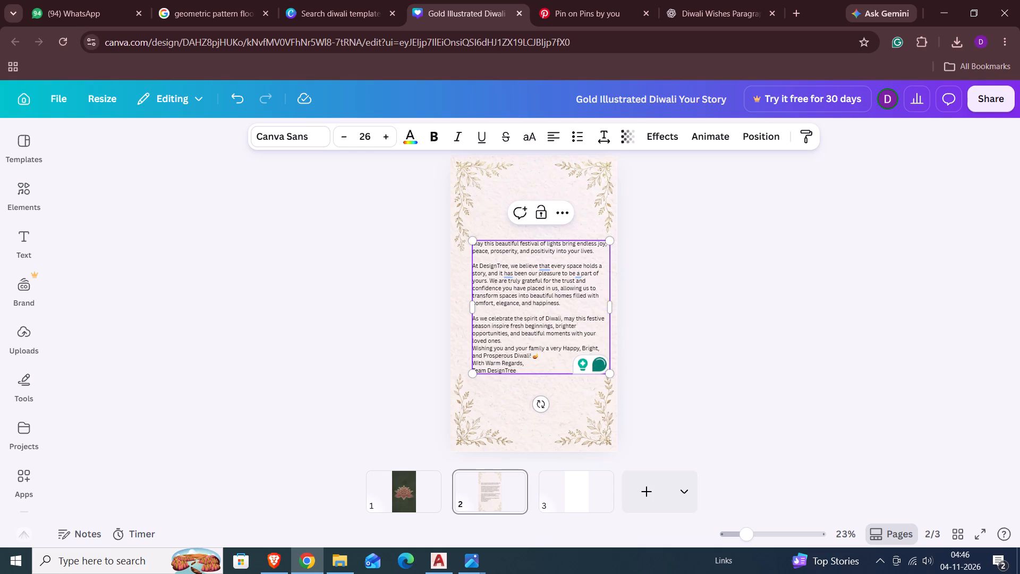
{"action": "left_click", "coordinate": [474, 353]}
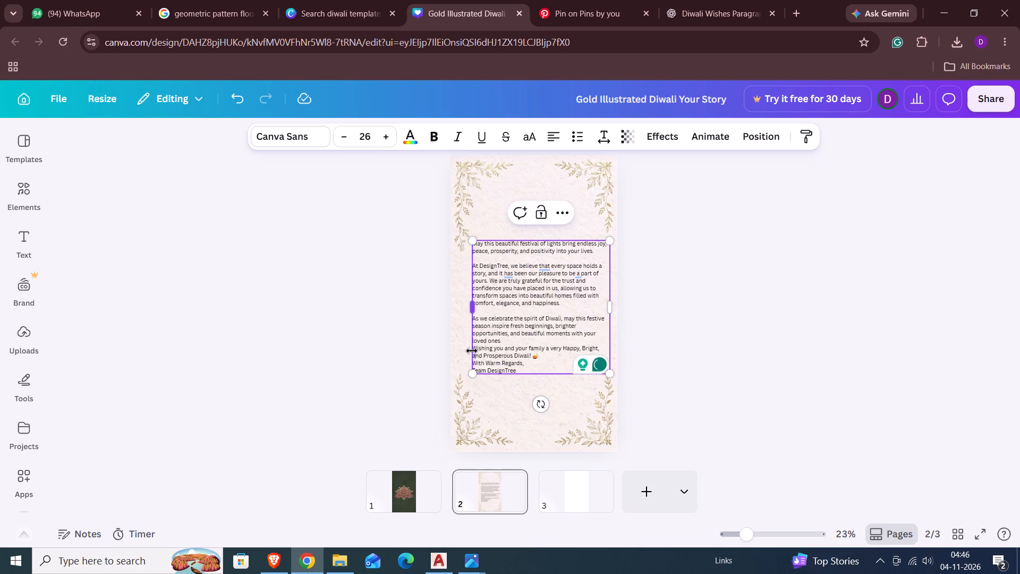
{"action": "left_click", "coordinate": [473, 351]}
{"action": "key", "text": "Return"}
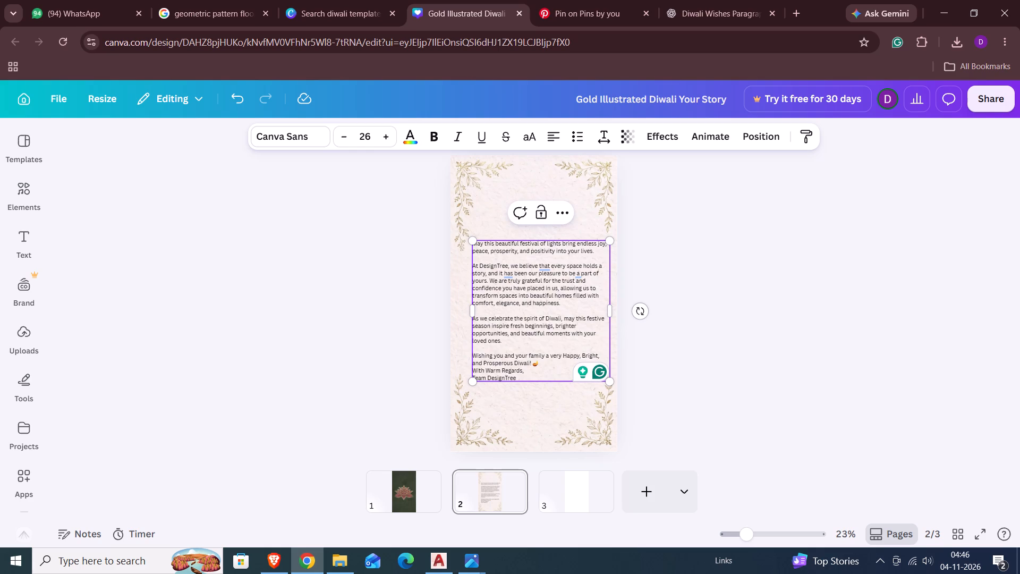
Widen the page 2 message's text box on both sides to about 972 wide and shift it slightly down.
{"action": "left_click_drag", "start_coordinate": [472, 311], "coordinate": [466, 313]}
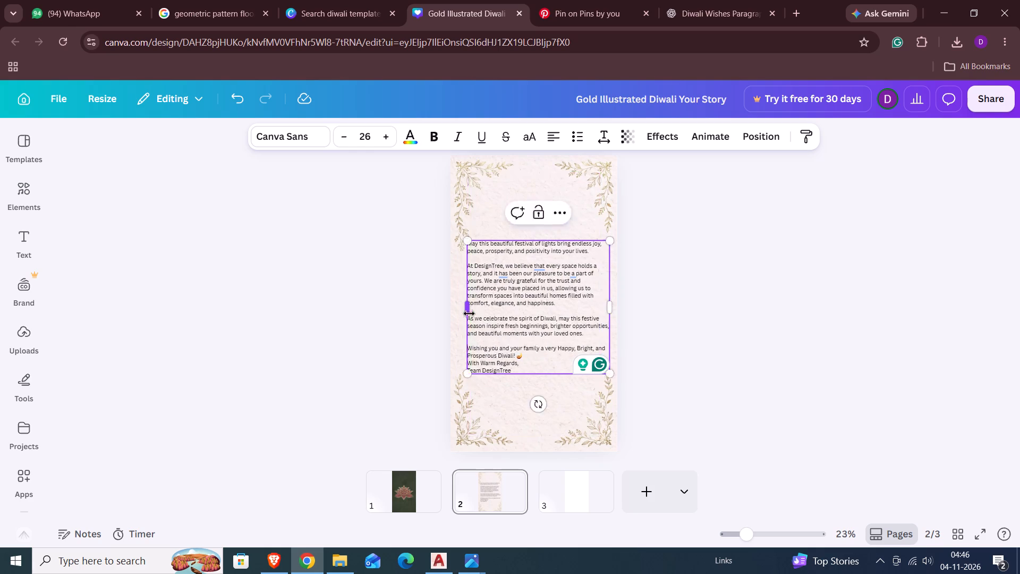
{"action": "left_click", "coordinate": [612, 305]}
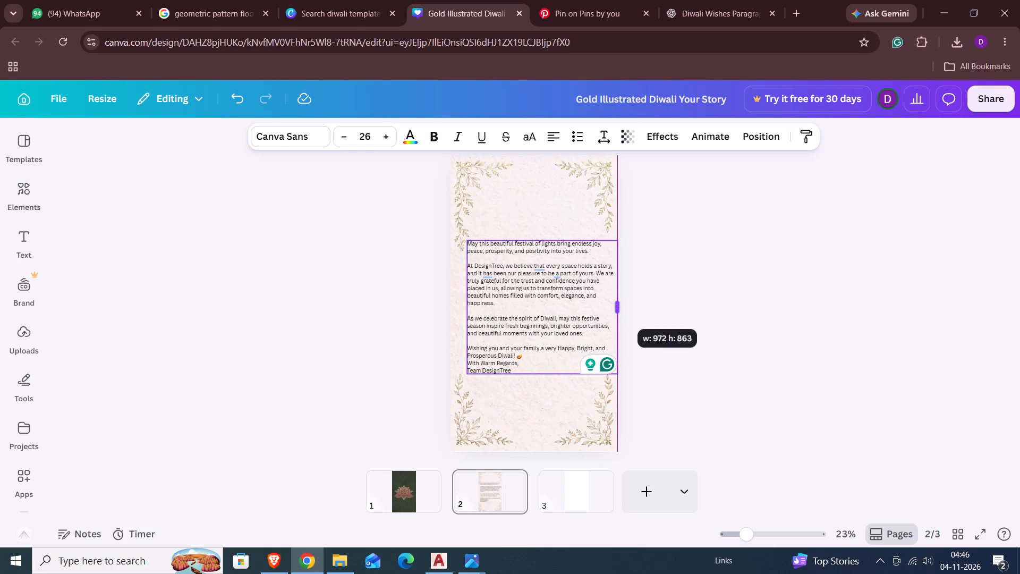
{"action": "left_click", "coordinate": [664, 311]}
{"action": "left_click", "coordinate": [535, 330]}
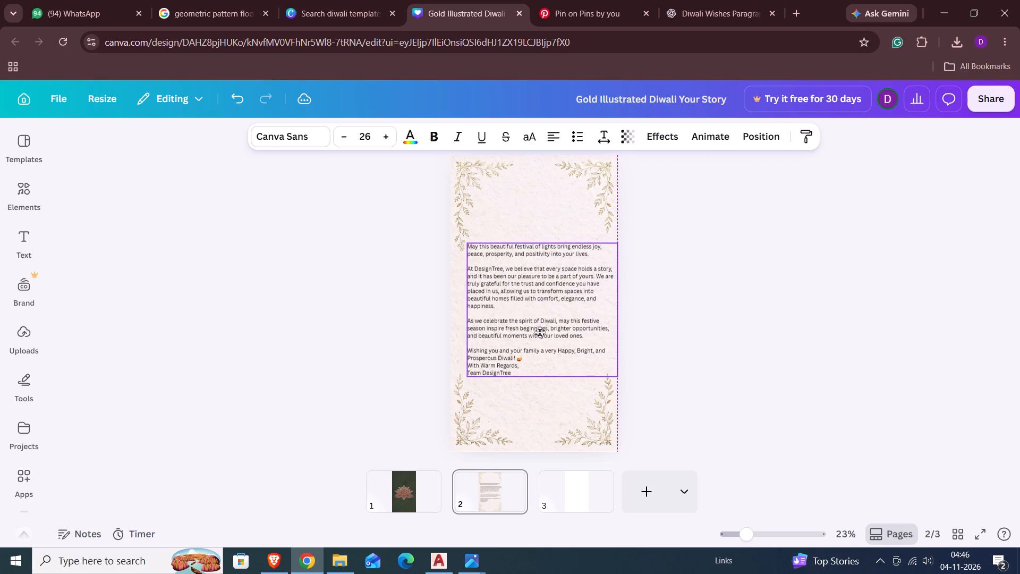
{"action": "left_click", "coordinate": [729, 343]}
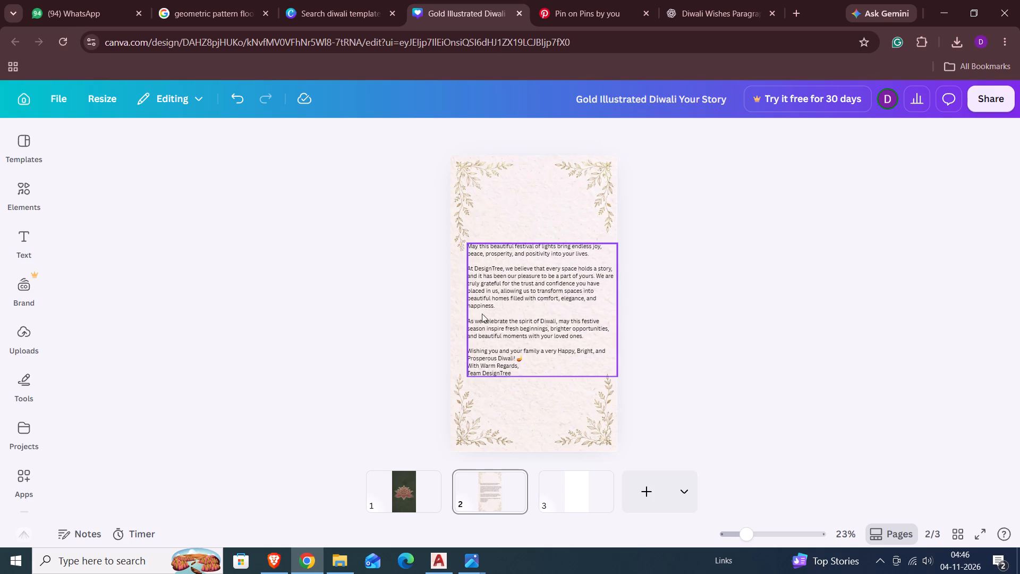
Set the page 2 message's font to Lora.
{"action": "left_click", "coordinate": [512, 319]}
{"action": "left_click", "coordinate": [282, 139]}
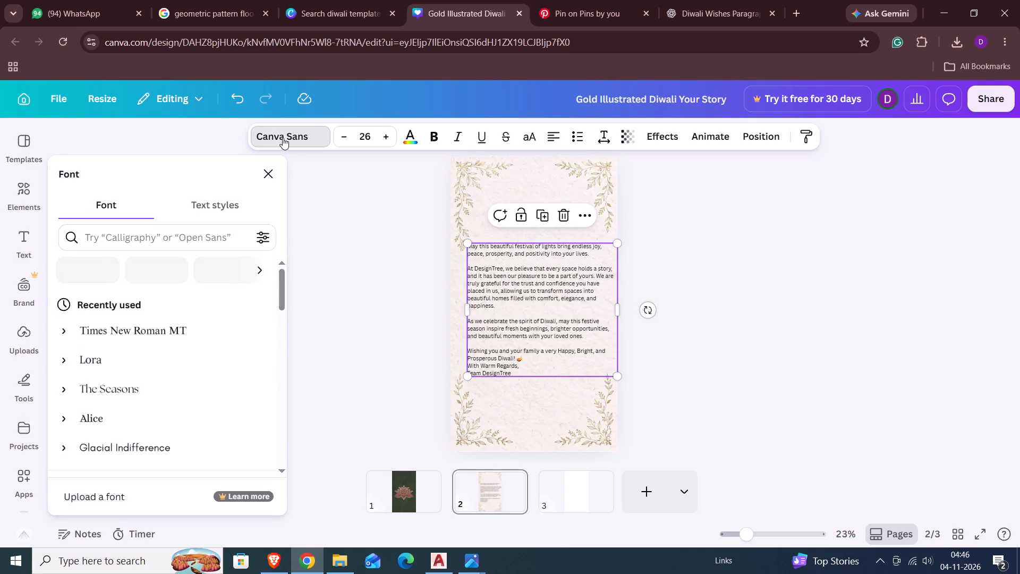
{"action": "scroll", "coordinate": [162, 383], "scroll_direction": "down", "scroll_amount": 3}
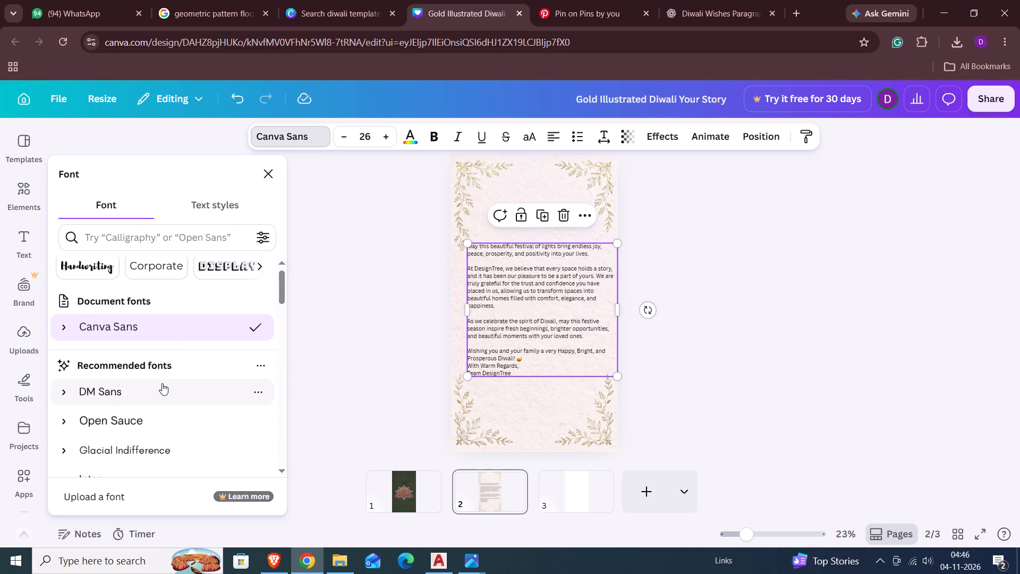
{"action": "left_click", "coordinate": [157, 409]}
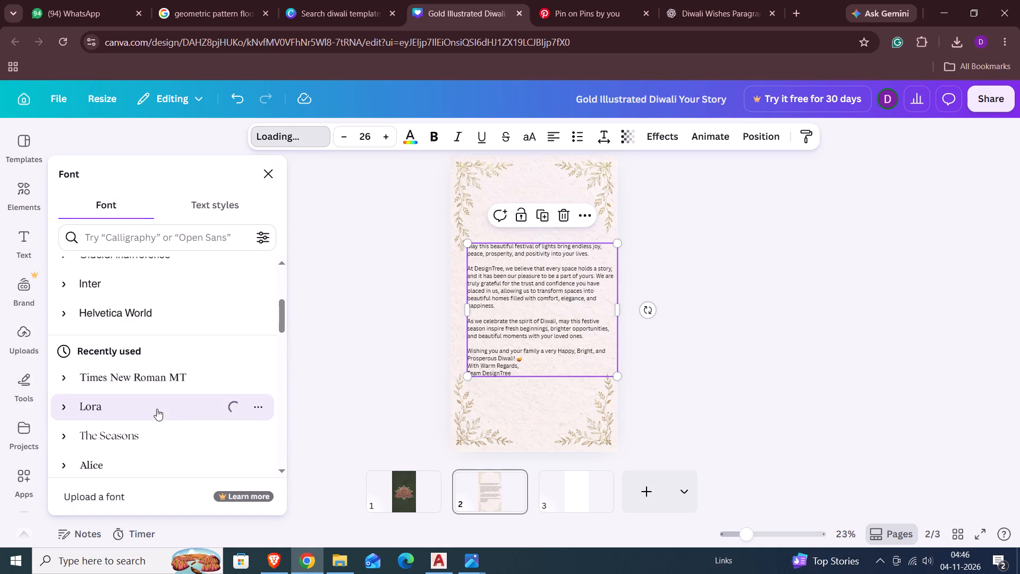
Select all the text of the page 2 message and set its font to Alice.
{"action": "left_click", "coordinate": [523, 362]}
{"action": "left_click_drag", "start_coordinate": [516, 363], "coordinate": [466, 242]}
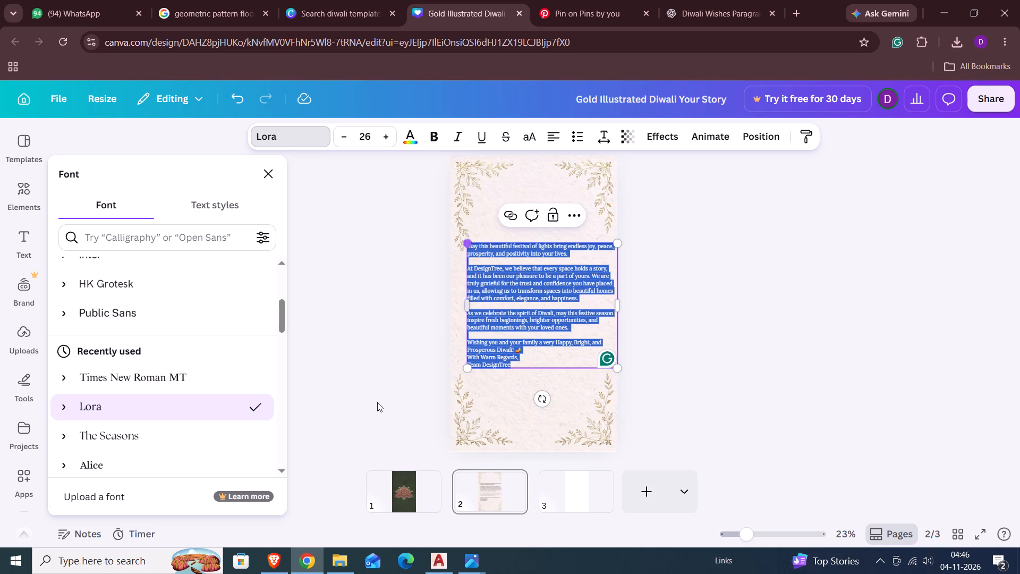
{"action": "left_click", "coordinate": [87, 464]}
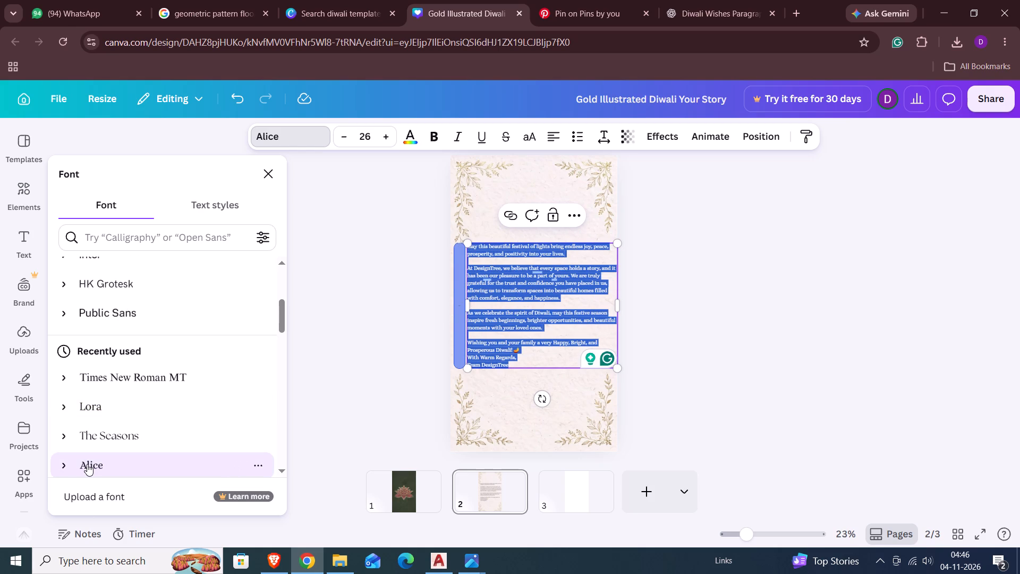
{"action": "scroll", "coordinate": [185, 381], "scroll_direction": "down", "scroll_amount": 4}
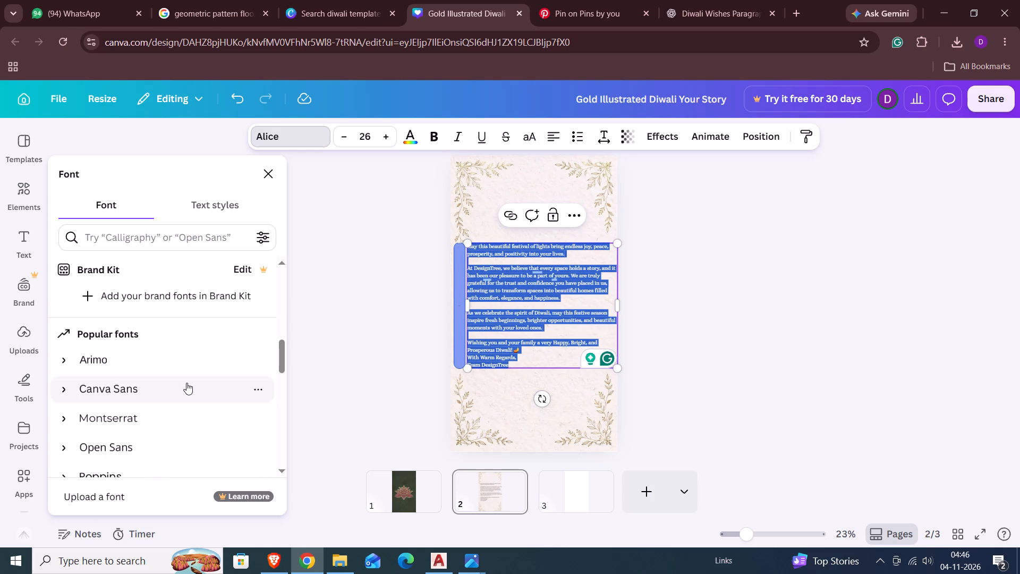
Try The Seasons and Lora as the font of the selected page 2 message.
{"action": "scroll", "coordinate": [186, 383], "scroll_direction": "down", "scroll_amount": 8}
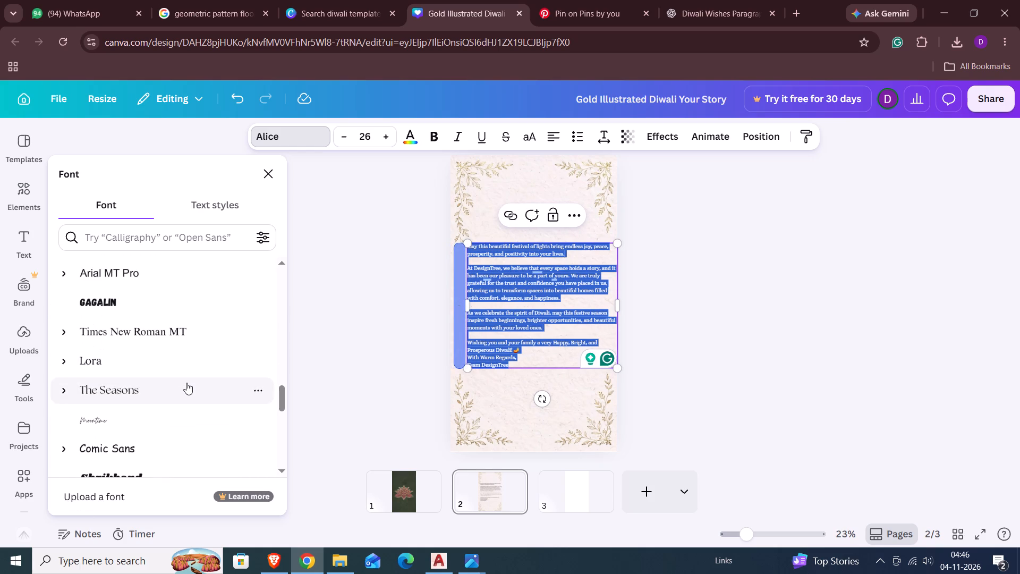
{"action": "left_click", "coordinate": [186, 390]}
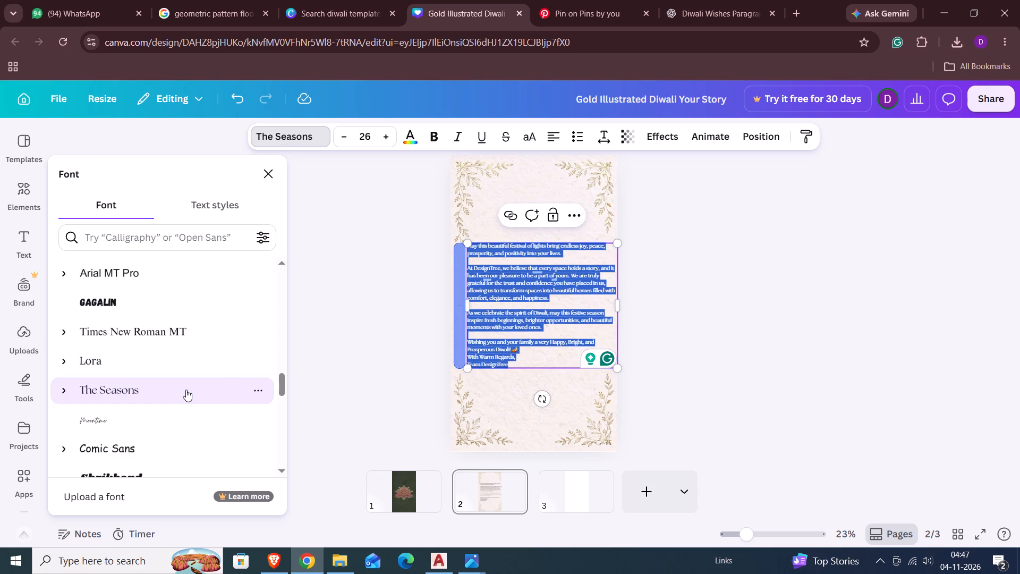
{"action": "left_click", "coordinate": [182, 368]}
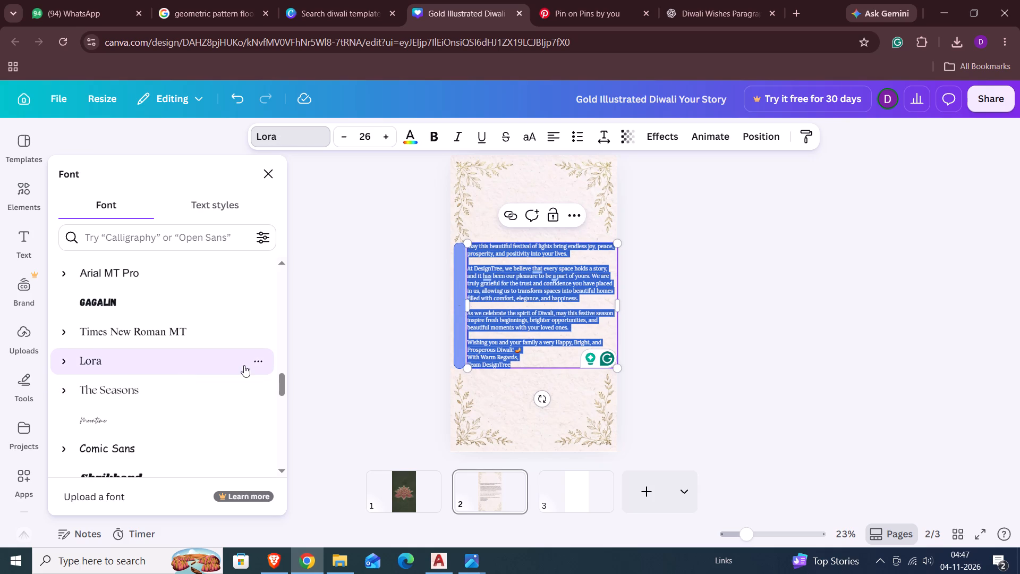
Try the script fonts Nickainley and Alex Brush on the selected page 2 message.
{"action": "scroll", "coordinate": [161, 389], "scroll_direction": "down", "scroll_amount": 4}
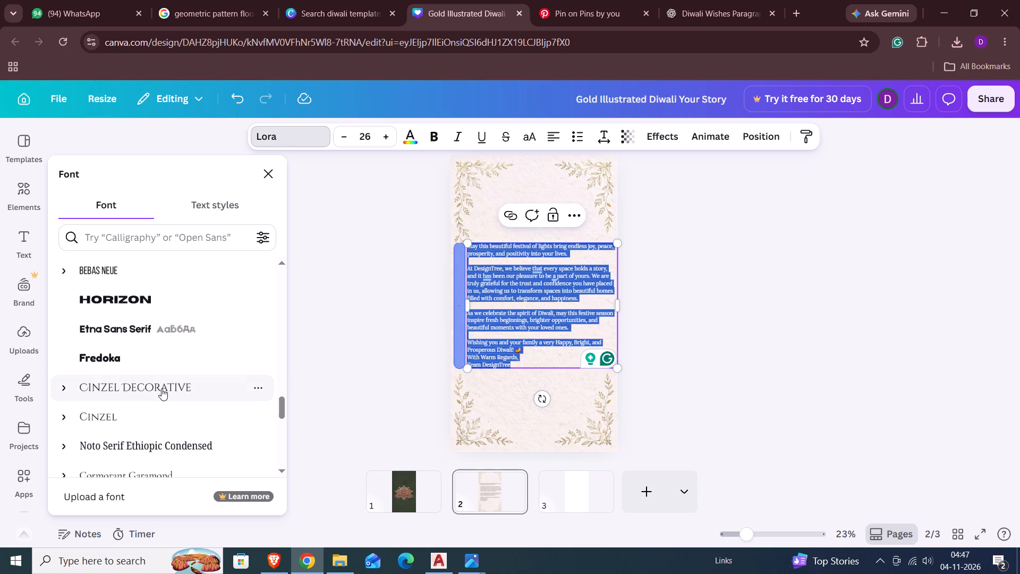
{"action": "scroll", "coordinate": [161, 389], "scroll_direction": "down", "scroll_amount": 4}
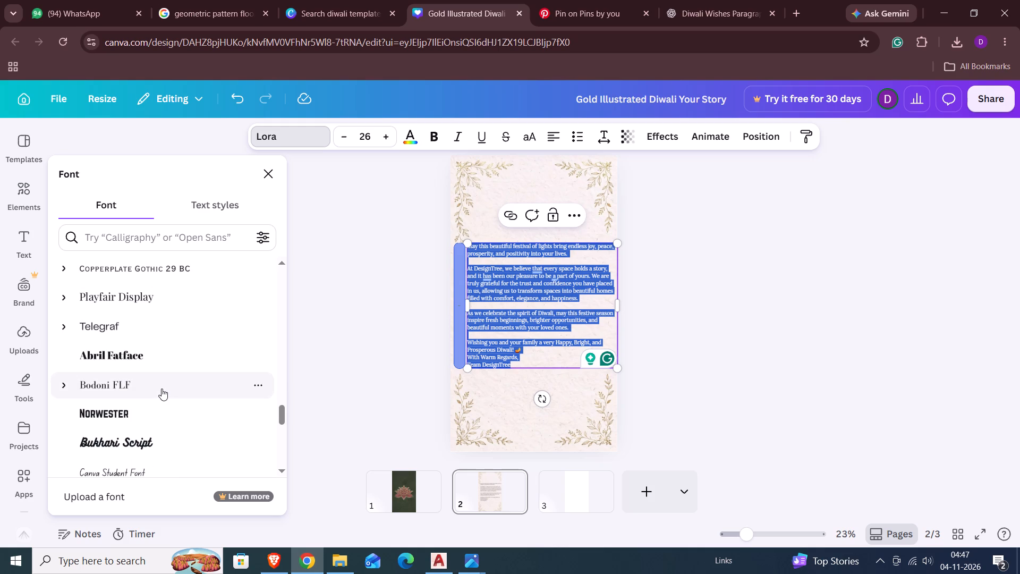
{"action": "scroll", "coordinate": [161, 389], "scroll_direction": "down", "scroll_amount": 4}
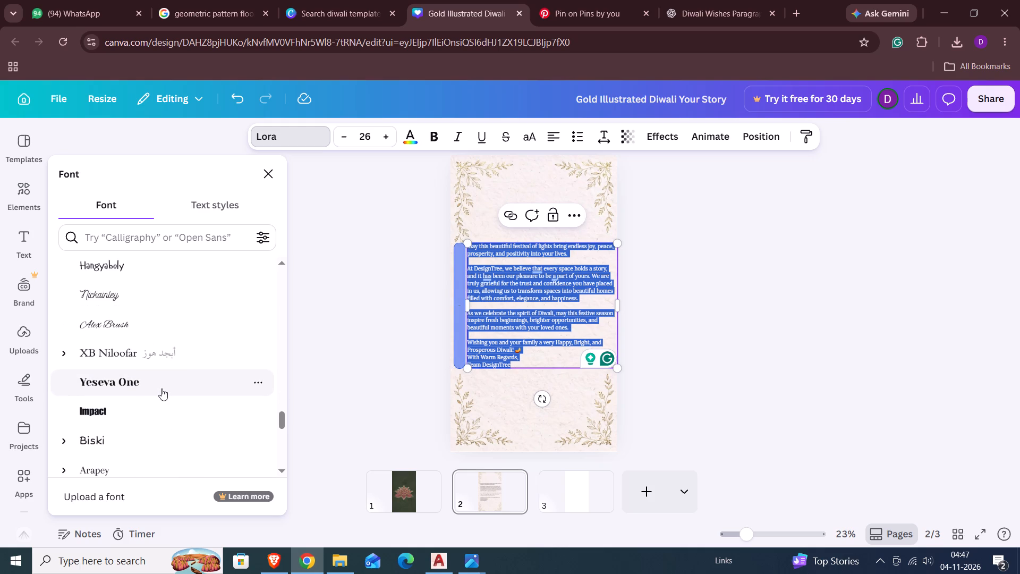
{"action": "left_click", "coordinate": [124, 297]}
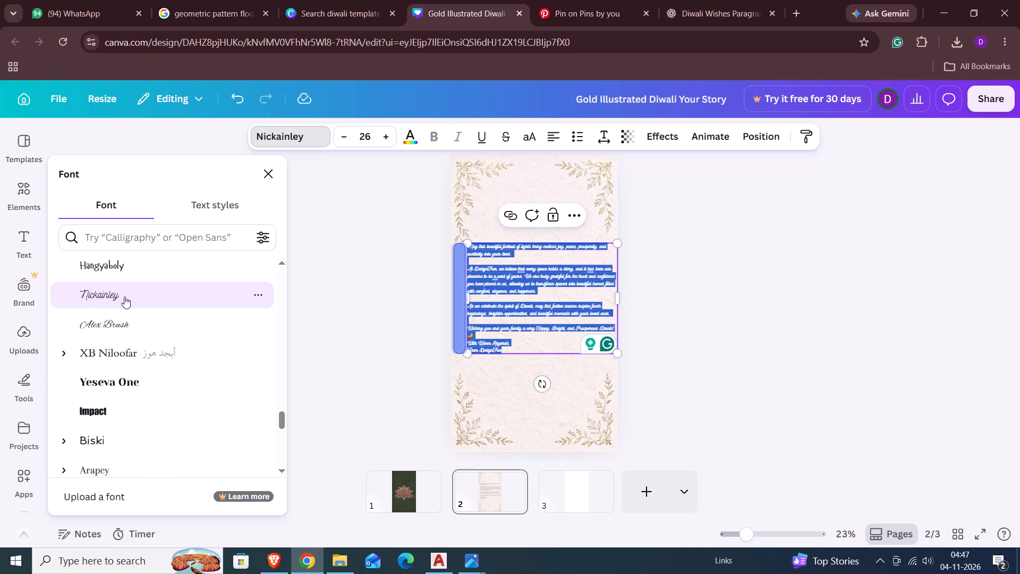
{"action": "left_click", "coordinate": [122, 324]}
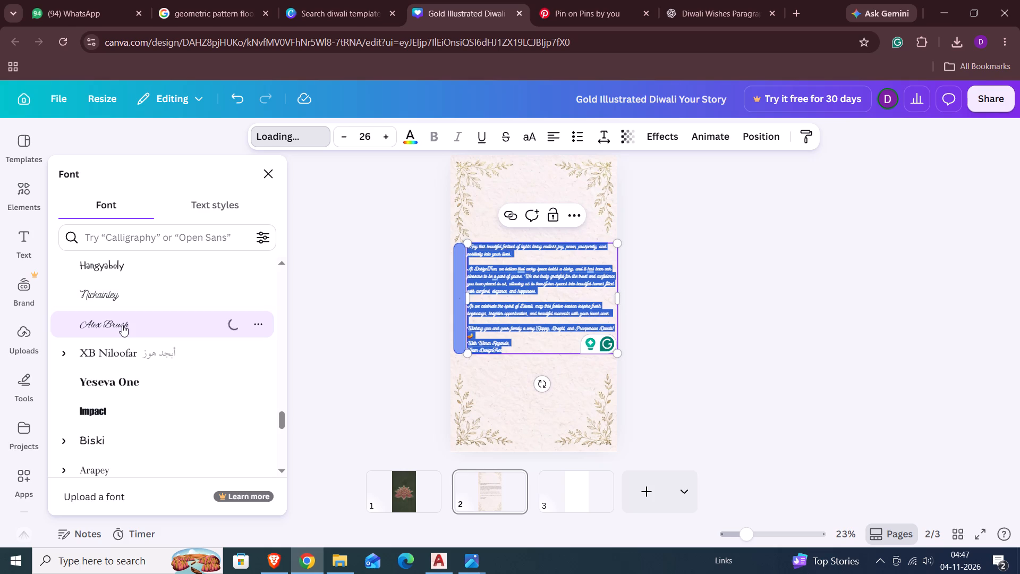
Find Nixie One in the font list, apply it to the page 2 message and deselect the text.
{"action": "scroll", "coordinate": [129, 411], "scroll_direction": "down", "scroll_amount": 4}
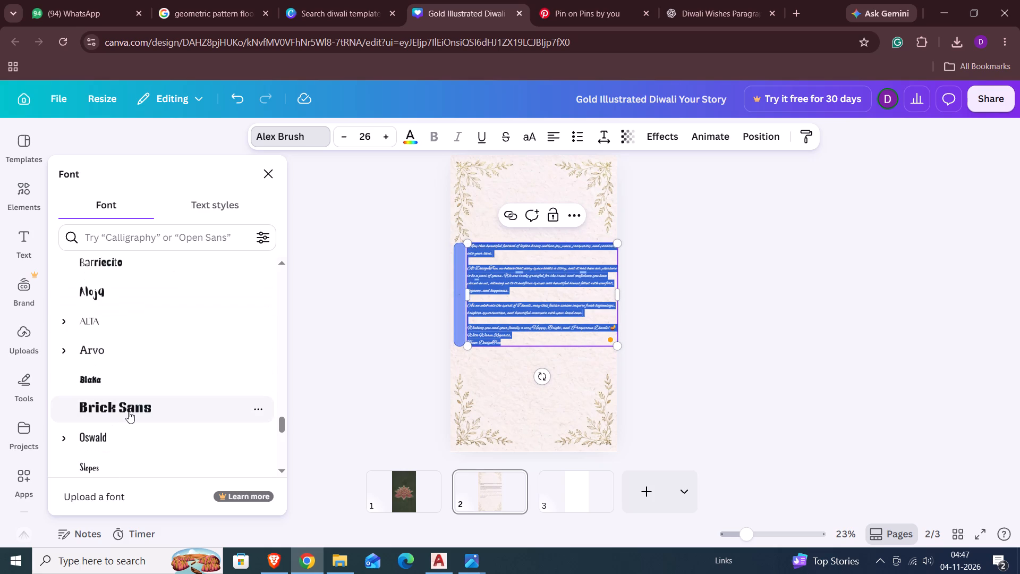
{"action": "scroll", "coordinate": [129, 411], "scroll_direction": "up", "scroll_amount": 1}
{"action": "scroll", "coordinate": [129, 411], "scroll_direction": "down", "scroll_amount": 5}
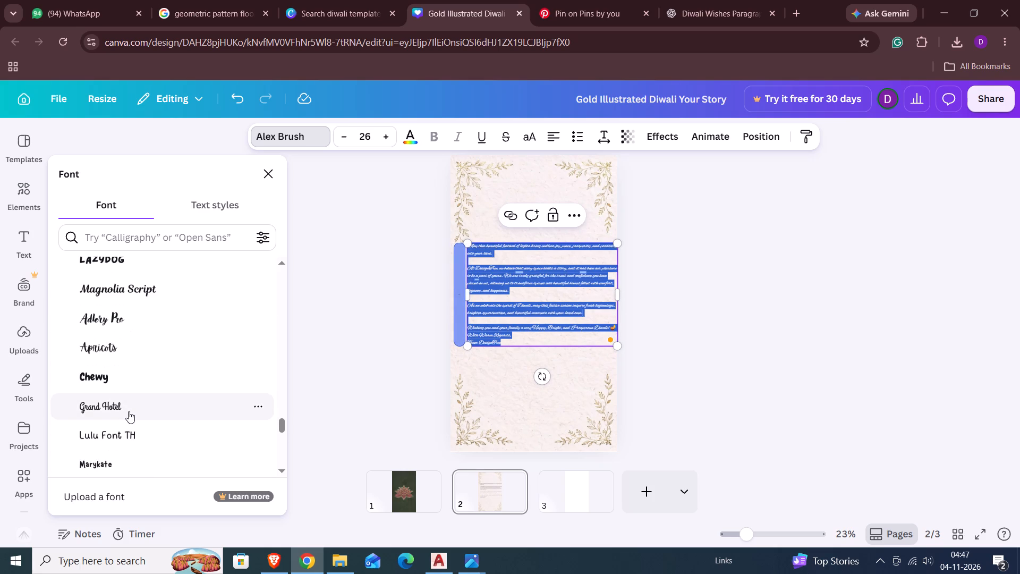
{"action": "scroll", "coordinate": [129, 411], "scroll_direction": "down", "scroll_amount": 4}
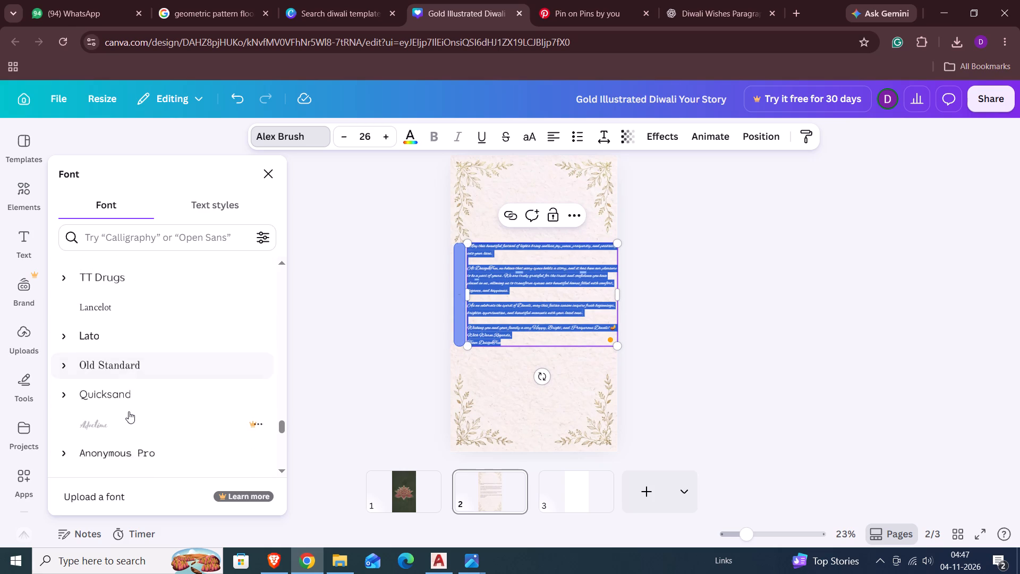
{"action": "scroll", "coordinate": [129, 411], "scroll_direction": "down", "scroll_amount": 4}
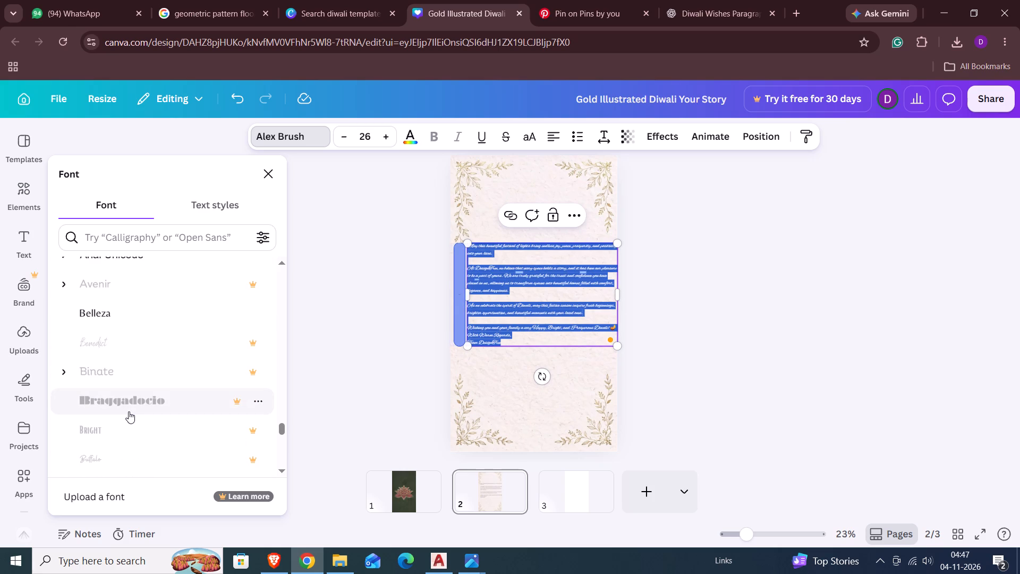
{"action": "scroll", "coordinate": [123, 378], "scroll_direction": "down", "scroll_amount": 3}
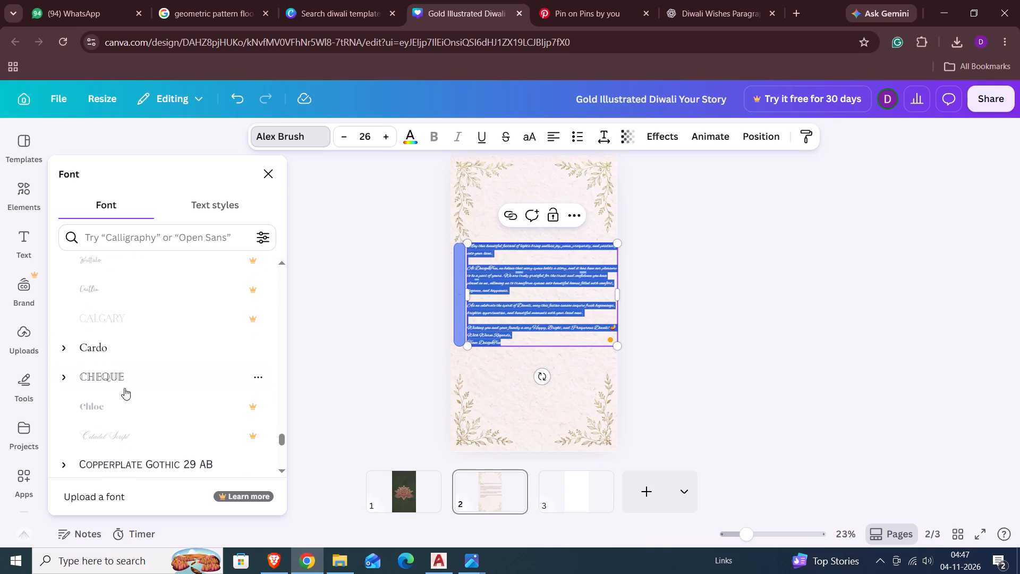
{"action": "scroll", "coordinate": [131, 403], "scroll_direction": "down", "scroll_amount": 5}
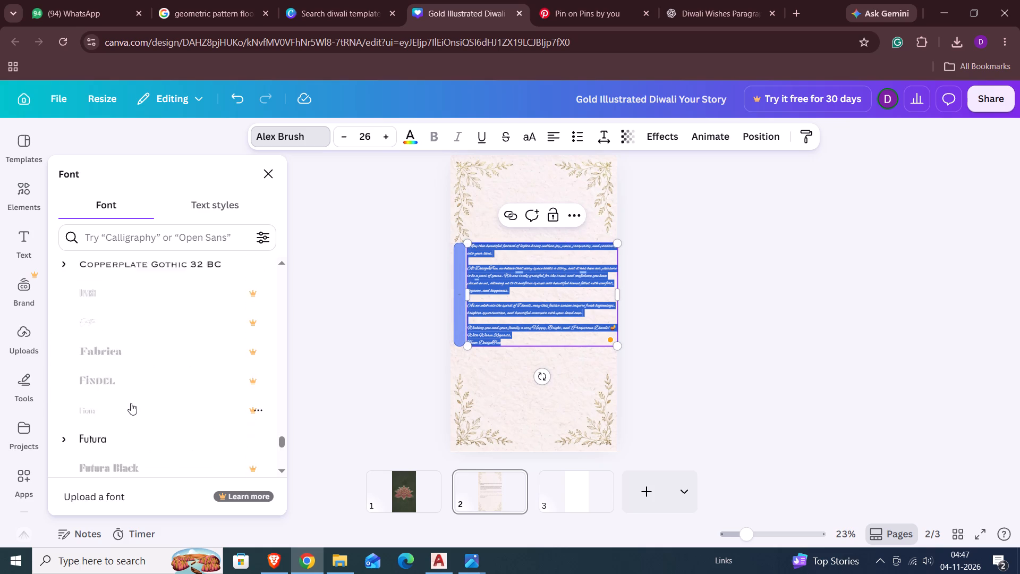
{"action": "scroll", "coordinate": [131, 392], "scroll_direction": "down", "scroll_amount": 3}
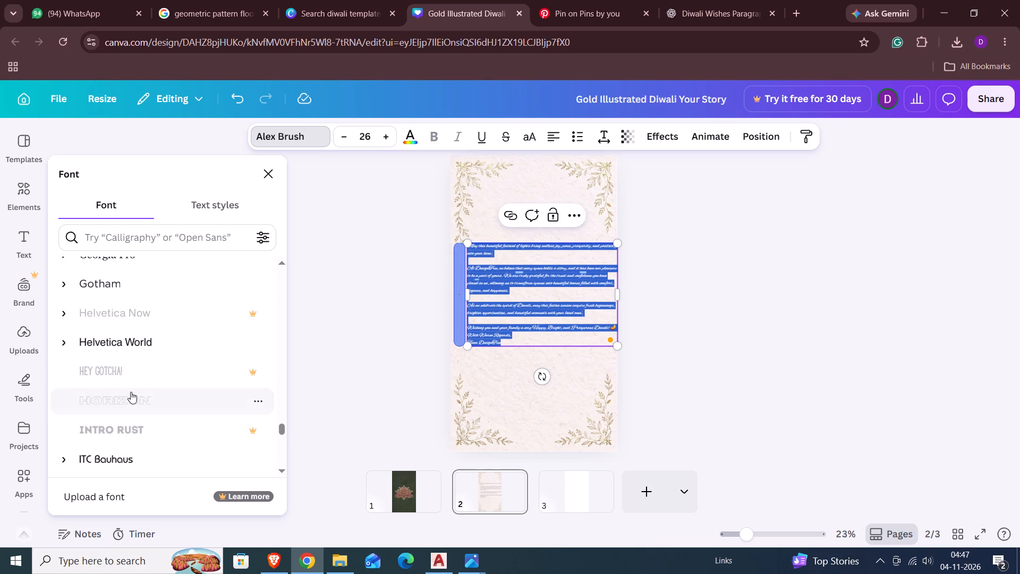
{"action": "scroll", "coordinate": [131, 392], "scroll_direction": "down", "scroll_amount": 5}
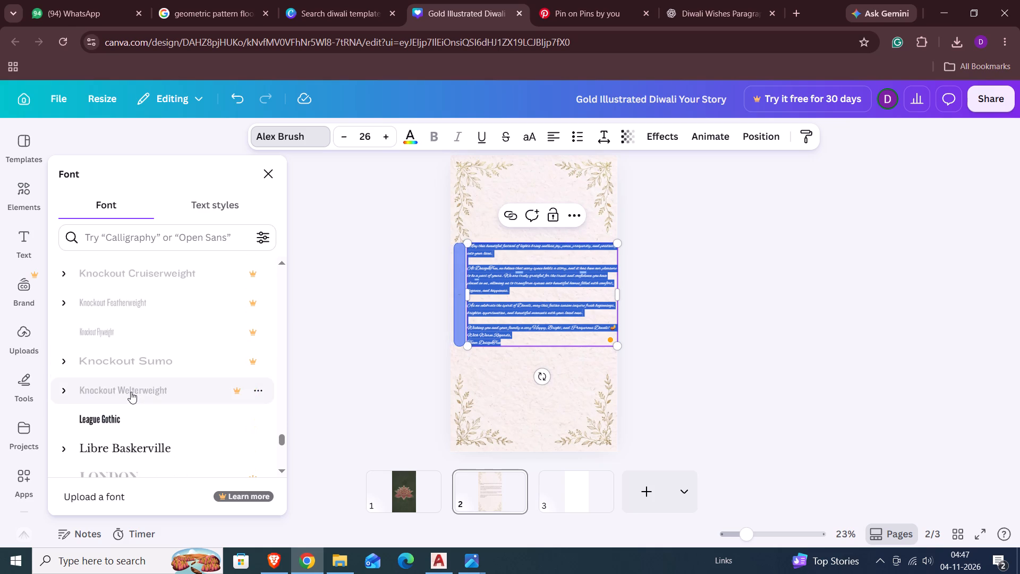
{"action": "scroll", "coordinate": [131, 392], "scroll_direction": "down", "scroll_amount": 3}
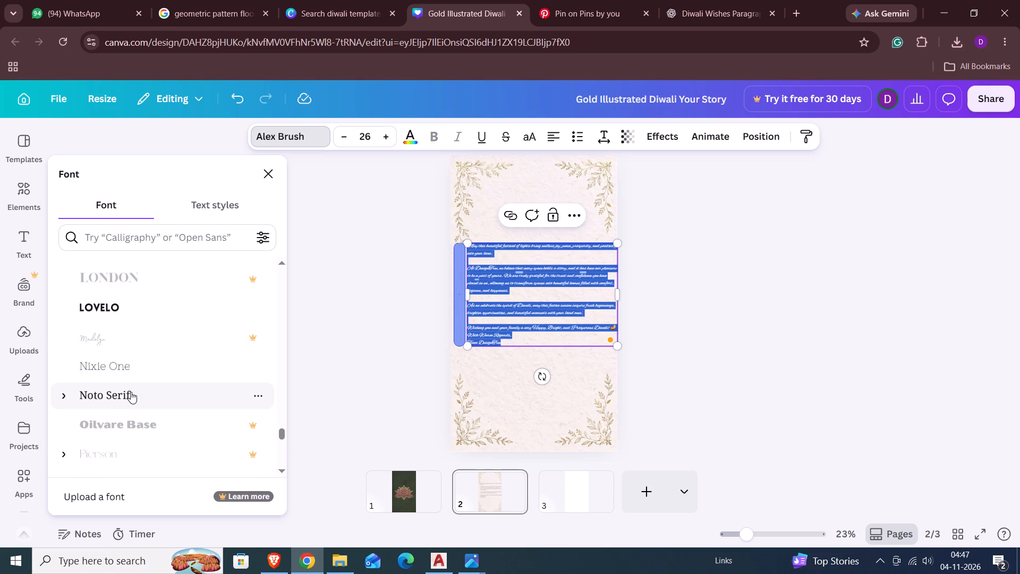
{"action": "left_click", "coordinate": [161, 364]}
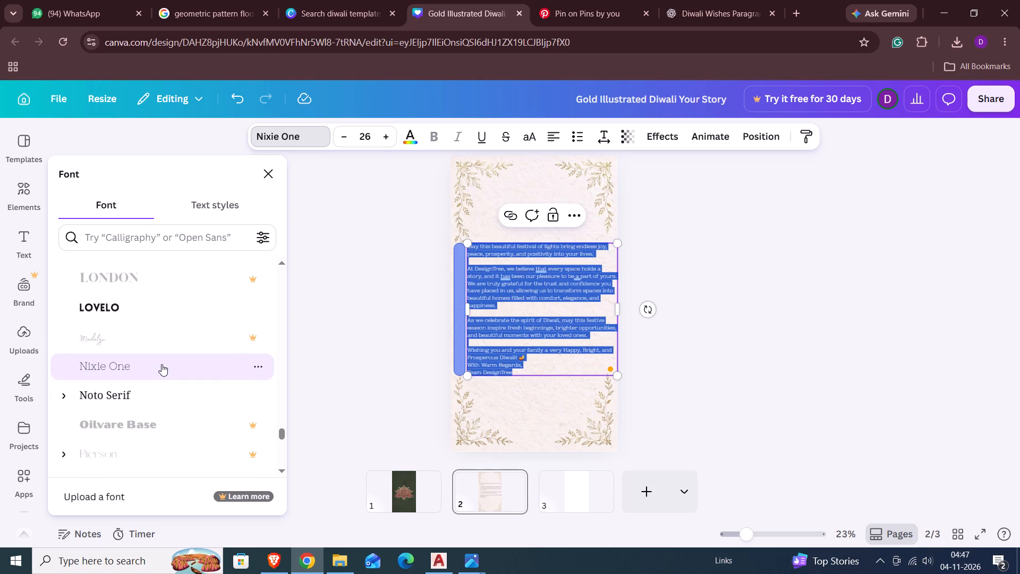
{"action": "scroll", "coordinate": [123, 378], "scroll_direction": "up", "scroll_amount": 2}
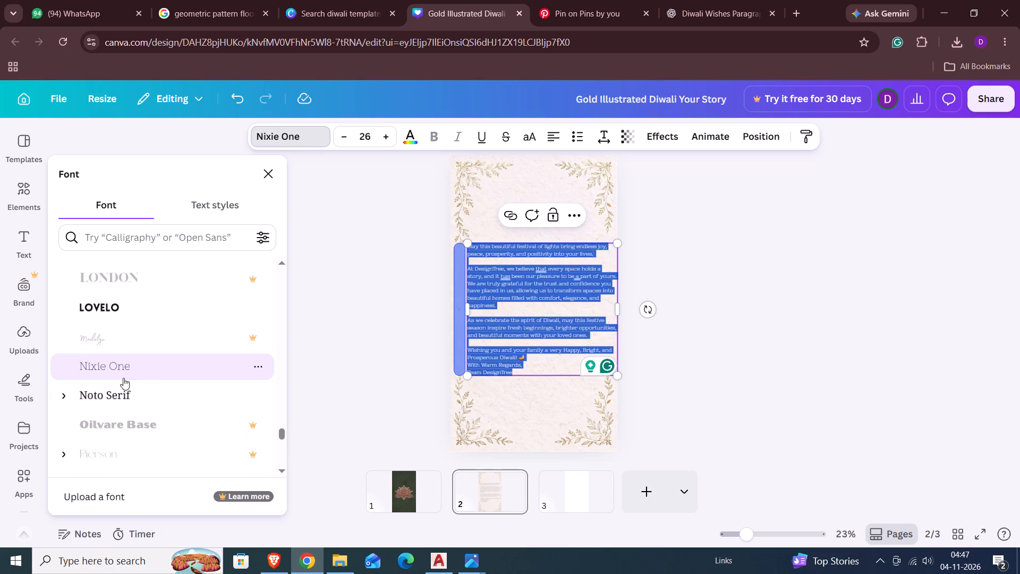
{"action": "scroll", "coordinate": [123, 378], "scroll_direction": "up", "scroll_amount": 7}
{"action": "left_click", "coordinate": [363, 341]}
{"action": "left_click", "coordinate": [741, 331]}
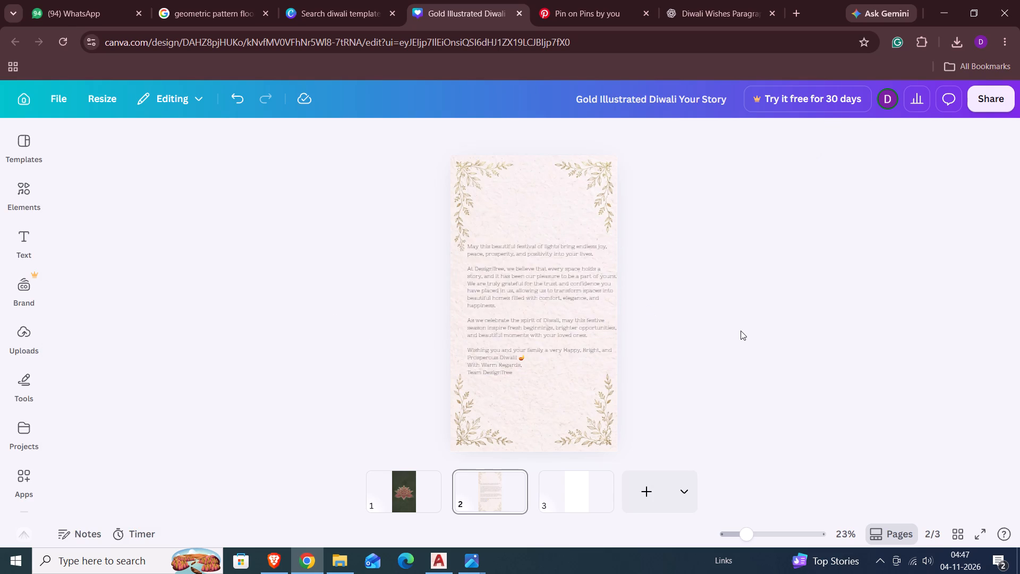
Change the page 2 message's text colour to the dark green from the lotus image's photo colours.
{"action": "left_click", "coordinate": [548, 318]}
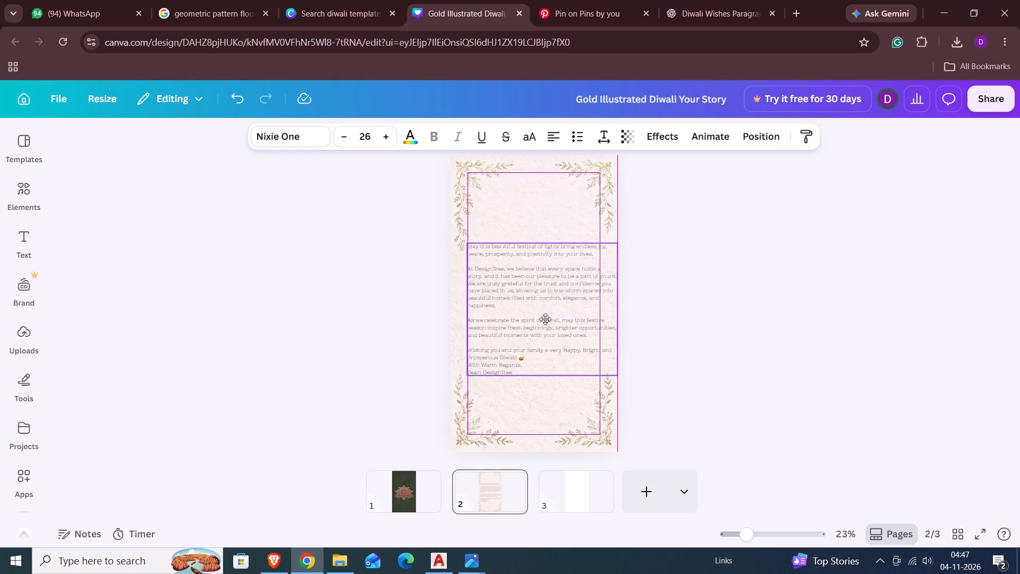
{"action": "left_click", "coordinate": [407, 144]}
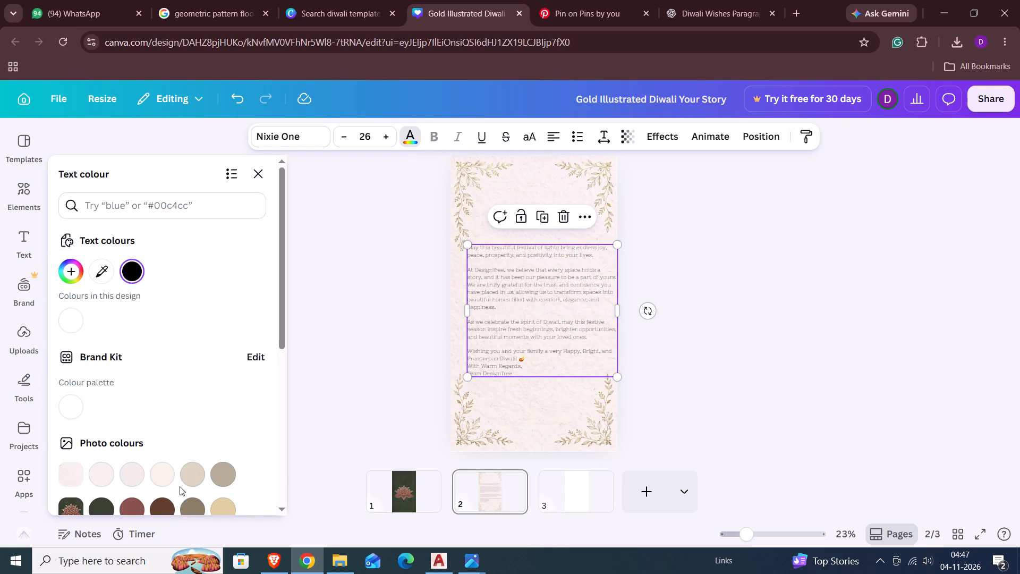
{"action": "scroll", "coordinate": [193, 448], "scroll_direction": "down", "scroll_amount": 4}
{"action": "left_click", "coordinate": [100, 250]}
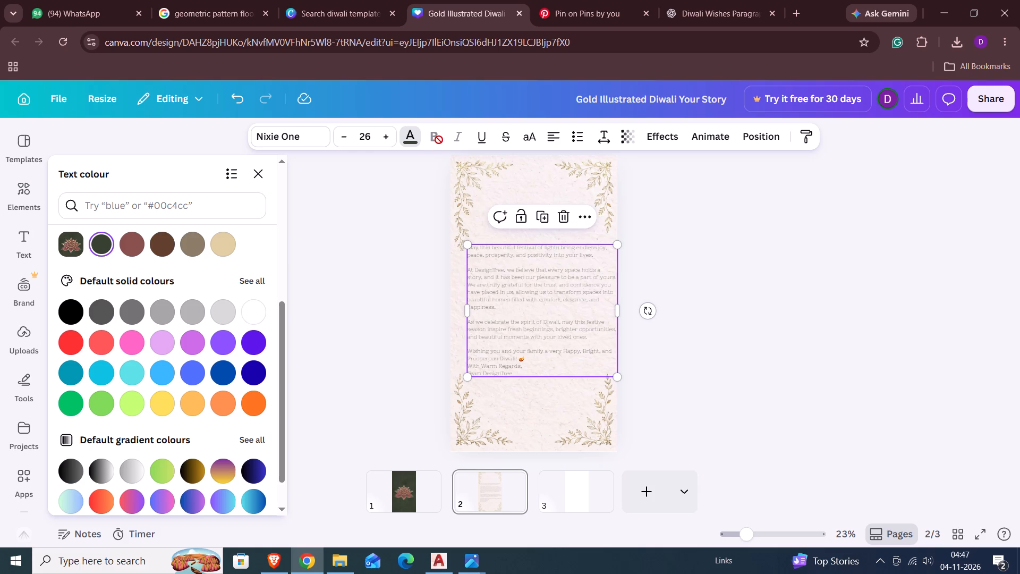
{"action": "left_click", "coordinate": [387, 346]}
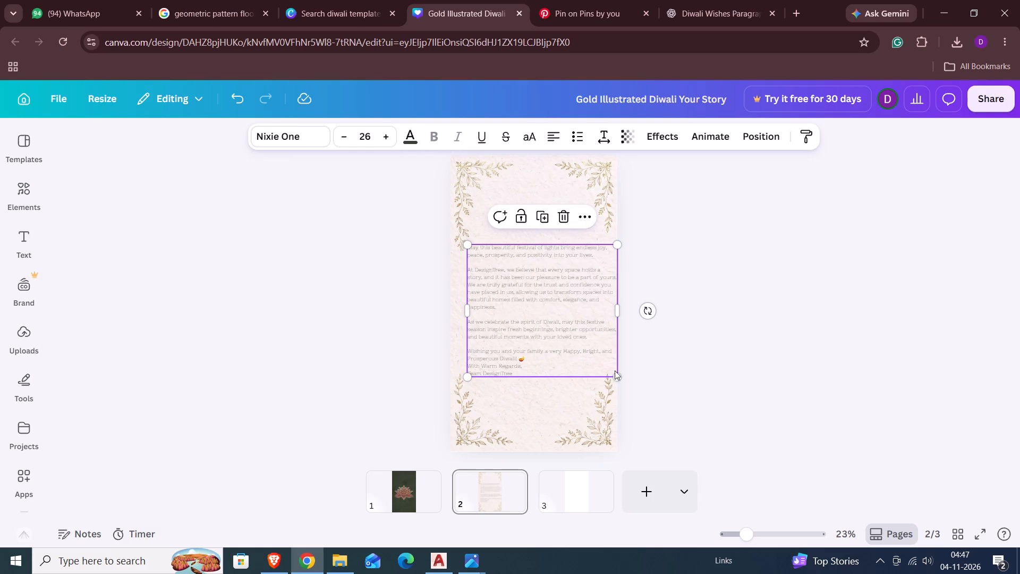
{"action": "left_click", "coordinate": [685, 383]}
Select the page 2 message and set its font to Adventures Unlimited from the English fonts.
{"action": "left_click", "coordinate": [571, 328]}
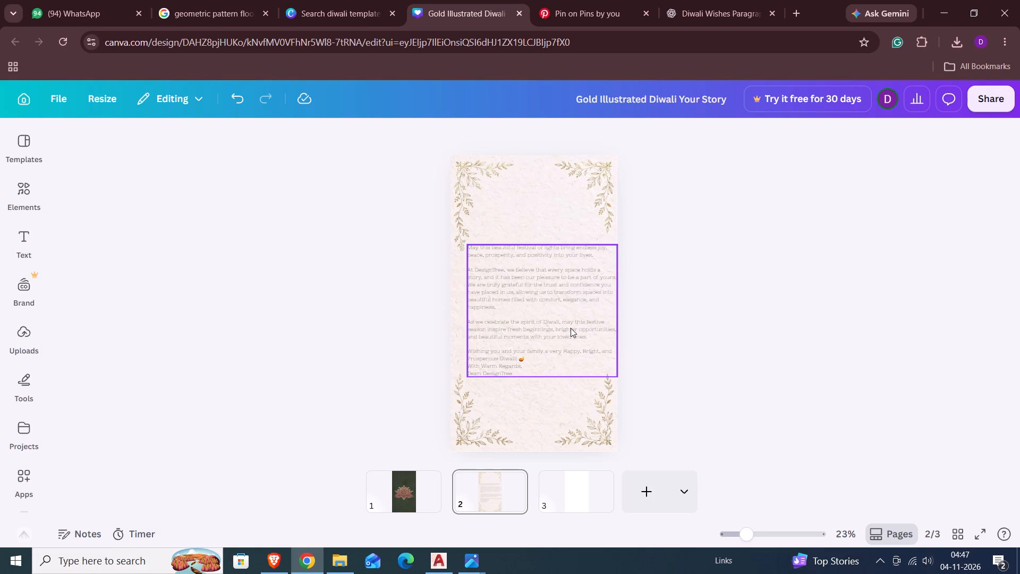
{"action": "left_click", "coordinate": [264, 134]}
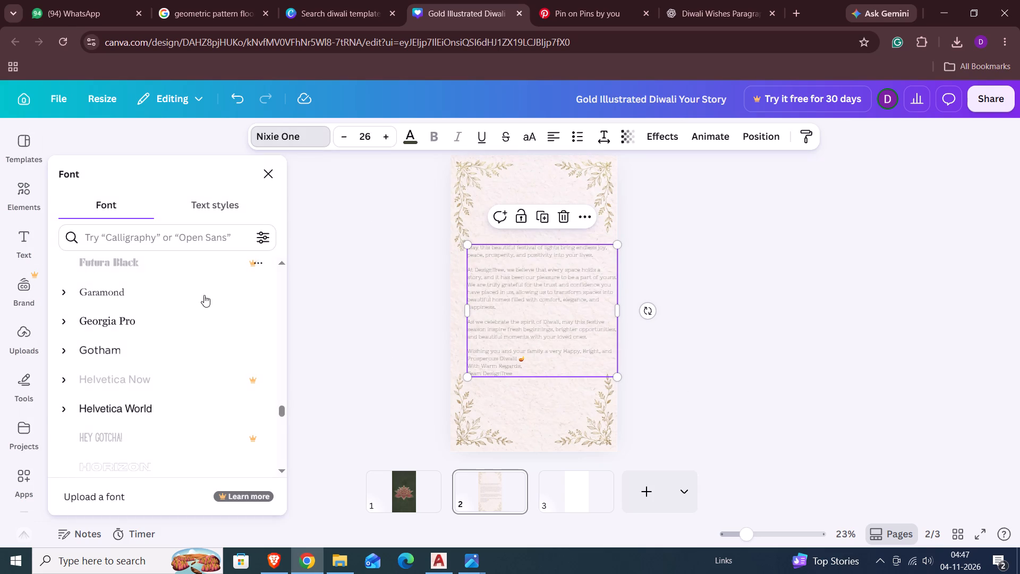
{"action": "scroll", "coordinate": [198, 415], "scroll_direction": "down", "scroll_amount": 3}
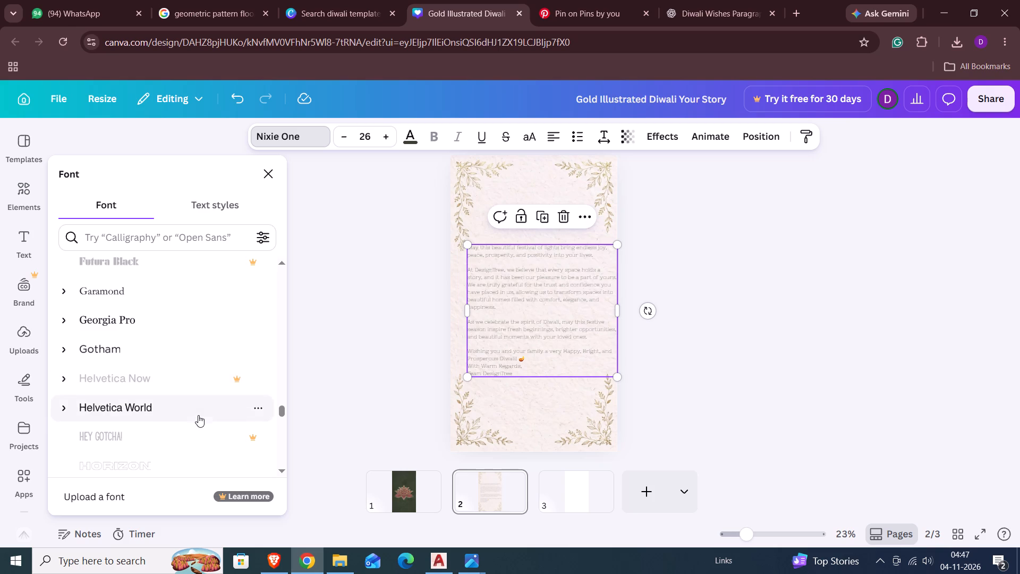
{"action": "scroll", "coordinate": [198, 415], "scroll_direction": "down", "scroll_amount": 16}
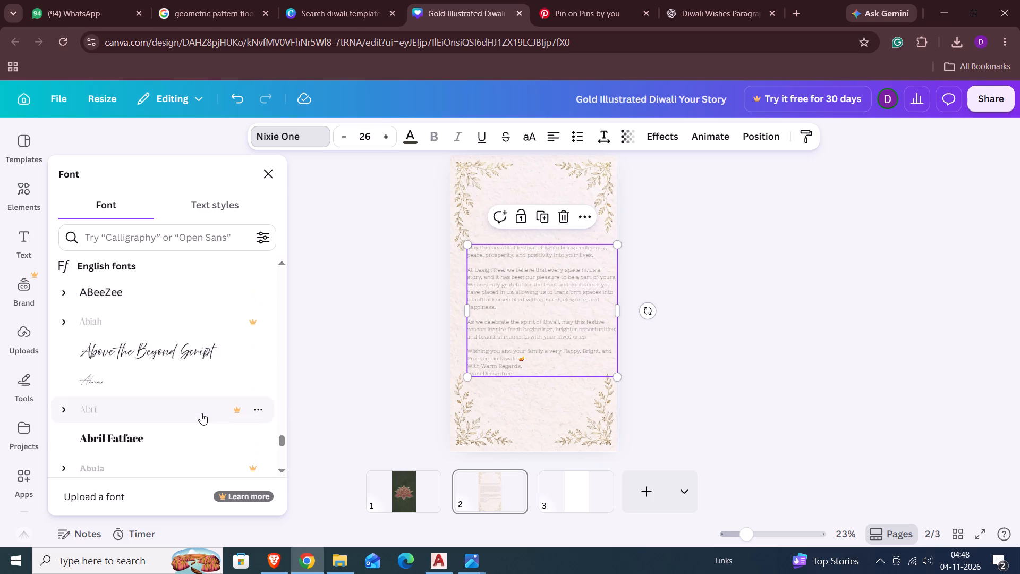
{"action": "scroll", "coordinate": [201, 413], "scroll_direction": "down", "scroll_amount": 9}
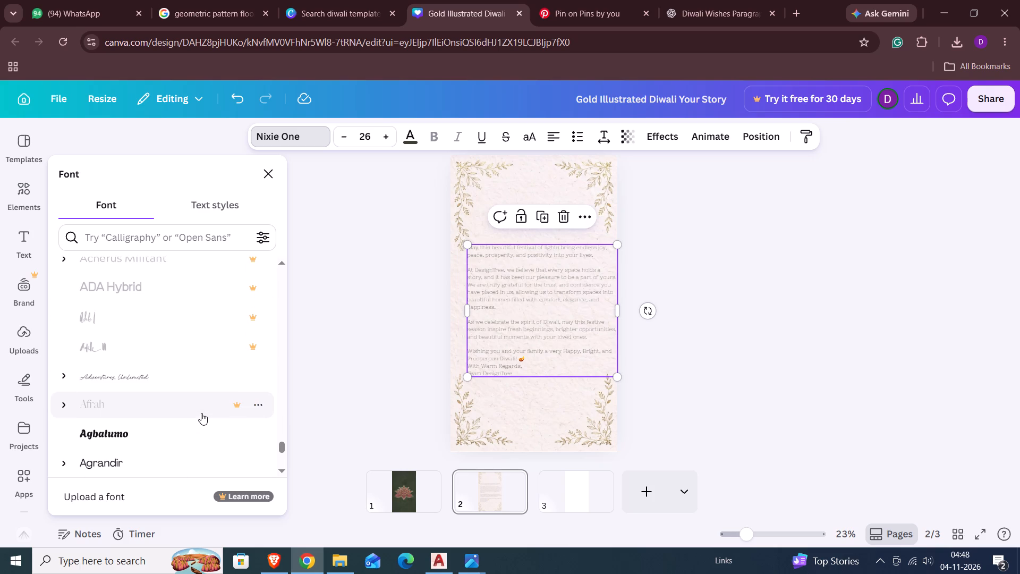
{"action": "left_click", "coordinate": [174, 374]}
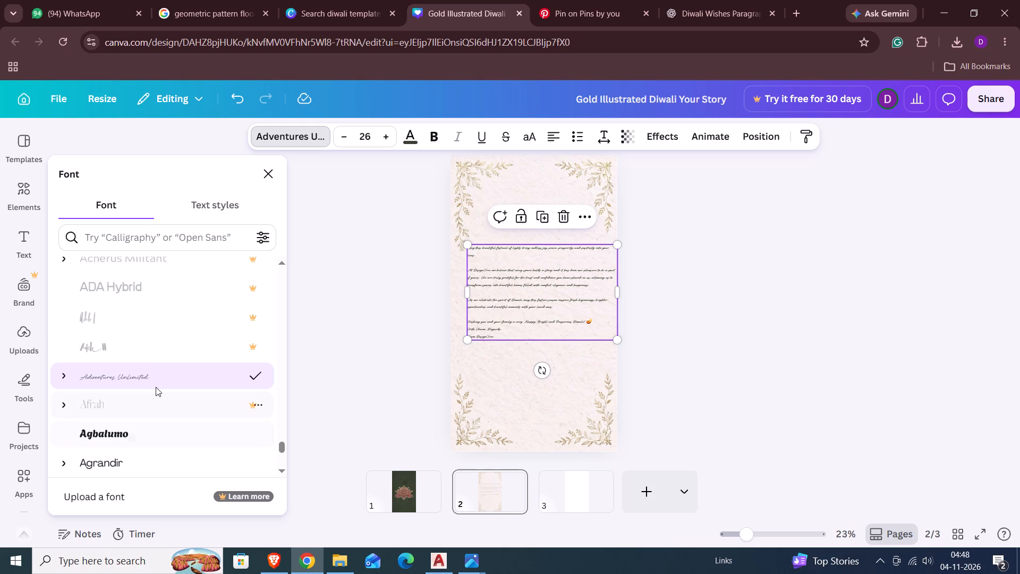
Set the page 2 message's font to Alex Brush from the English fonts.
{"action": "scroll", "coordinate": [141, 340], "scroll_direction": "up", "scroll_amount": 2}
{"action": "scroll", "coordinate": [141, 340], "scroll_direction": "down", "scroll_amount": 3}
{"action": "scroll", "coordinate": [178, 503], "scroll_direction": "down", "scroll_amount": 6}
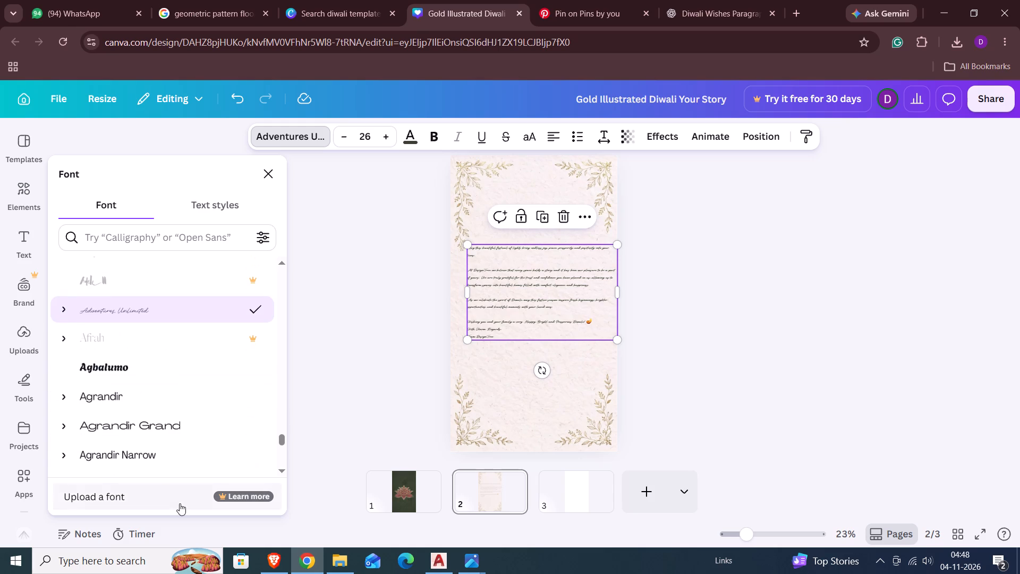
{"action": "left_click_drag", "start_coordinate": [281, 442], "coordinate": [283, 457]}
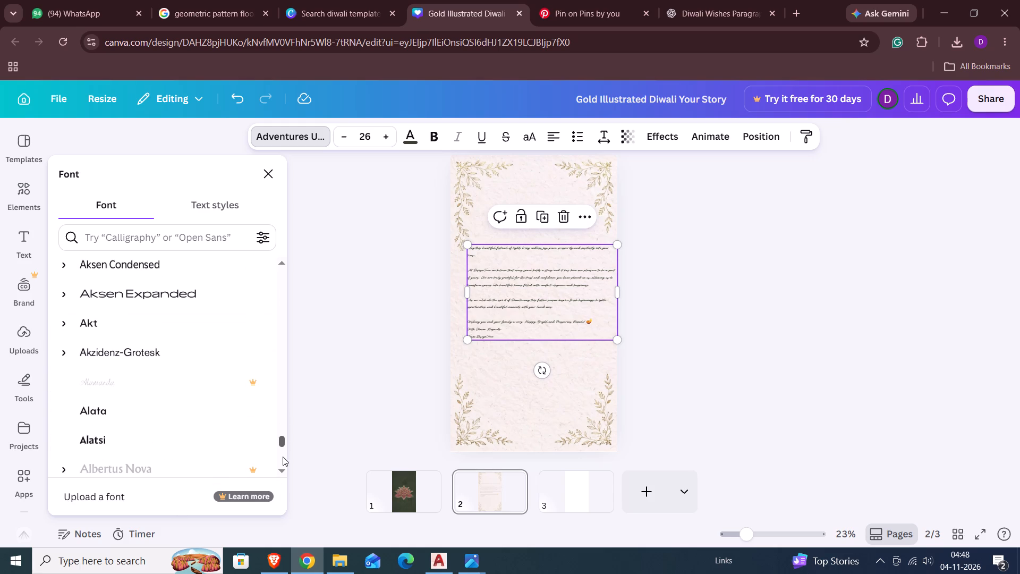
{"action": "left_click_drag", "start_coordinate": [283, 457], "coordinate": [283, 452]}
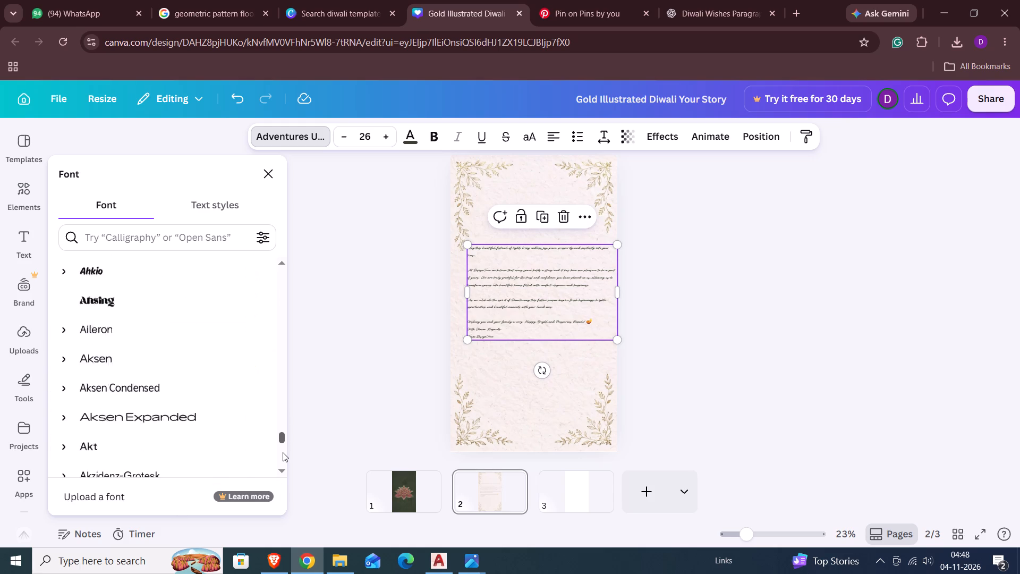
{"action": "left_click_drag", "start_coordinate": [283, 452], "coordinate": [284, 461]}
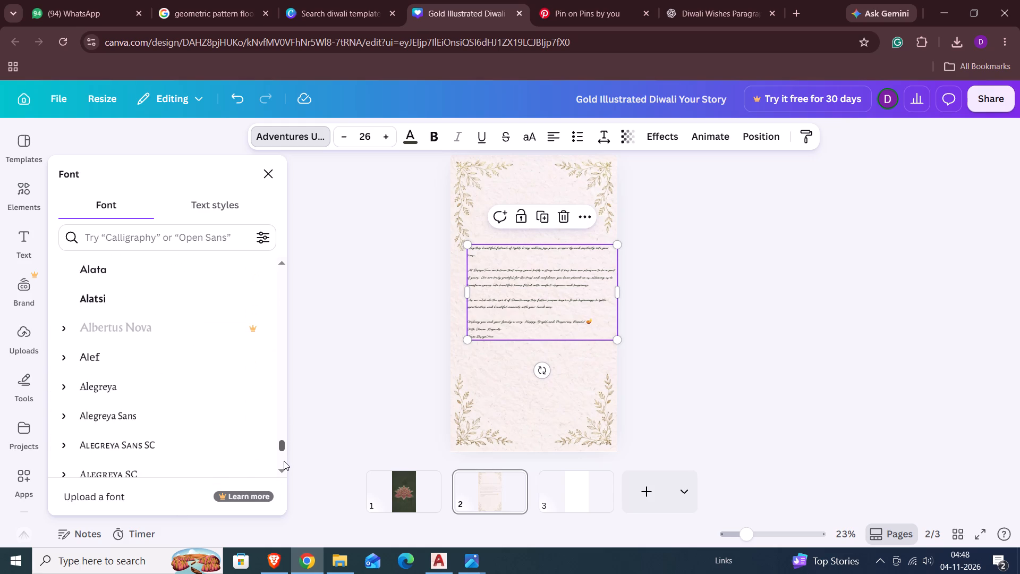
{"action": "left_click_drag", "start_coordinate": [284, 461], "coordinate": [283, 465]}
{"action": "left_click", "coordinate": [149, 423]}
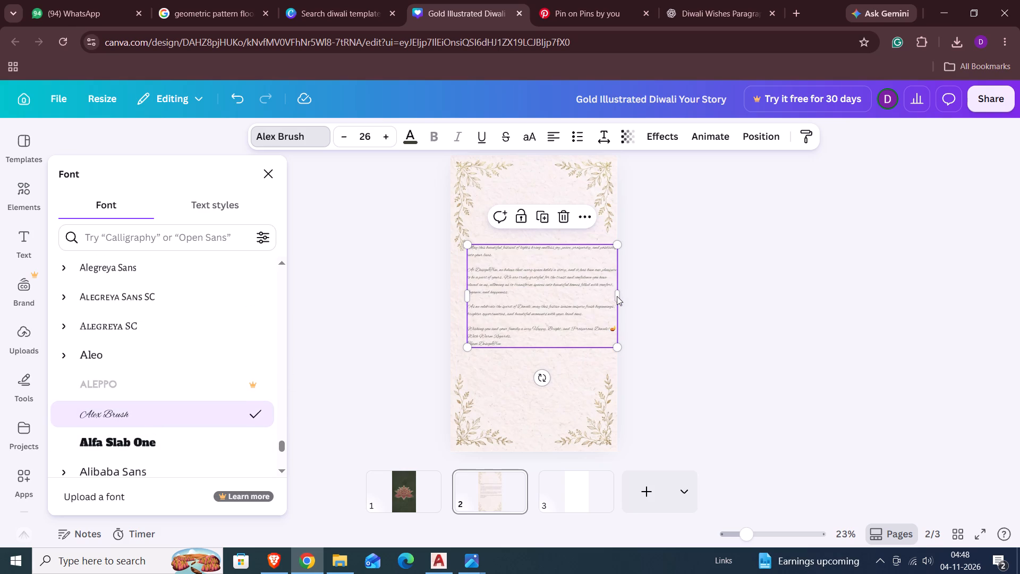
Narrow the page 2 message's text box slightly and set its font size to 32.
{"action": "left_click_drag", "start_coordinate": [619, 296], "coordinate": [611, 297]}
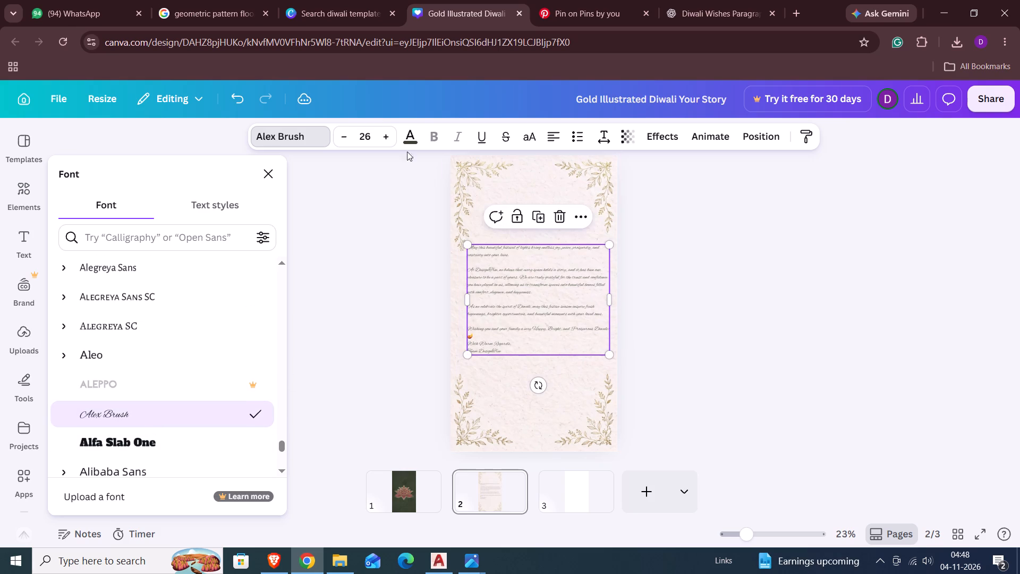
{"action": "triple_click", "coordinate": [383, 139]}
{"action": "left_click", "coordinate": [383, 139]}
{"action": "left_click", "coordinate": [383, 139]}
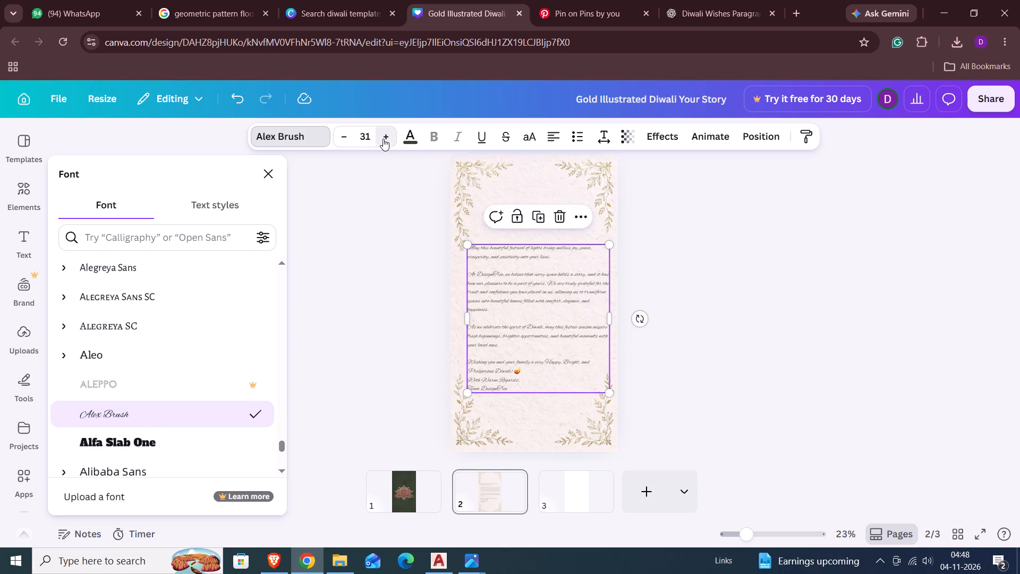
{"action": "left_click", "coordinate": [383, 139]}
{"action": "left_click", "coordinate": [383, 139]}
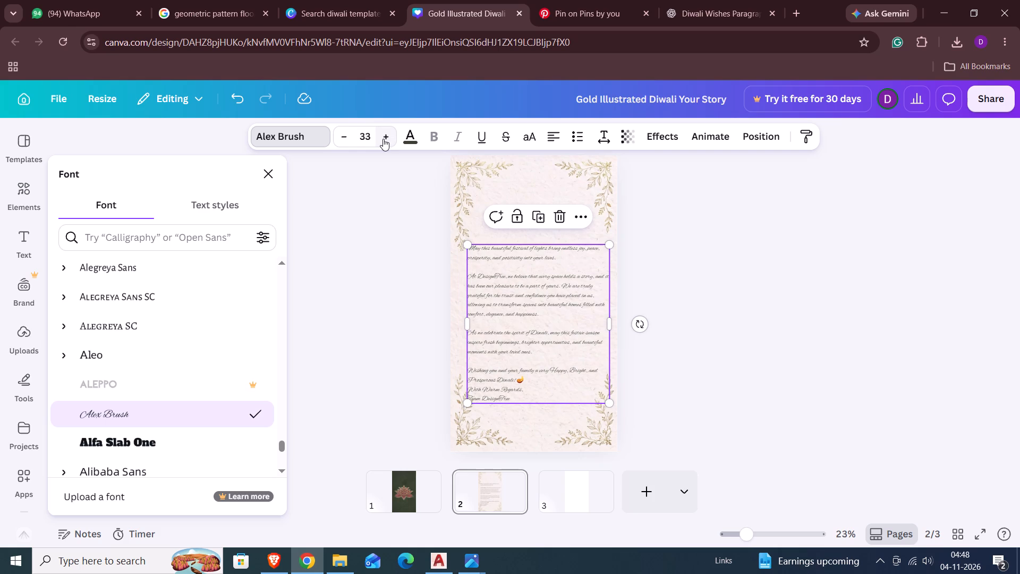
{"action": "left_click", "coordinate": [343, 138]}
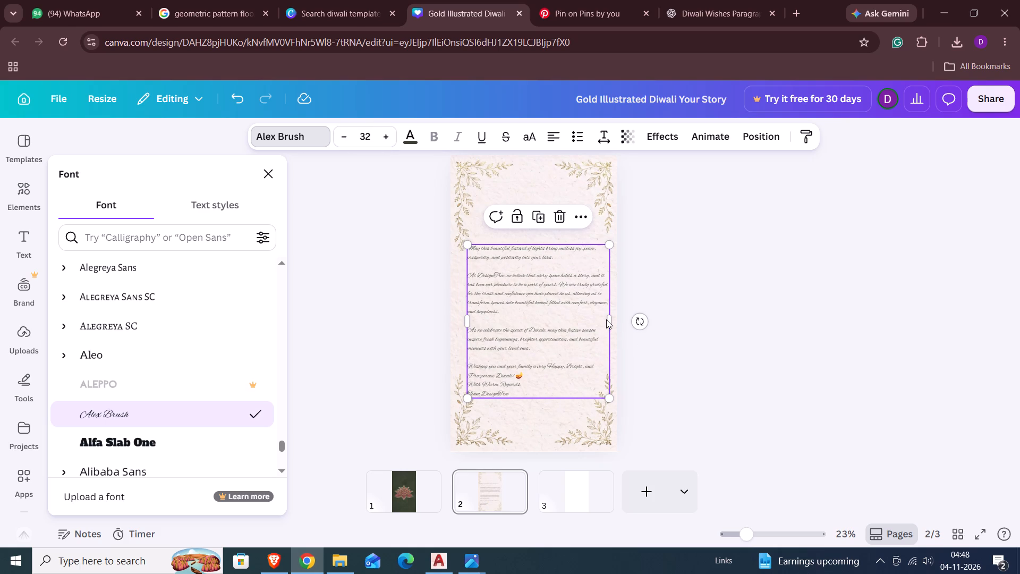
Widen the page 2 message's text box to about 972 and nudge it slightly up the page.
{"action": "left_click_drag", "start_coordinate": [610, 321], "coordinate": [618, 321]}
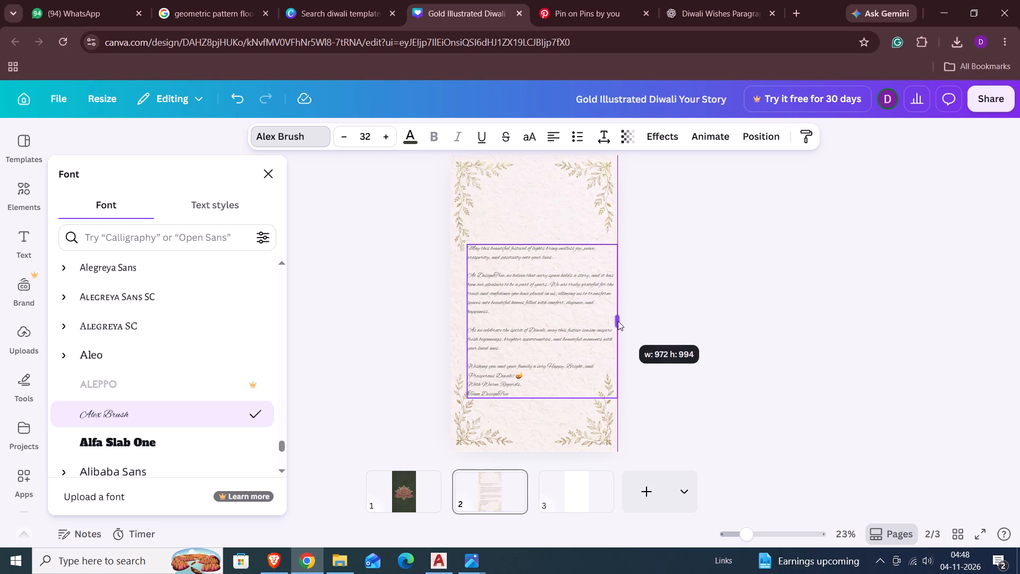
{"action": "left_click", "coordinate": [701, 320]}
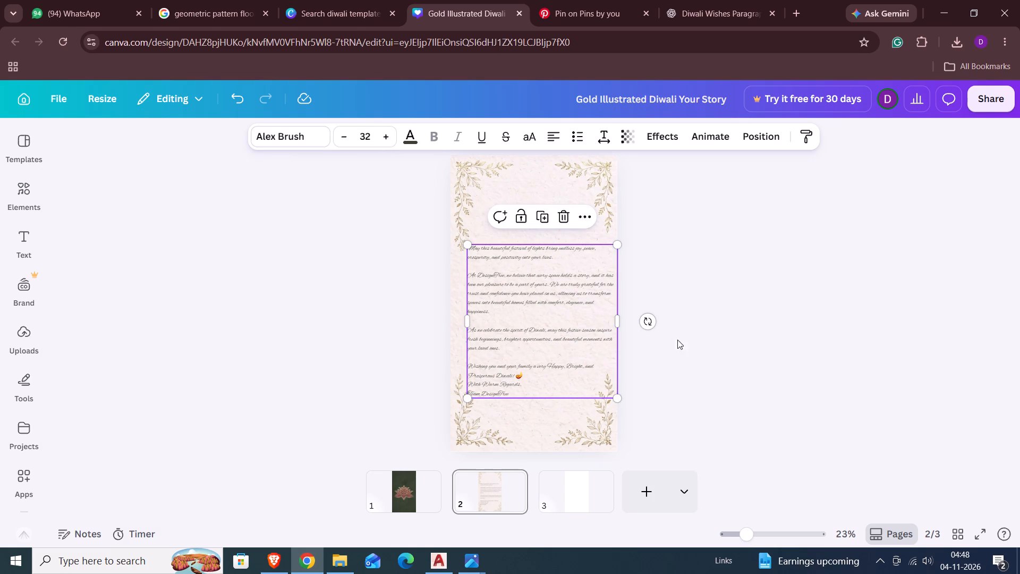
{"action": "left_click", "coordinate": [556, 315]}
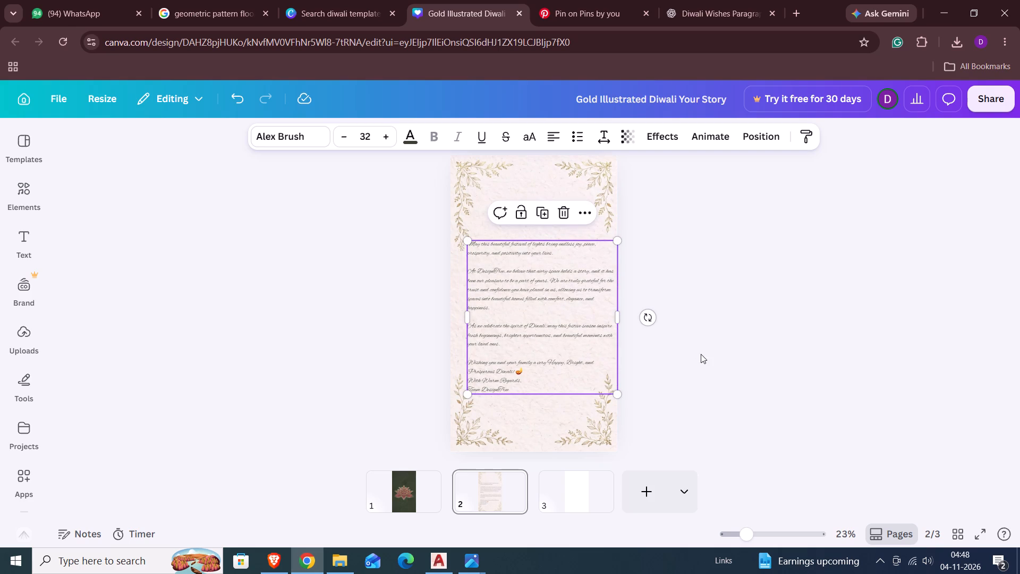
Delete the diya emoji after "Prosperous Diwali!" in the page 2 message.
{"action": "double_click", "coordinate": [526, 370]}
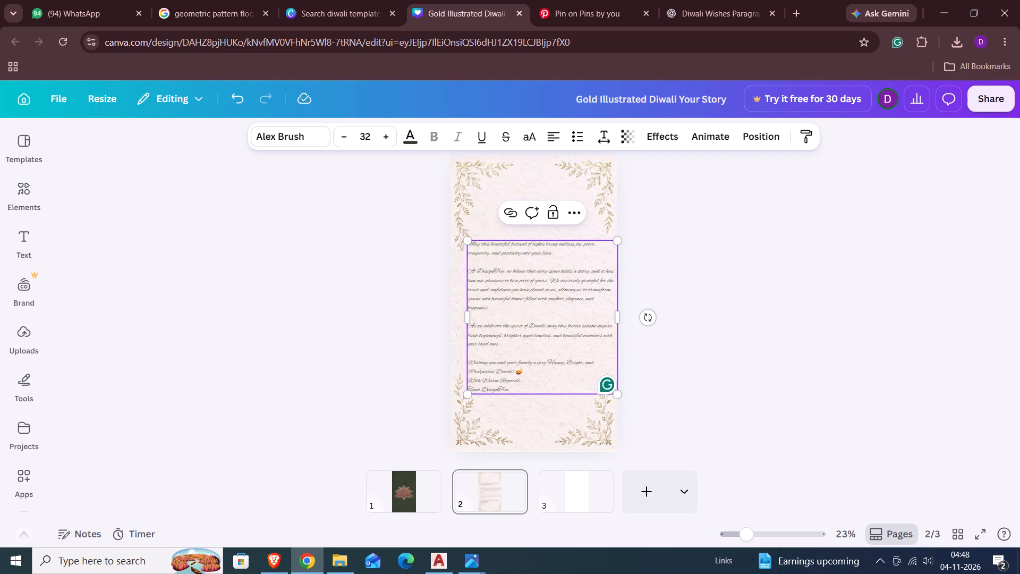
{"action": "left_click", "coordinate": [527, 373]}
{"action": "key", "text": "BackSpace"}
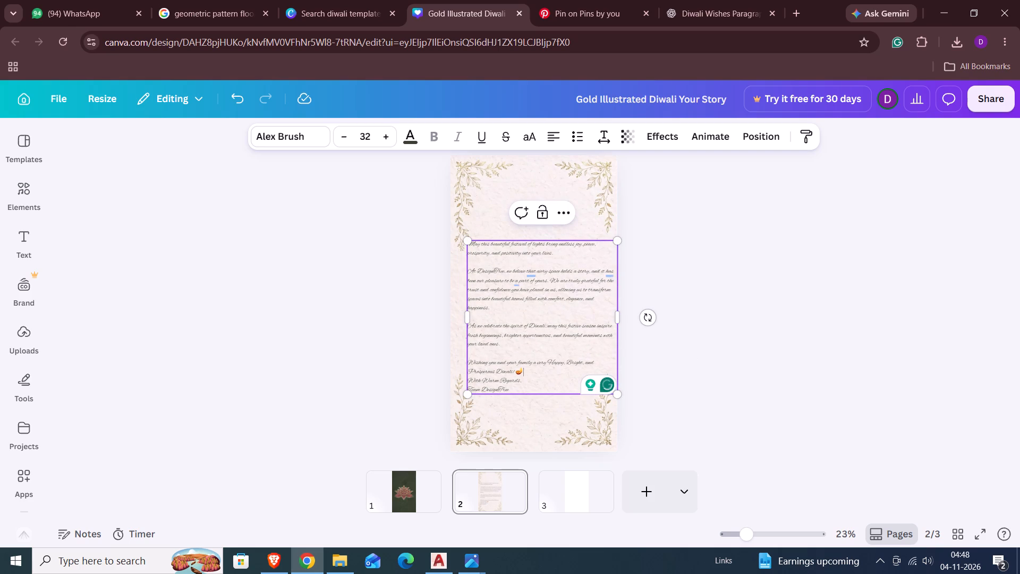
{"action": "left_click", "coordinate": [648, 377]}
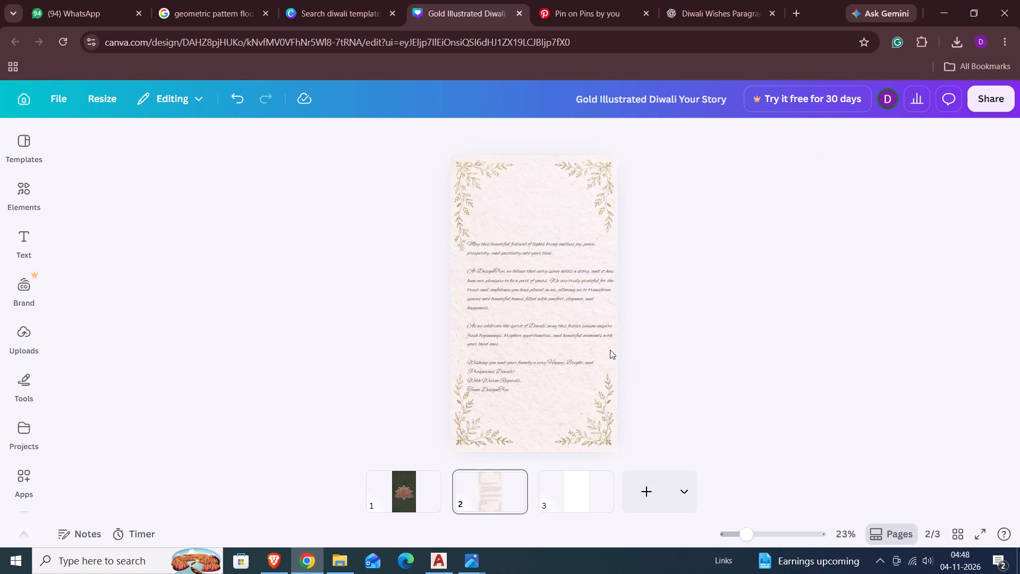
Narrow the message's text box slightly from its left edge and shift the box a little to the left.
{"action": "left_click", "coordinate": [565, 341]}
{"action": "left_click", "coordinate": [679, 342]}
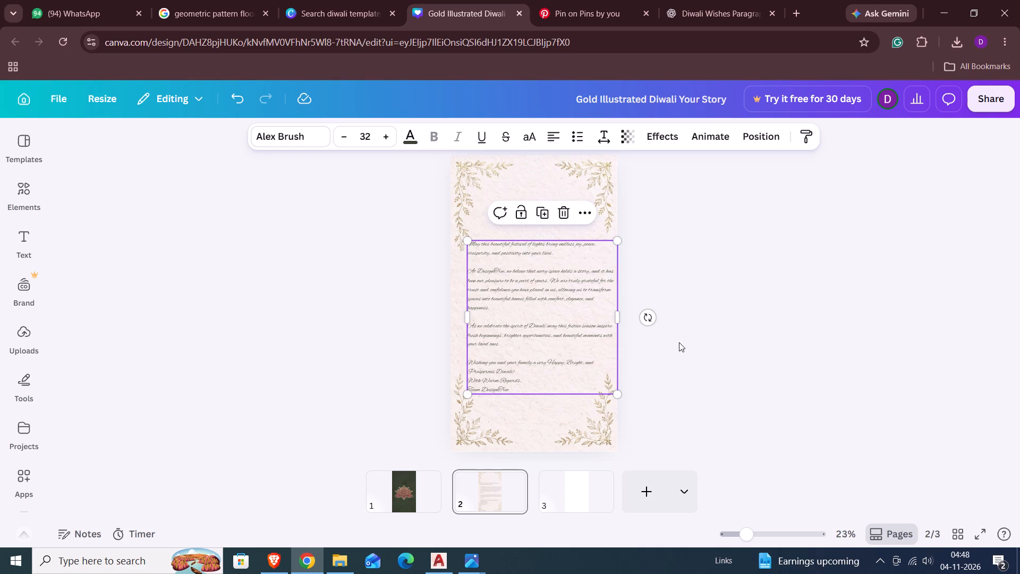
{"action": "left_click_drag", "start_coordinate": [751, 535], "coordinate": [759, 533]}
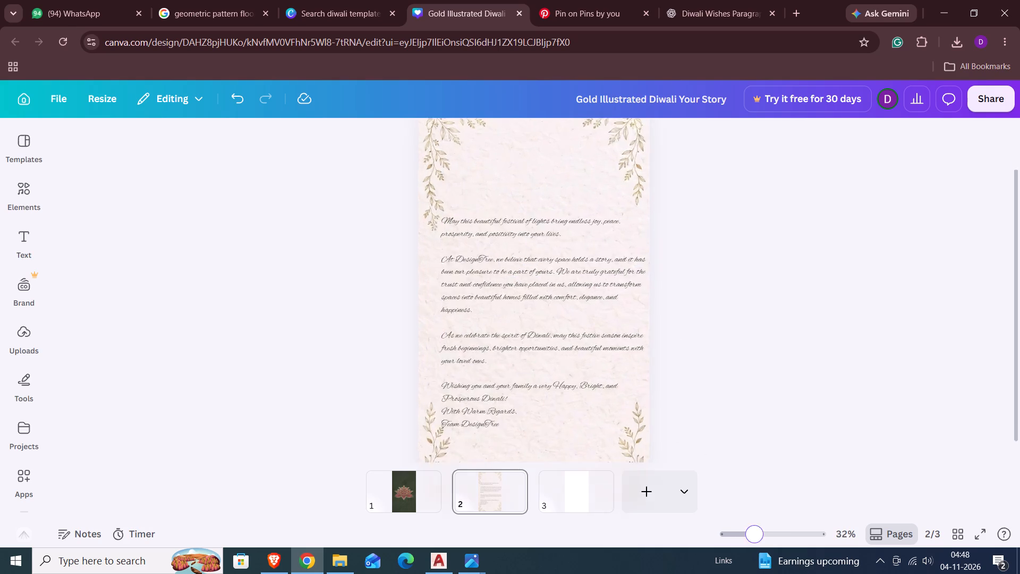
{"action": "left_click_drag", "start_coordinate": [759, 533], "coordinate": [763, 525]}
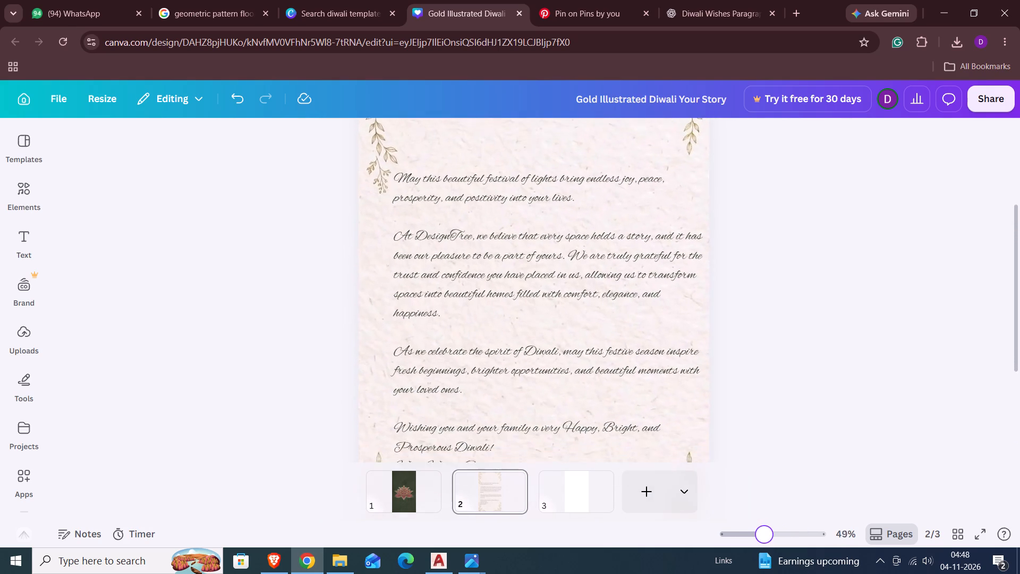
{"action": "left_click_drag", "start_coordinate": [763, 525], "coordinate": [751, 519]}
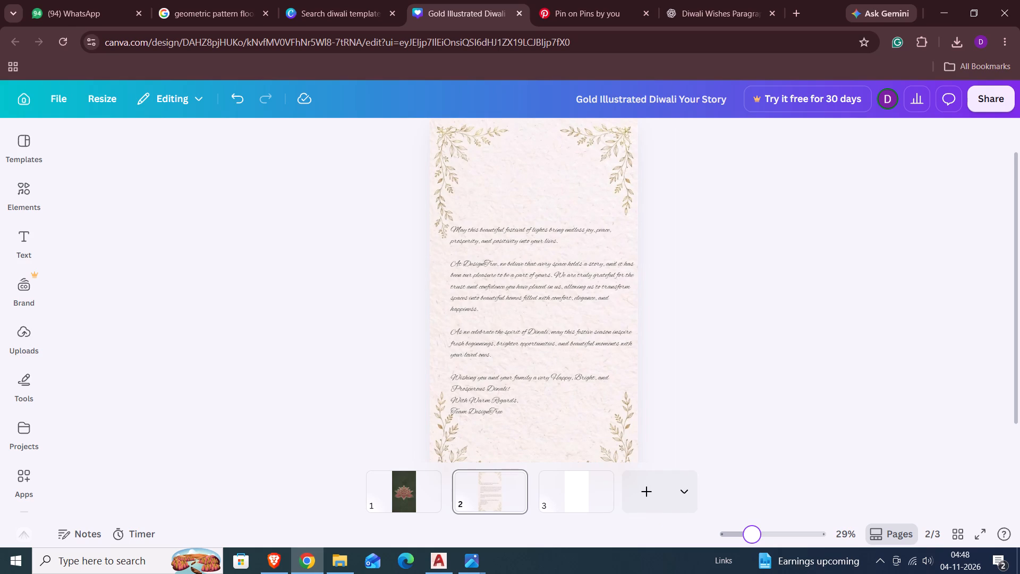
{"action": "left_click_drag", "start_coordinate": [751, 519], "coordinate": [752, 513]}
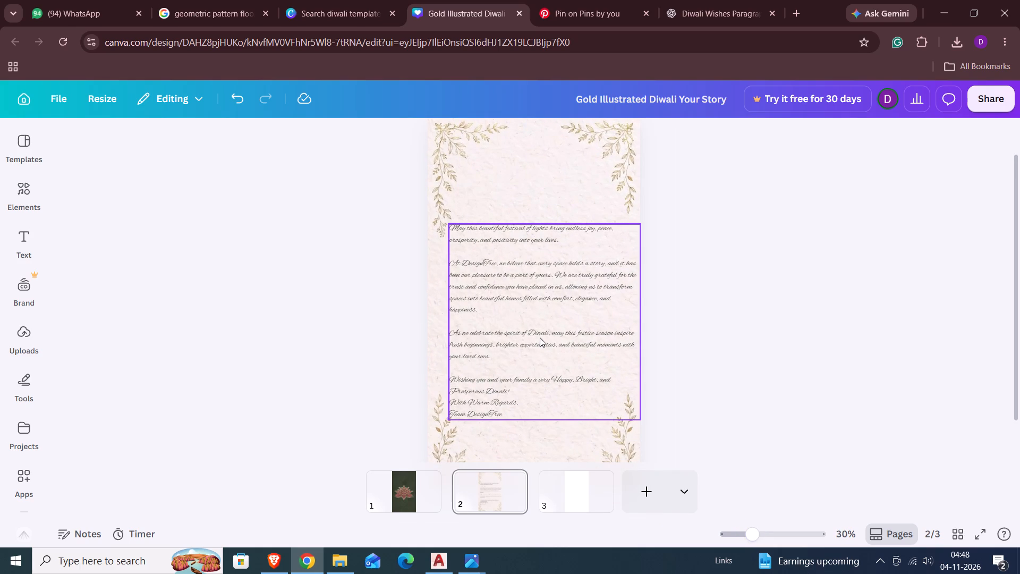
{"action": "left_click", "coordinate": [540, 337]}
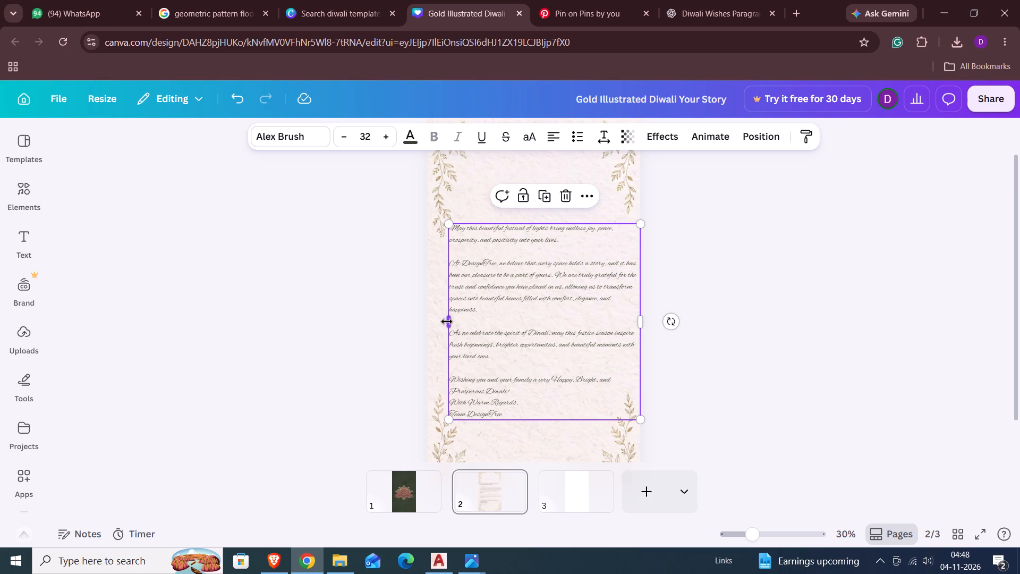
{"action": "left_click_drag", "start_coordinate": [447, 322], "coordinate": [452, 323]}
{"action": "left_click_drag", "start_coordinate": [548, 353], "coordinate": [543, 354]}
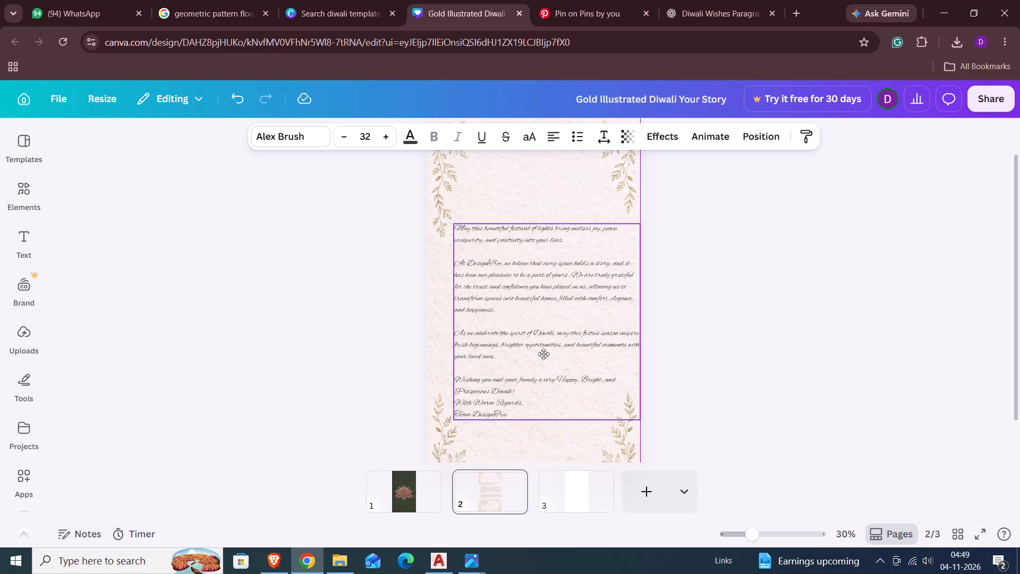
{"action": "left_click_drag", "start_coordinate": [543, 354], "coordinate": [542, 354]}
Centre-align the text of the page 2 message.
{"action": "left_click", "coordinate": [554, 141]}
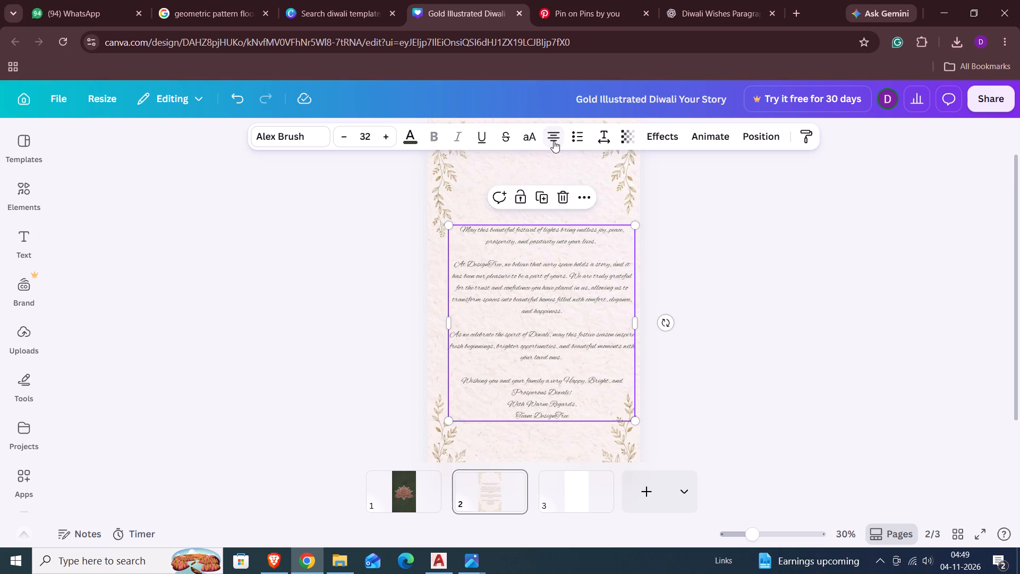
{"action": "left_click", "coordinate": [807, 385]}
Centre the message box horizontally on page 2 and move it slightly higher between the floral corners.
{"action": "left_click_drag", "start_coordinate": [550, 367], "coordinate": [547, 367]}
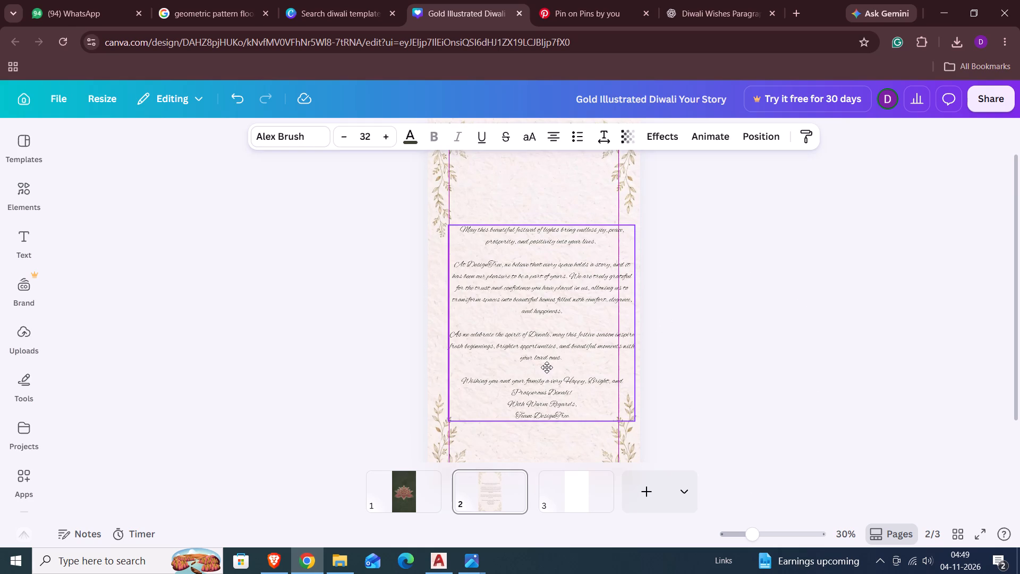
{"action": "left_click_drag", "start_coordinate": [547, 367], "coordinate": [545, 369]}
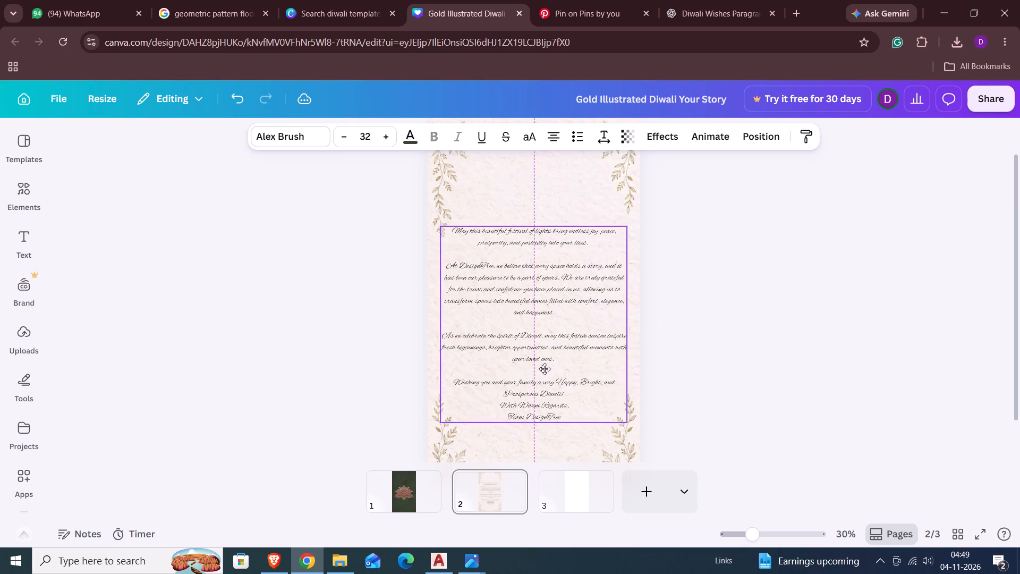
{"action": "left_click_drag", "start_coordinate": [545, 369], "coordinate": [543, 369]}
{"action": "left_click", "coordinate": [770, 356]}
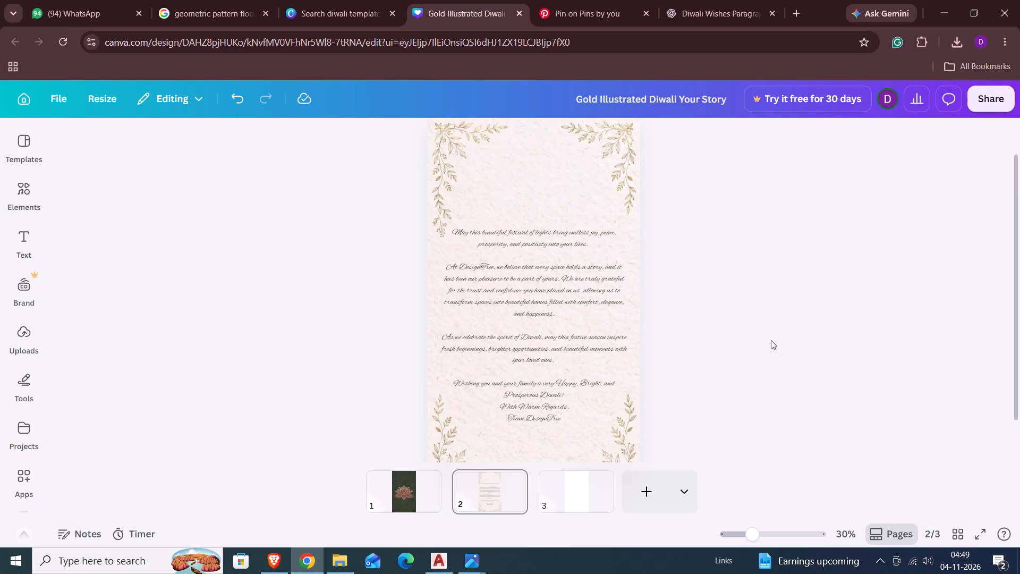
{"action": "left_click_drag", "start_coordinate": [566, 346], "coordinate": [571, 337]}
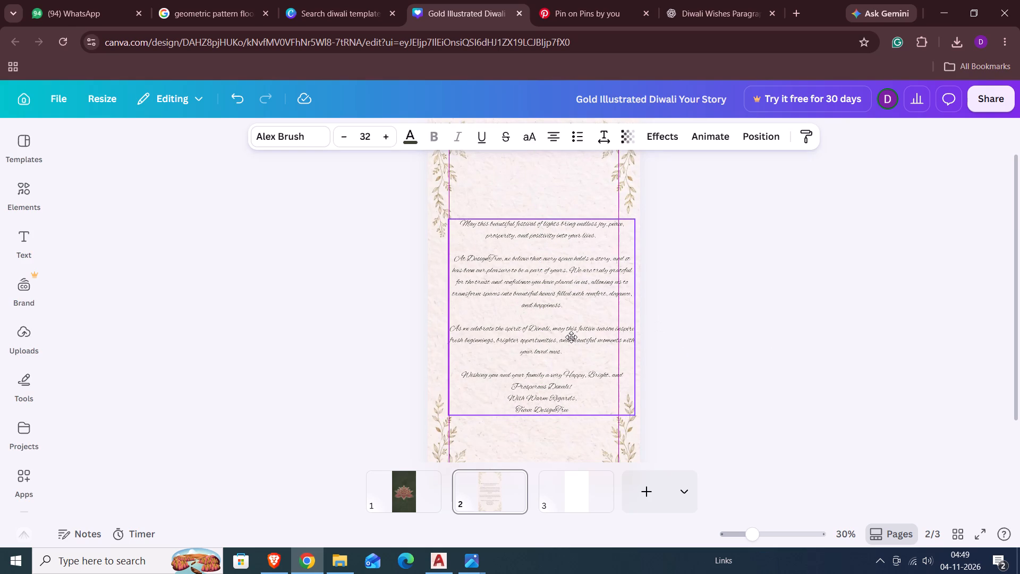
{"action": "left_click_drag", "start_coordinate": [571, 337], "coordinate": [568, 334]}
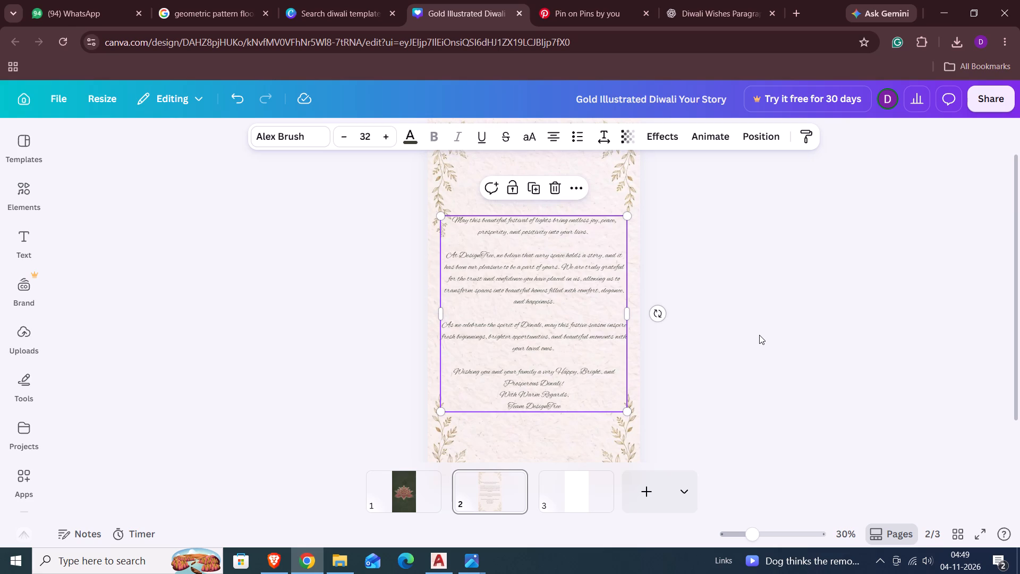
{"action": "left_click", "coordinate": [759, 335]}
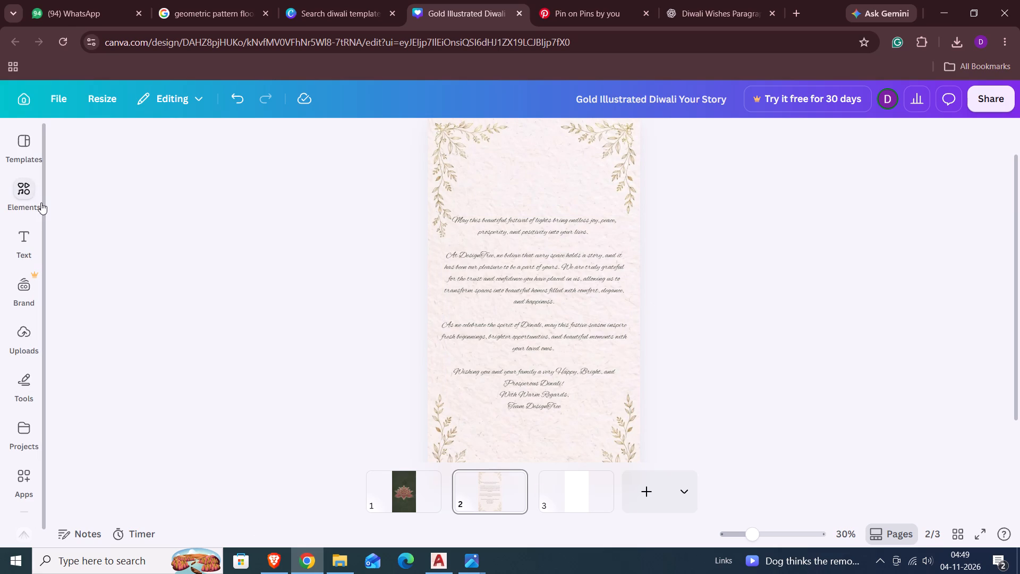
Find the script-style "love always" font combination, add it to page 2 and place it above the message between the upper floral corners.
{"action": "left_click", "coordinate": [29, 224]}
{"action": "scroll", "coordinate": [131, 396], "scroll_direction": "down", "scroll_amount": 4}
{"action": "scroll", "coordinate": [147, 437], "scroll_direction": "down", "scroll_amount": 4}
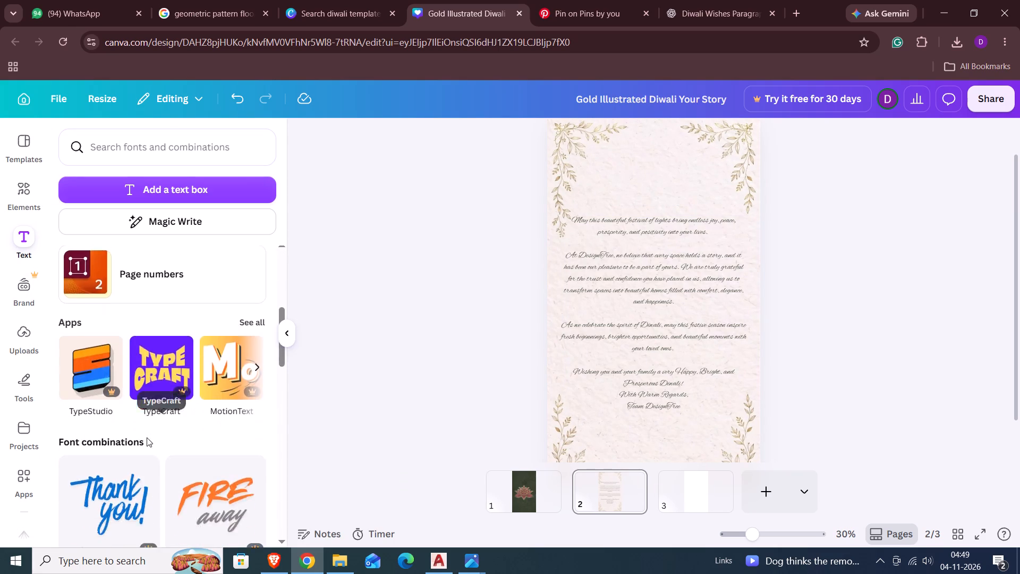
{"action": "scroll", "coordinate": [147, 437], "scroll_direction": "down", "scroll_amount": 11}
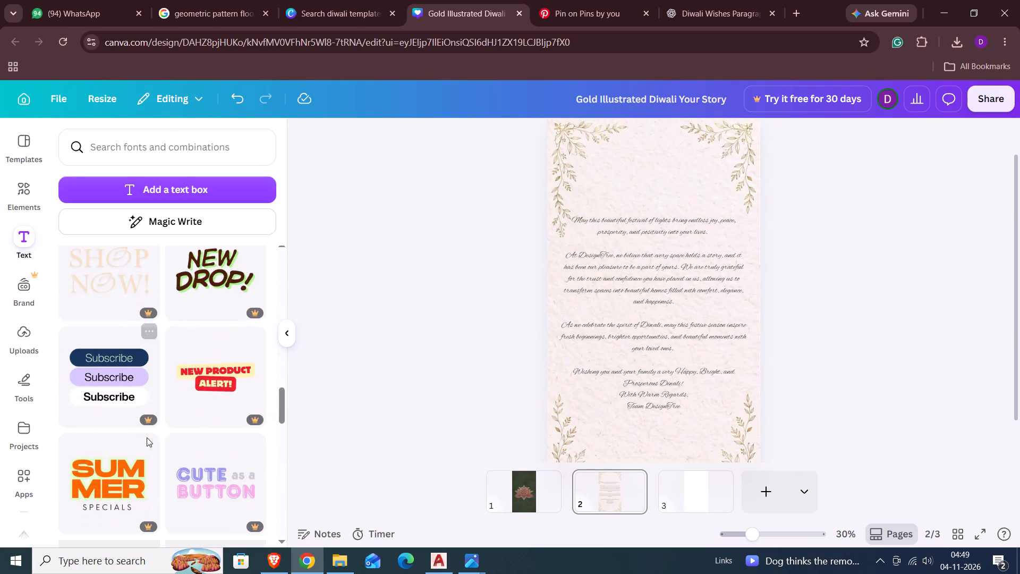
{"action": "scroll", "coordinate": [147, 437], "scroll_direction": "down", "scroll_amount": 14}
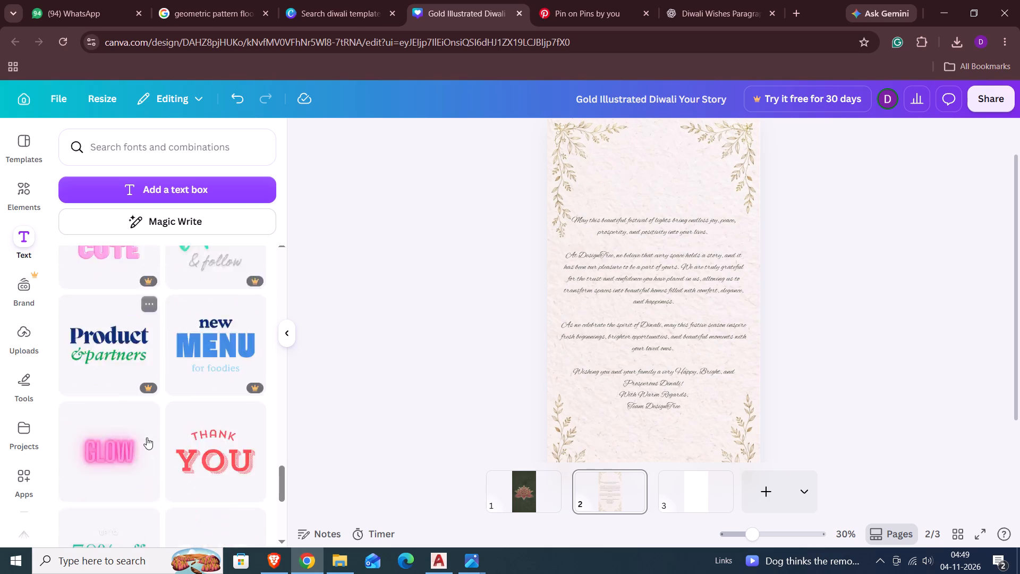
{"action": "scroll", "coordinate": [147, 437], "scroll_direction": "down", "scroll_amount": 5}
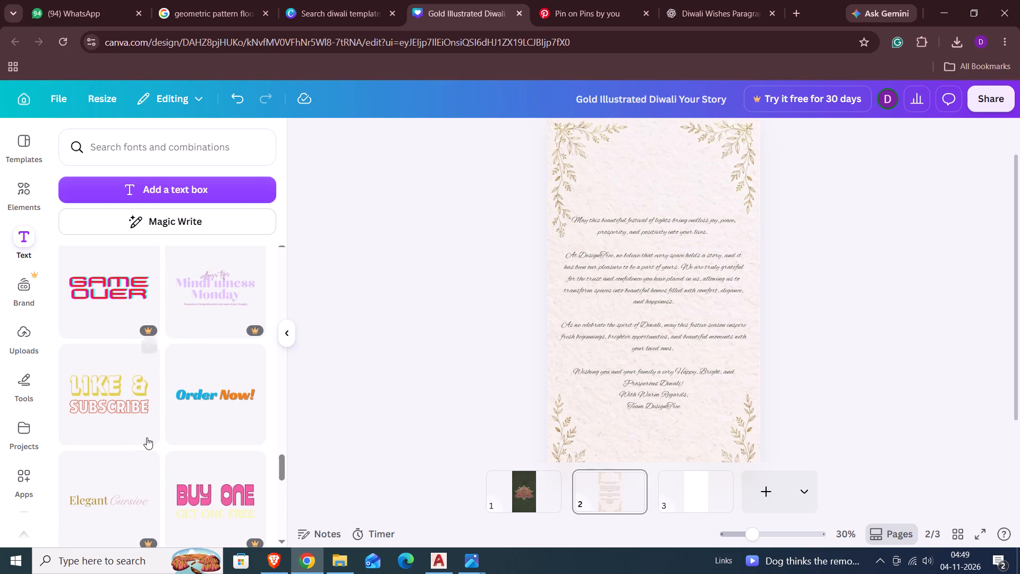
{"action": "scroll", "coordinate": [147, 437], "scroll_direction": "down", "scroll_amount": 5}
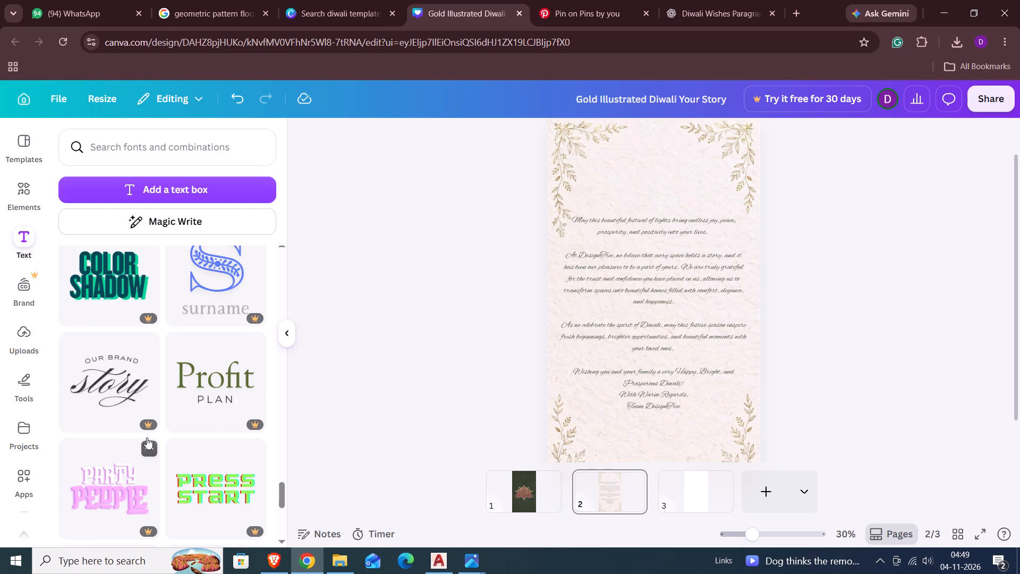
{"action": "scroll", "coordinate": [147, 437], "scroll_direction": "down", "scroll_amount": 11}
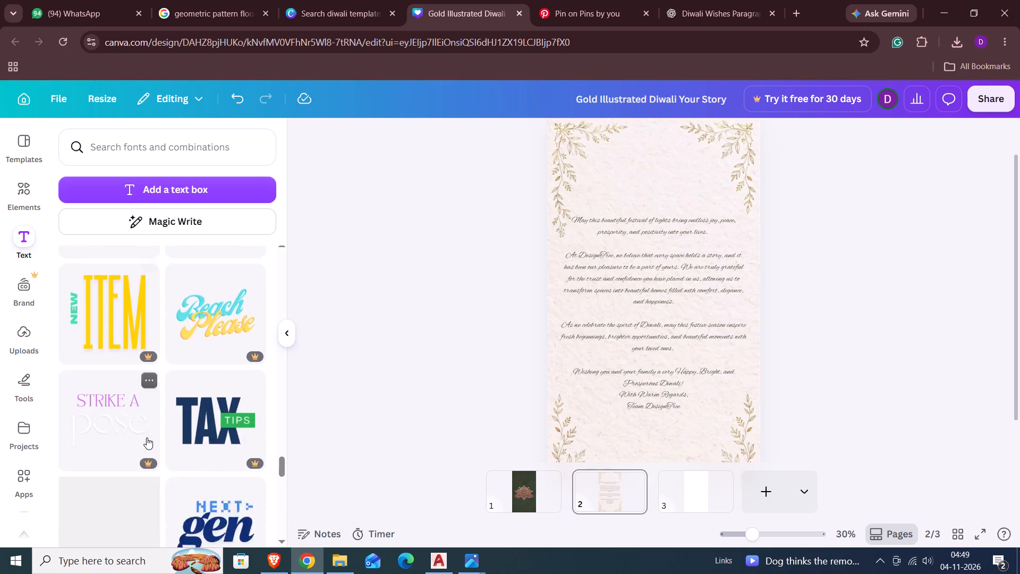
{"action": "scroll", "coordinate": [147, 437], "scroll_direction": "down", "scroll_amount": 10}
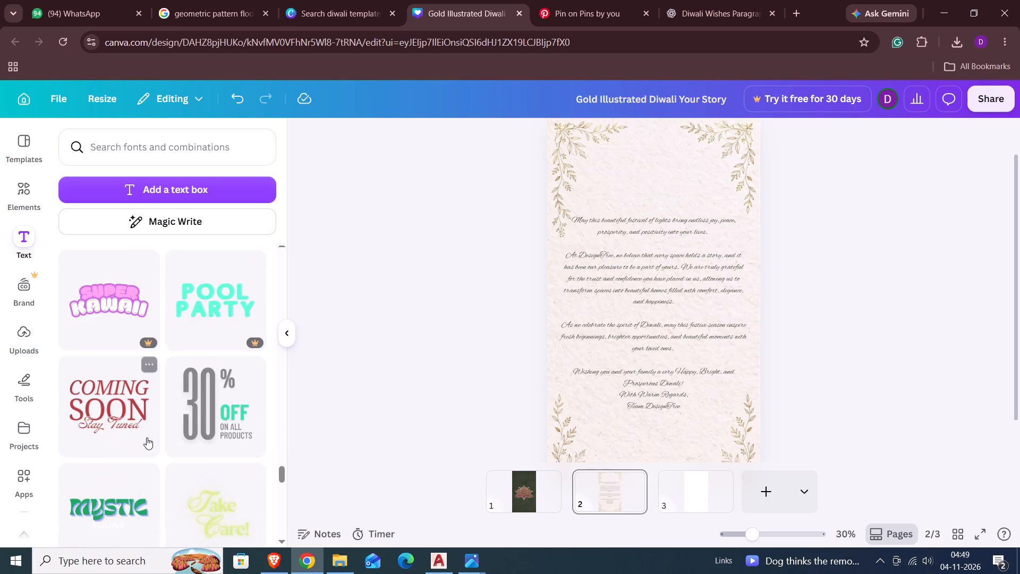
{"action": "scroll", "coordinate": [147, 437], "scroll_direction": "up", "scroll_amount": 5}
{"action": "scroll", "coordinate": [147, 437], "scroll_direction": "down", "scroll_amount": 9}
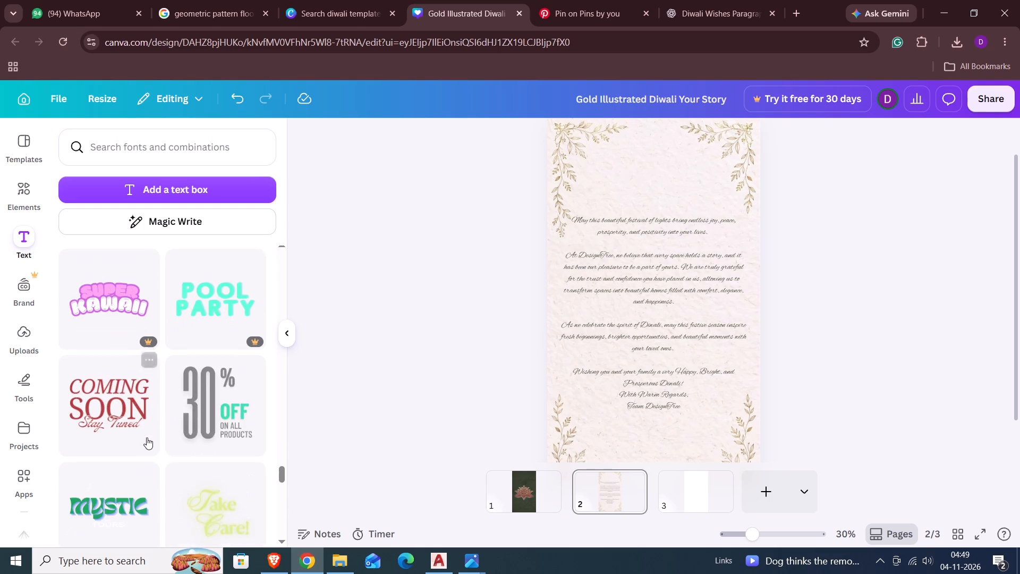
{"action": "scroll", "coordinate": [147, 437], "scroll_direction": "up", "scroll_amount": 2}
{"action": "scroll", "coordinate": [147, 437], "scroll_direction": "down", "scroll_amount": 7}
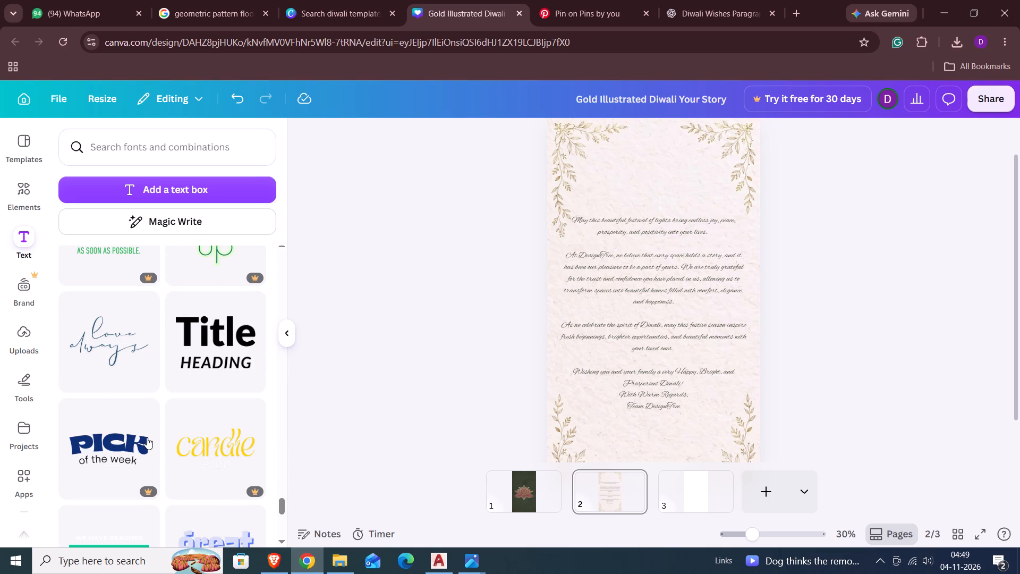
{"action": "left_click", "coordinate": [104, 361]}
{"action": "left_click_drag", "start_coordinate": [637, 315], "coordinate": [629, 195]}
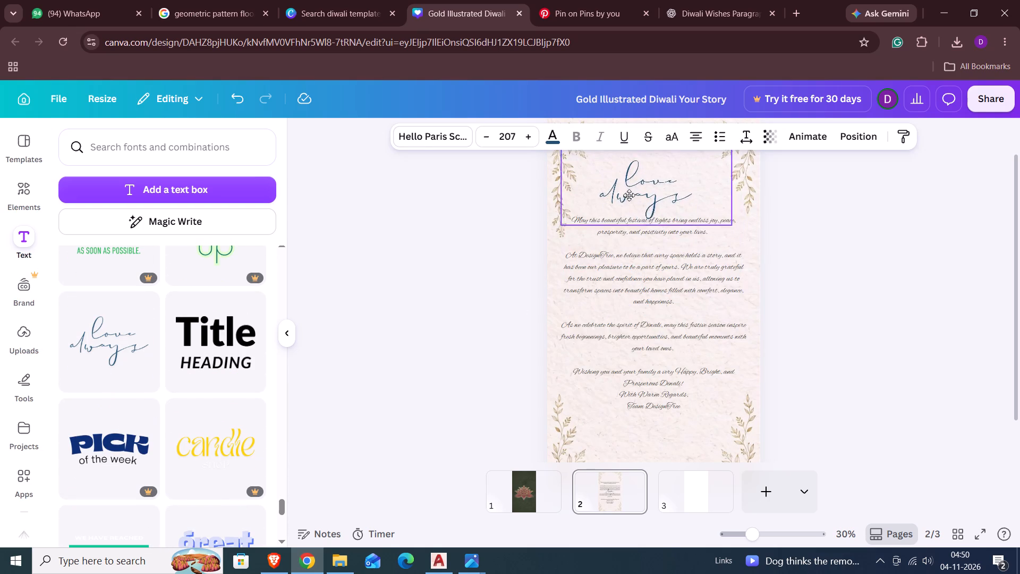
{"action": "left_click_drag", "start_coordinate": [629, 195], "coordinate": [627, 190]}
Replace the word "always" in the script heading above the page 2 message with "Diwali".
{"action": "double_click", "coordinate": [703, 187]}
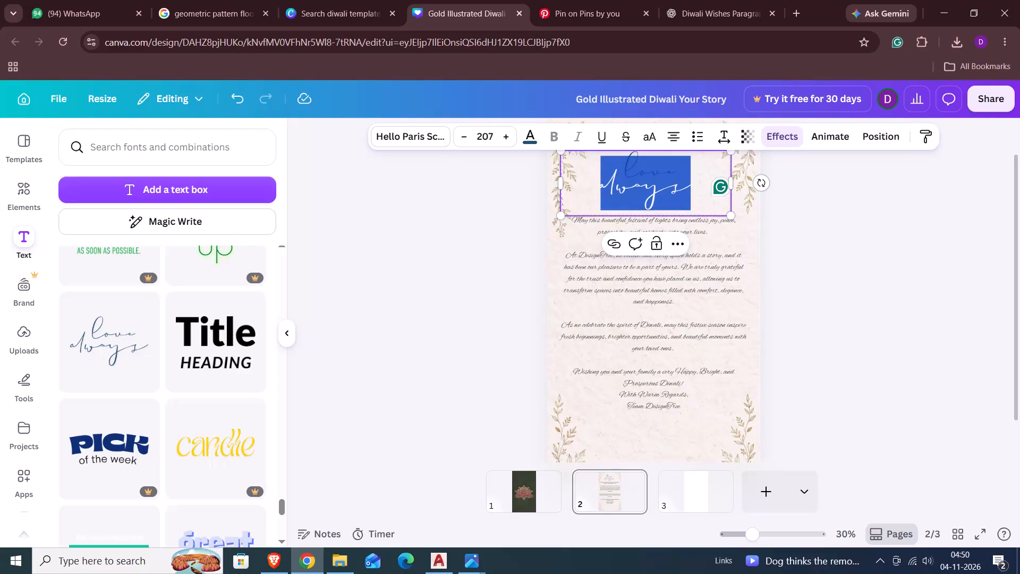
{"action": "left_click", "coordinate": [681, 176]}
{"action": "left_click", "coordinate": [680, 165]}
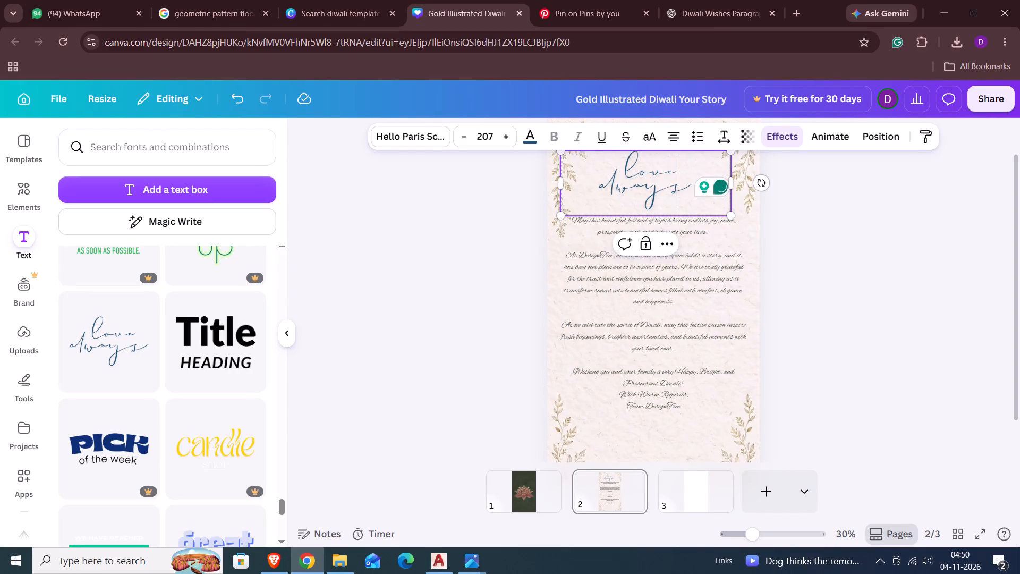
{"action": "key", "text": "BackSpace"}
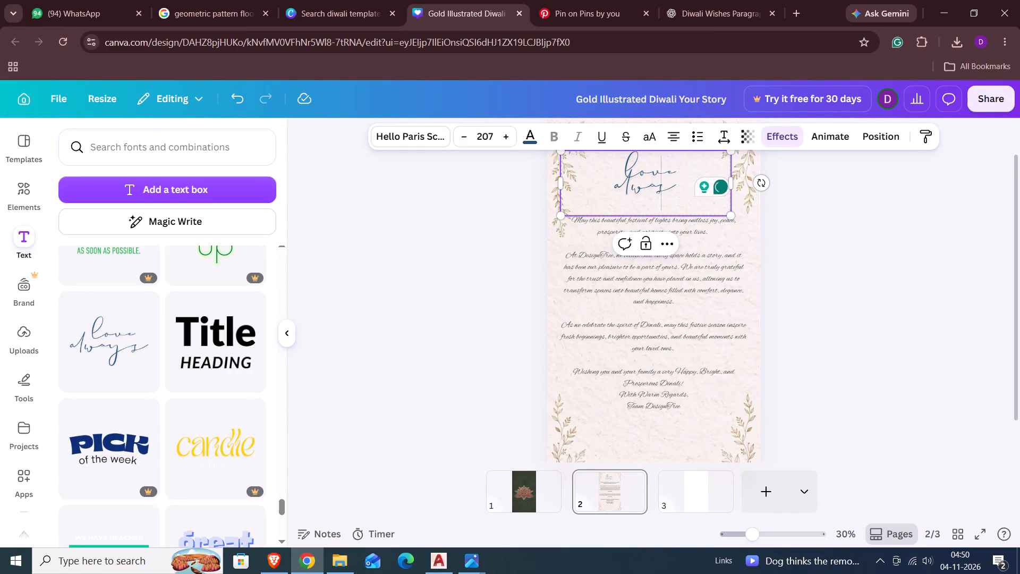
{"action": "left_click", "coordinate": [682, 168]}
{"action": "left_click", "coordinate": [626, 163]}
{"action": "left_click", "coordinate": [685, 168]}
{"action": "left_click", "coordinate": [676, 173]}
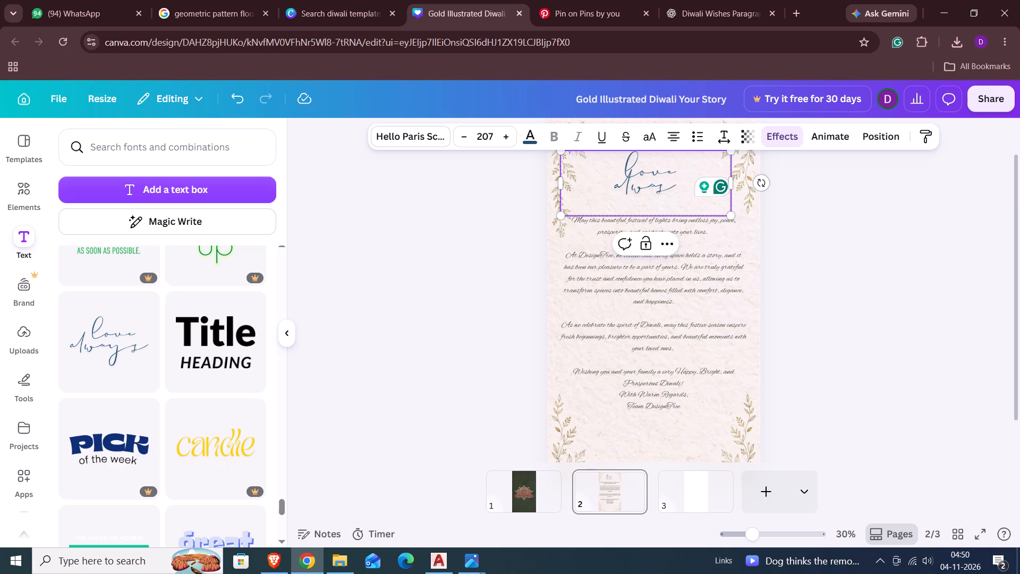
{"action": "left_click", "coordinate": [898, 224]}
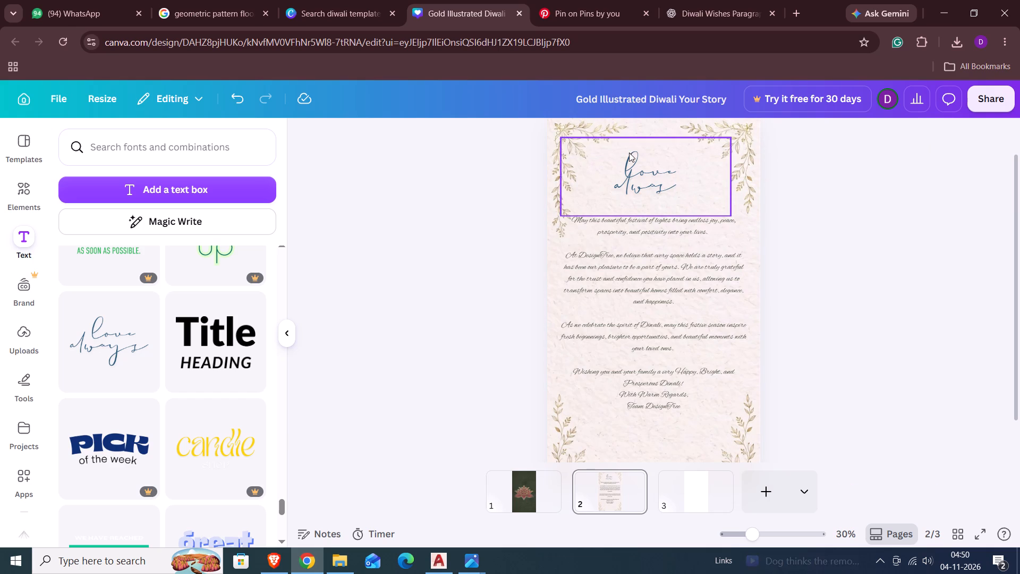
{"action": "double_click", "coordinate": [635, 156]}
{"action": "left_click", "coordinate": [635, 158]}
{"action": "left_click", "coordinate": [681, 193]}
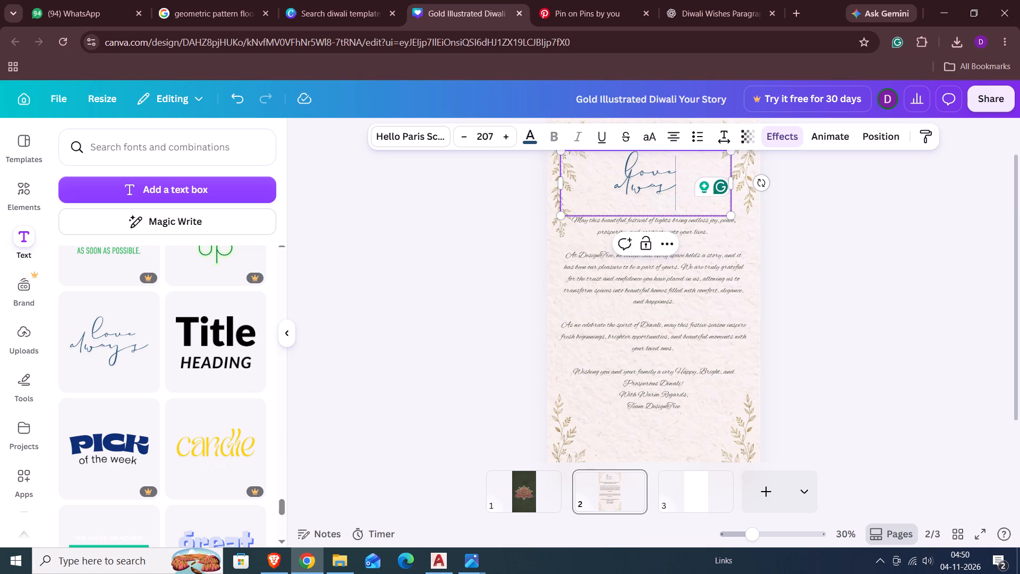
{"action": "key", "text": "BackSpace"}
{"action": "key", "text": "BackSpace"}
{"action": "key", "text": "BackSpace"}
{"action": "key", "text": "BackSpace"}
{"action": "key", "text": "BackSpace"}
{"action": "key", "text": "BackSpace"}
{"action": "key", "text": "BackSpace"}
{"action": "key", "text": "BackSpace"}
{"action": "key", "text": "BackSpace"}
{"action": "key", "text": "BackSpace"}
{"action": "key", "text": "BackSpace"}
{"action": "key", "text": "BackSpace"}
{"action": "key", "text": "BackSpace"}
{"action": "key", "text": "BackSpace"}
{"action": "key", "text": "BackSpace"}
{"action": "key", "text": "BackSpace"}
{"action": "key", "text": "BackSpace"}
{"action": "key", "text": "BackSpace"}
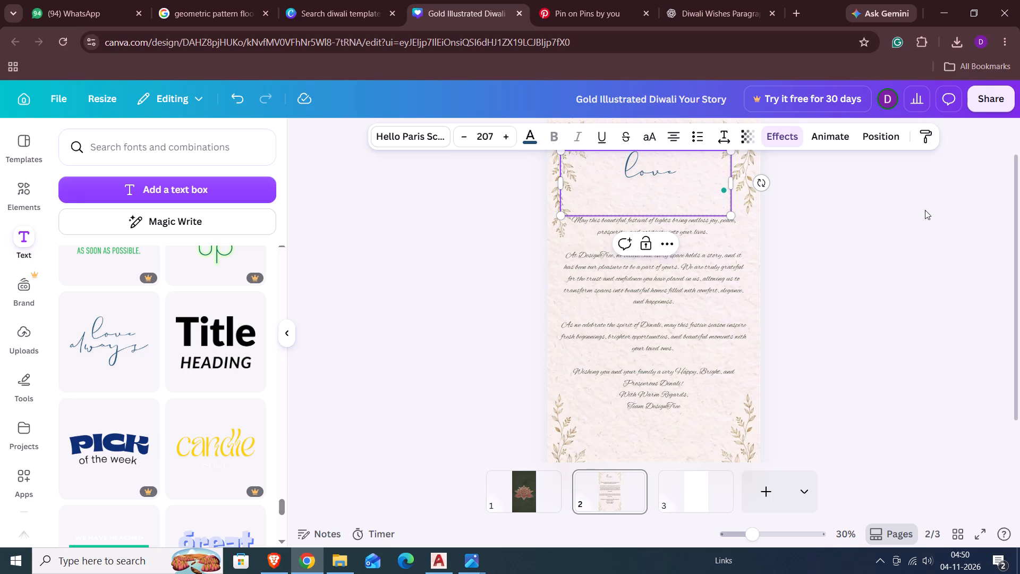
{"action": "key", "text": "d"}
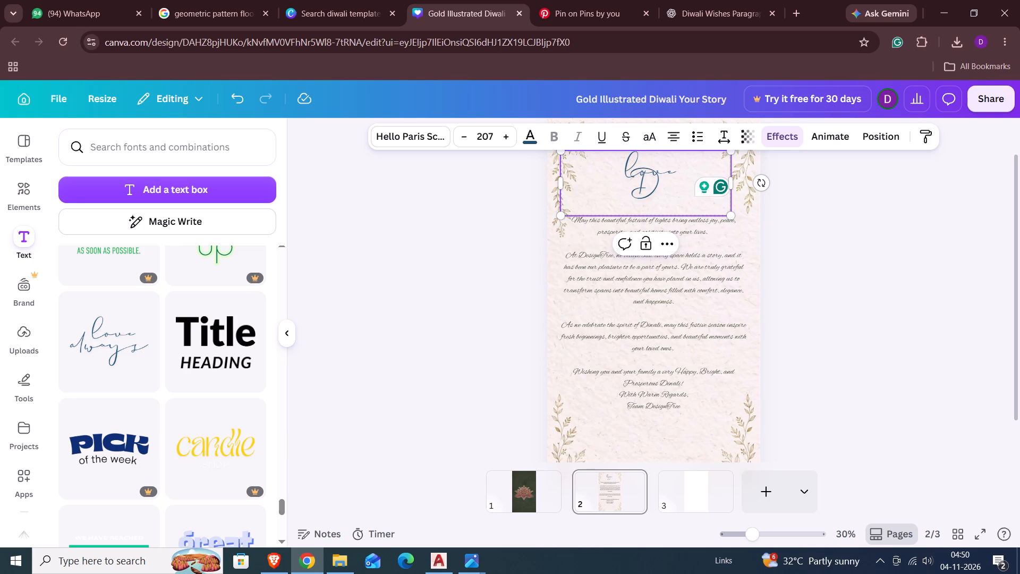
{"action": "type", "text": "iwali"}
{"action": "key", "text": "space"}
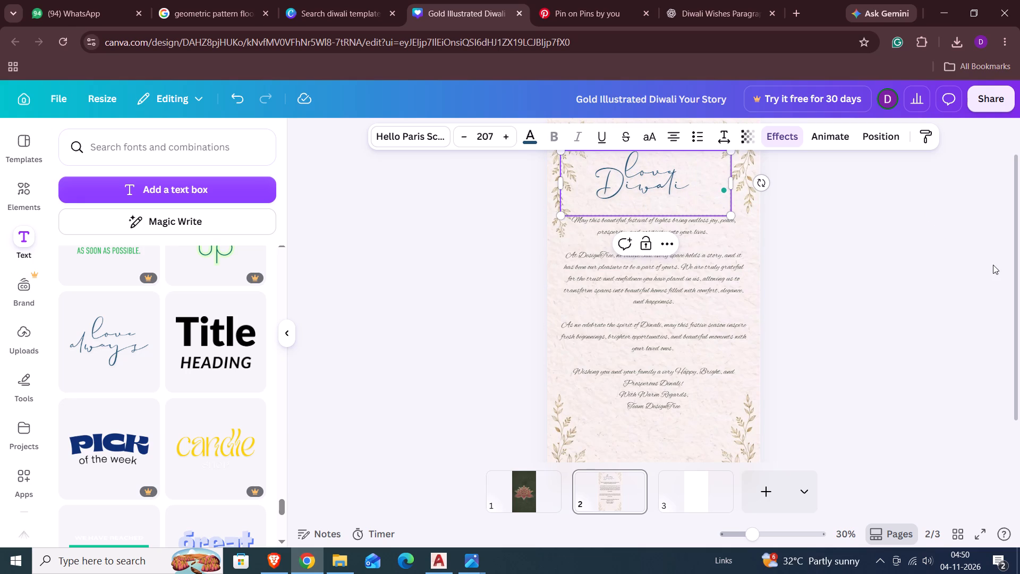
Delete the whole "love Diwali" script heading group from page 2.
{"action": "left_click", "coordinate": [813, 227]}
{"action": "left_click", "coordinate": [639, 181]}
{"action": "key", "text": "Delete"}
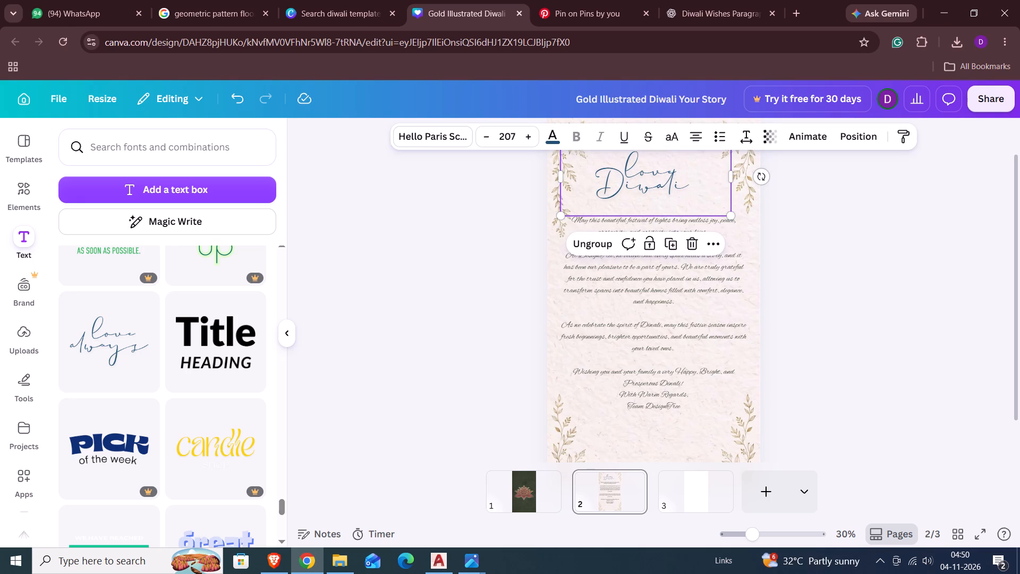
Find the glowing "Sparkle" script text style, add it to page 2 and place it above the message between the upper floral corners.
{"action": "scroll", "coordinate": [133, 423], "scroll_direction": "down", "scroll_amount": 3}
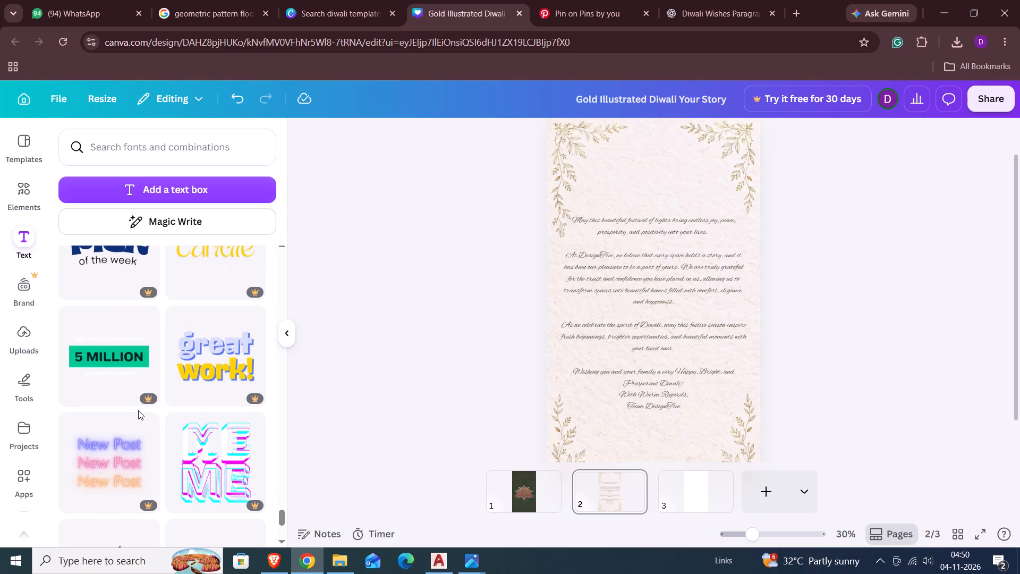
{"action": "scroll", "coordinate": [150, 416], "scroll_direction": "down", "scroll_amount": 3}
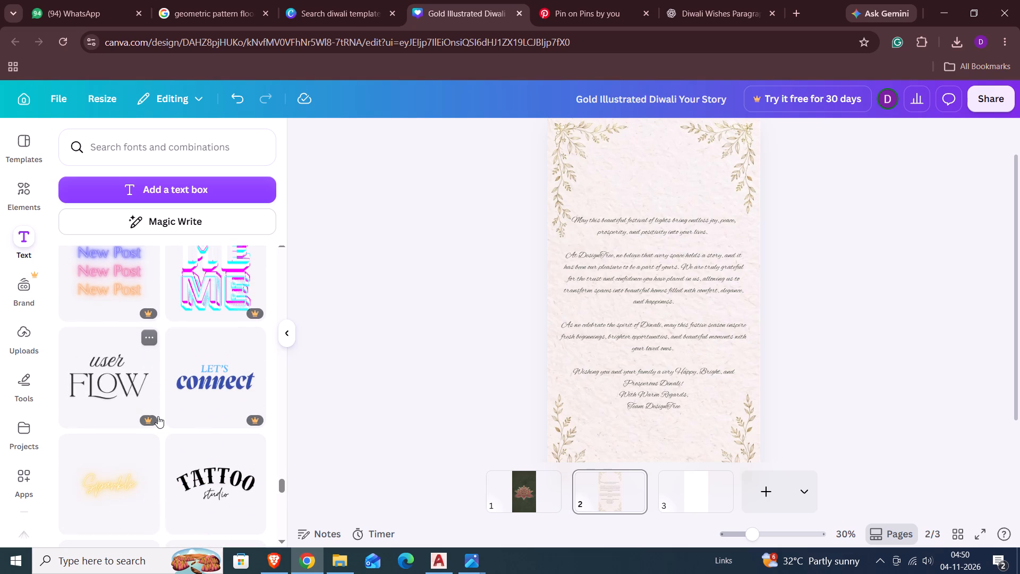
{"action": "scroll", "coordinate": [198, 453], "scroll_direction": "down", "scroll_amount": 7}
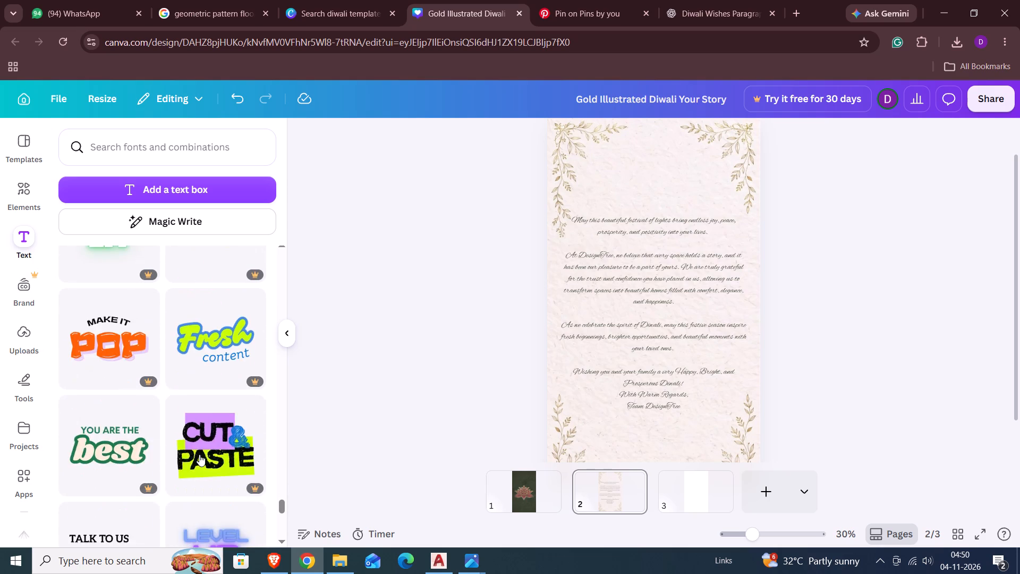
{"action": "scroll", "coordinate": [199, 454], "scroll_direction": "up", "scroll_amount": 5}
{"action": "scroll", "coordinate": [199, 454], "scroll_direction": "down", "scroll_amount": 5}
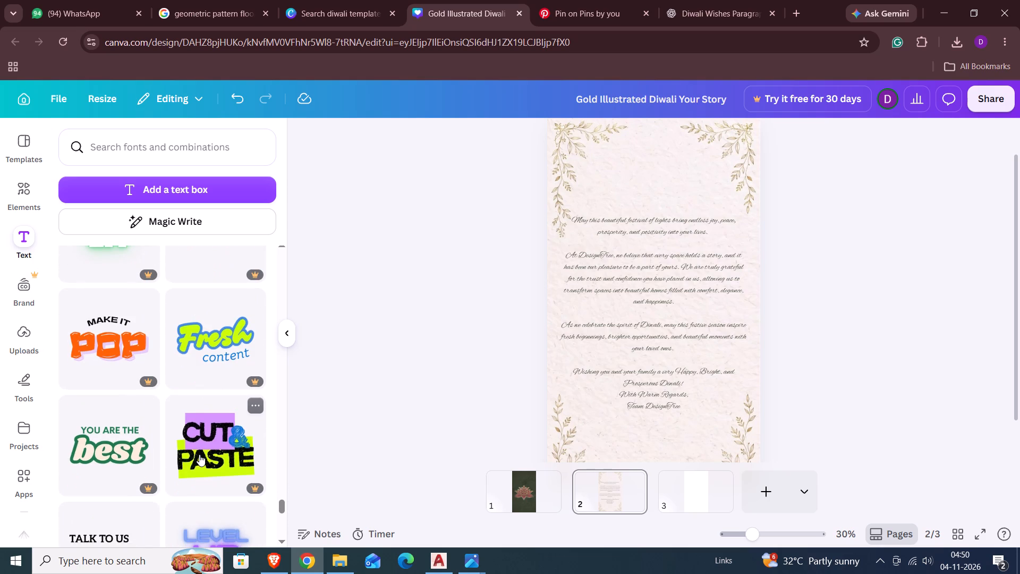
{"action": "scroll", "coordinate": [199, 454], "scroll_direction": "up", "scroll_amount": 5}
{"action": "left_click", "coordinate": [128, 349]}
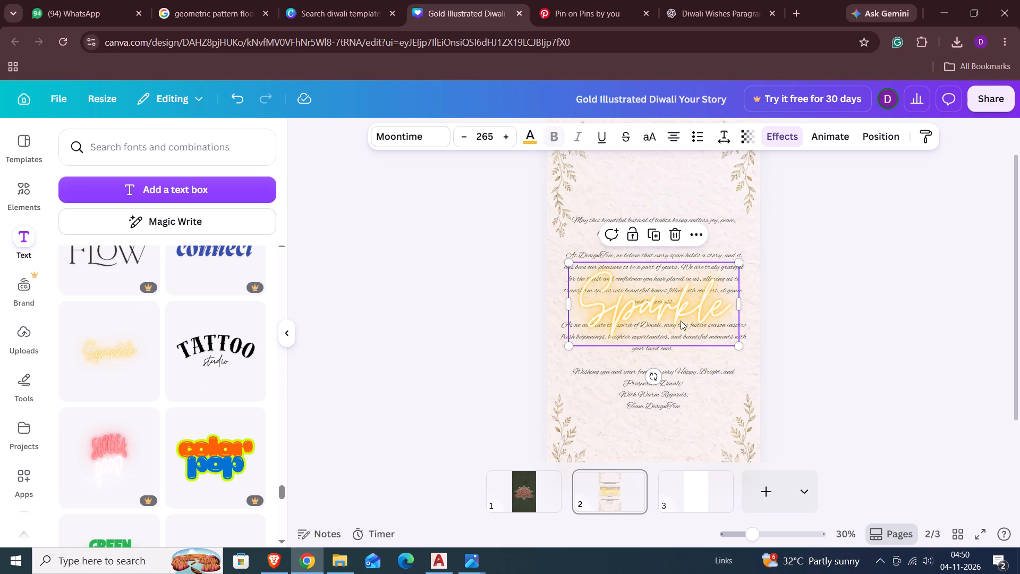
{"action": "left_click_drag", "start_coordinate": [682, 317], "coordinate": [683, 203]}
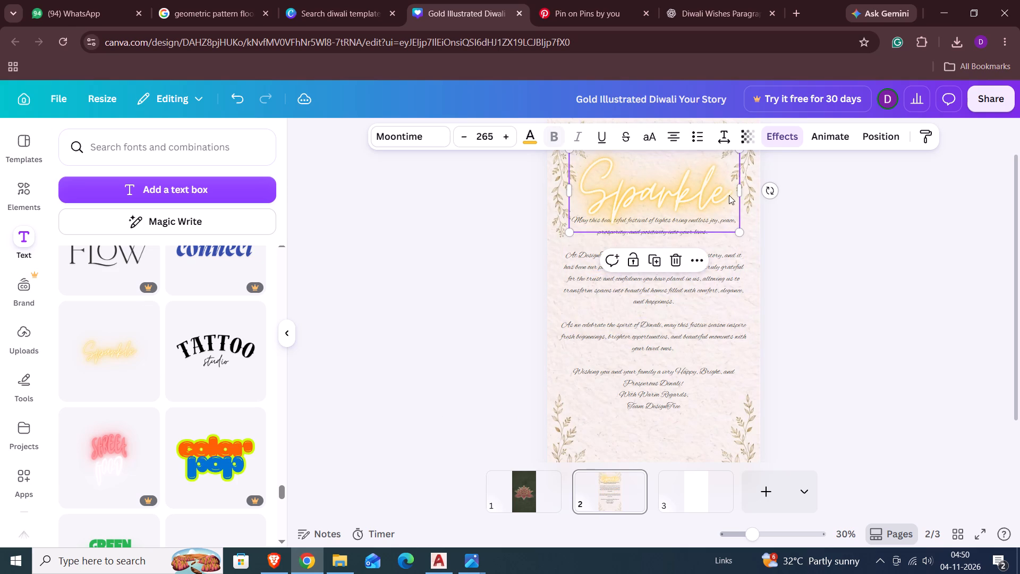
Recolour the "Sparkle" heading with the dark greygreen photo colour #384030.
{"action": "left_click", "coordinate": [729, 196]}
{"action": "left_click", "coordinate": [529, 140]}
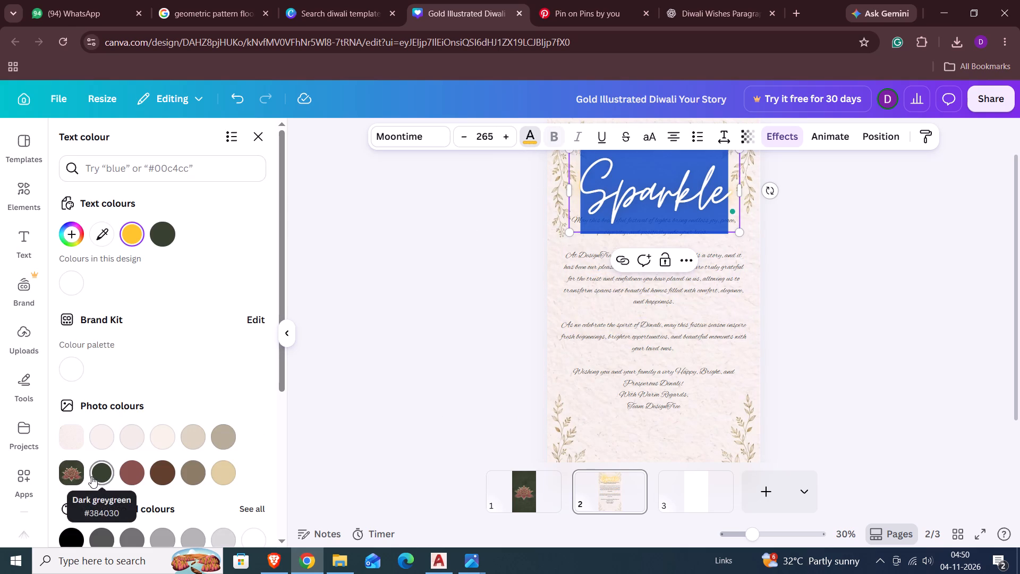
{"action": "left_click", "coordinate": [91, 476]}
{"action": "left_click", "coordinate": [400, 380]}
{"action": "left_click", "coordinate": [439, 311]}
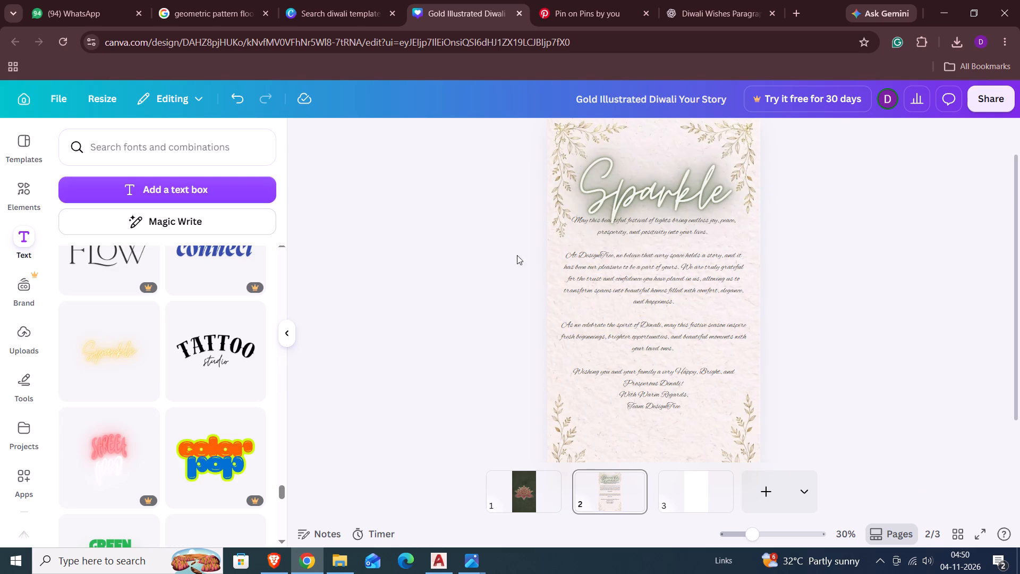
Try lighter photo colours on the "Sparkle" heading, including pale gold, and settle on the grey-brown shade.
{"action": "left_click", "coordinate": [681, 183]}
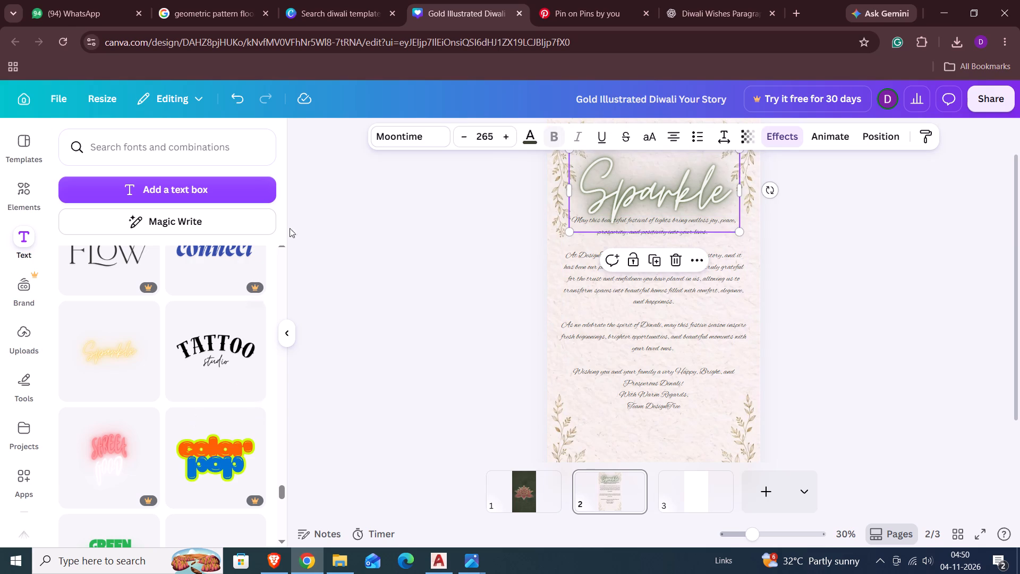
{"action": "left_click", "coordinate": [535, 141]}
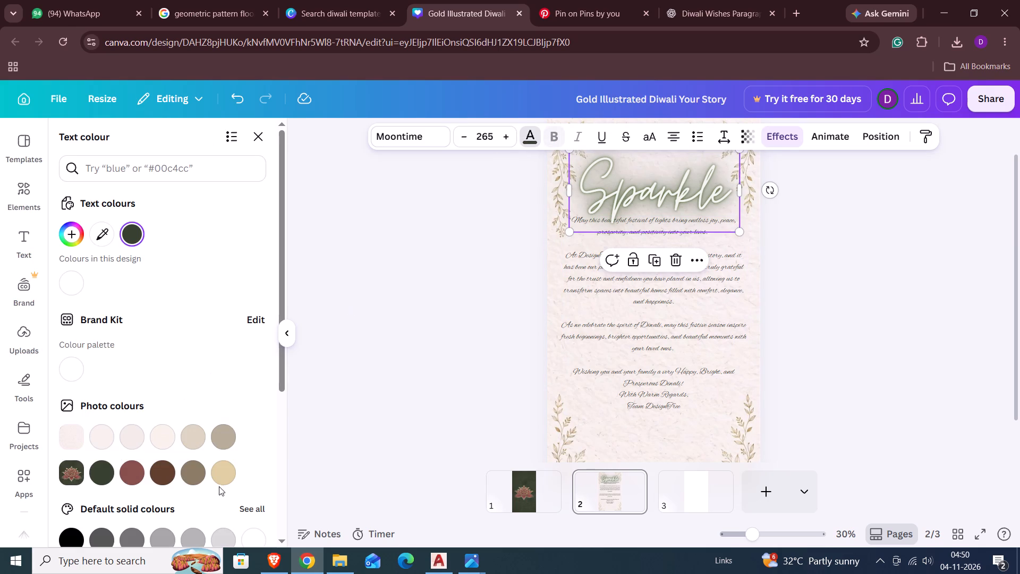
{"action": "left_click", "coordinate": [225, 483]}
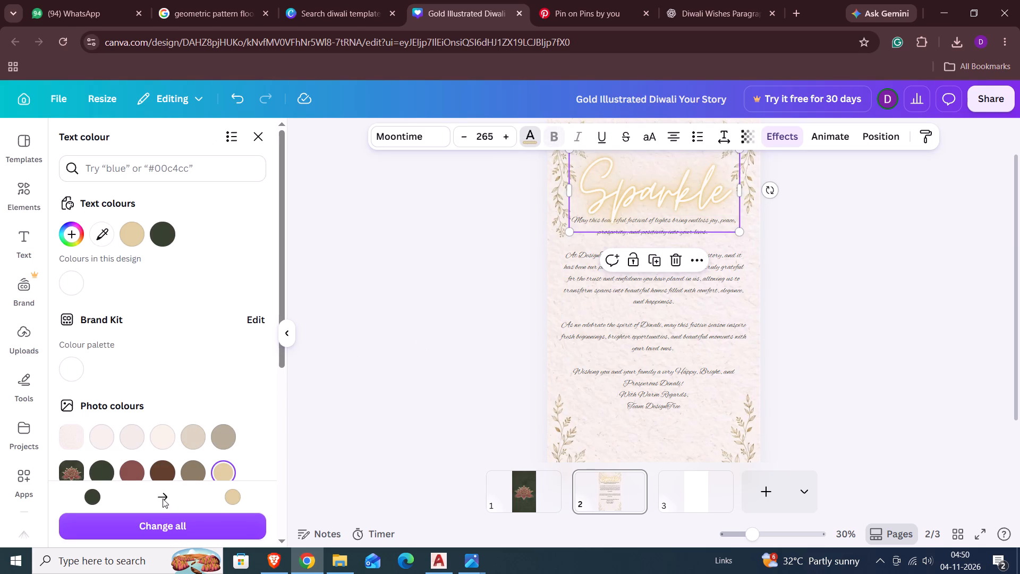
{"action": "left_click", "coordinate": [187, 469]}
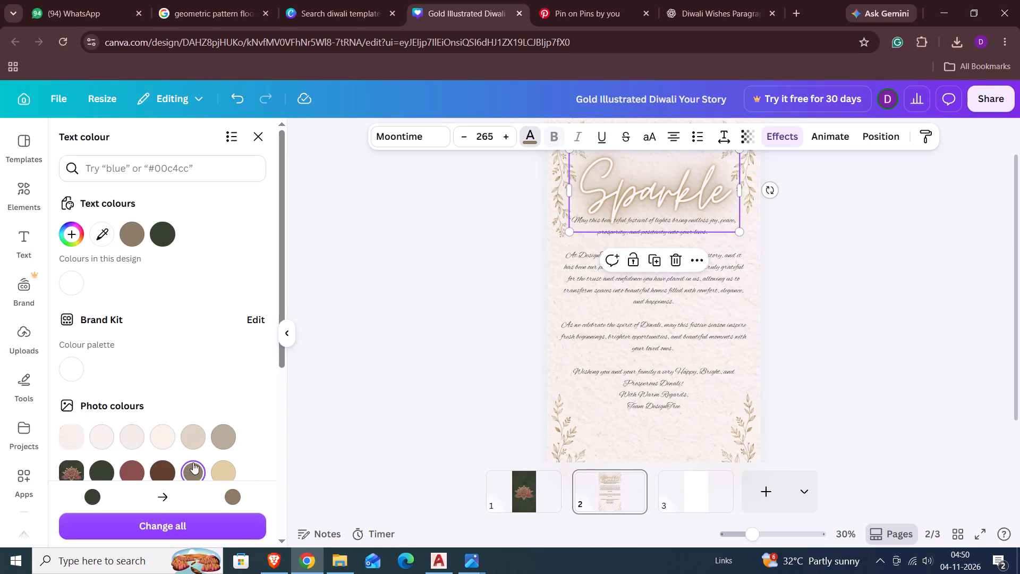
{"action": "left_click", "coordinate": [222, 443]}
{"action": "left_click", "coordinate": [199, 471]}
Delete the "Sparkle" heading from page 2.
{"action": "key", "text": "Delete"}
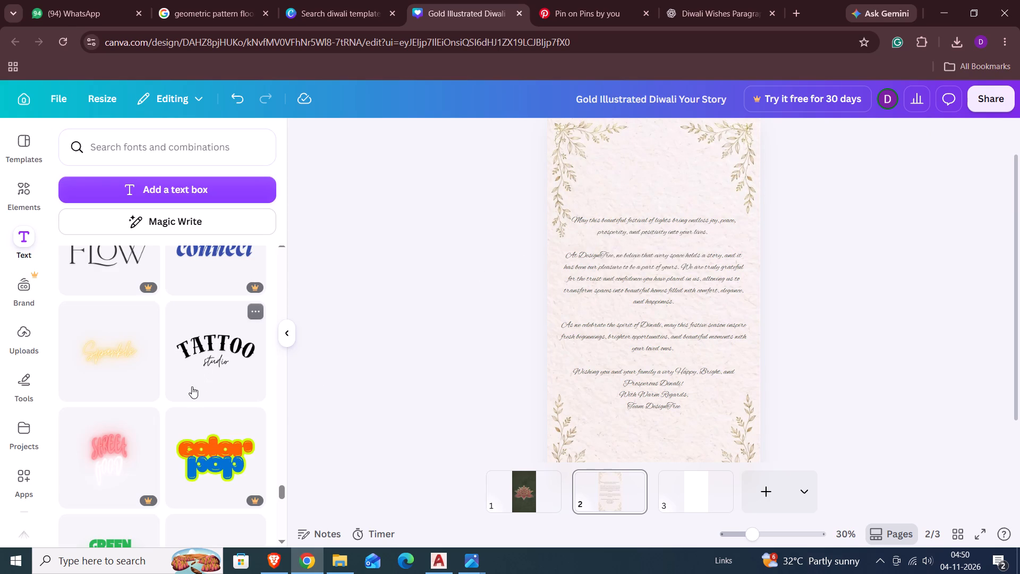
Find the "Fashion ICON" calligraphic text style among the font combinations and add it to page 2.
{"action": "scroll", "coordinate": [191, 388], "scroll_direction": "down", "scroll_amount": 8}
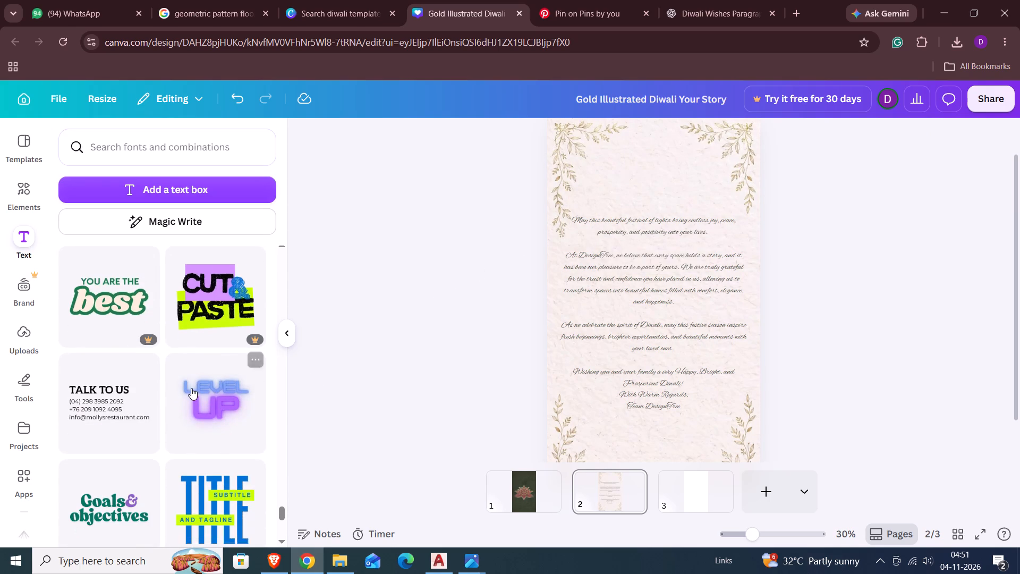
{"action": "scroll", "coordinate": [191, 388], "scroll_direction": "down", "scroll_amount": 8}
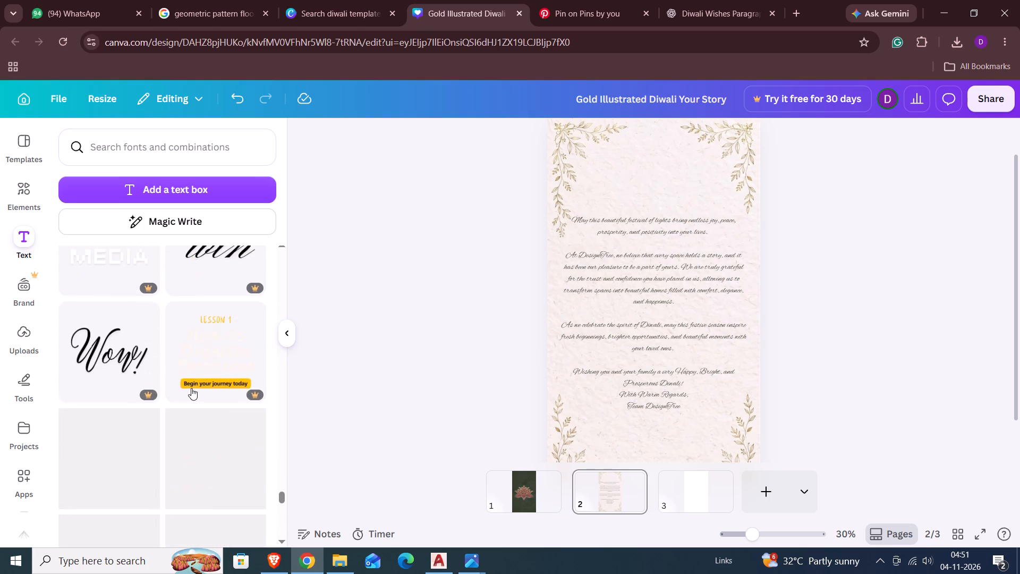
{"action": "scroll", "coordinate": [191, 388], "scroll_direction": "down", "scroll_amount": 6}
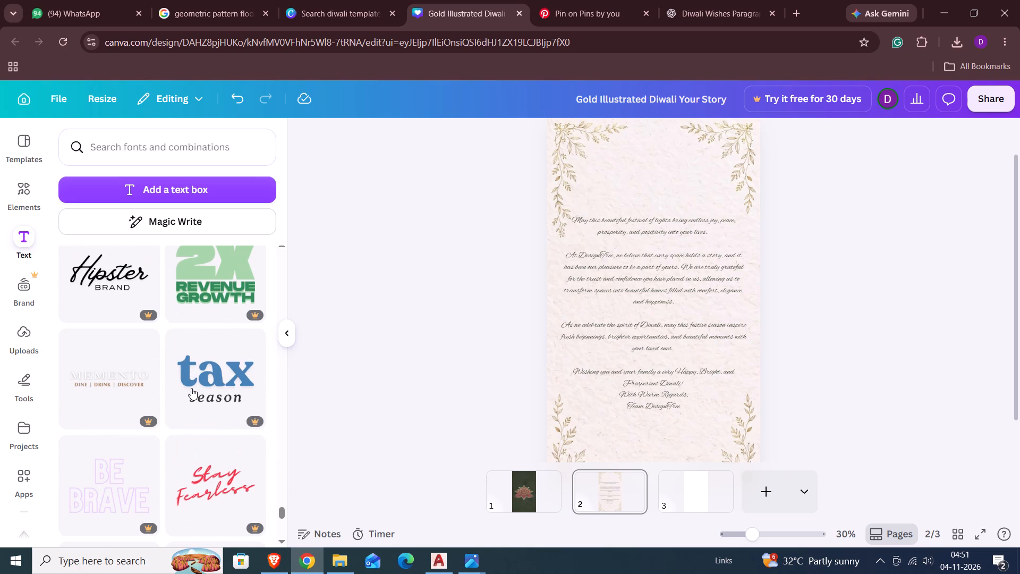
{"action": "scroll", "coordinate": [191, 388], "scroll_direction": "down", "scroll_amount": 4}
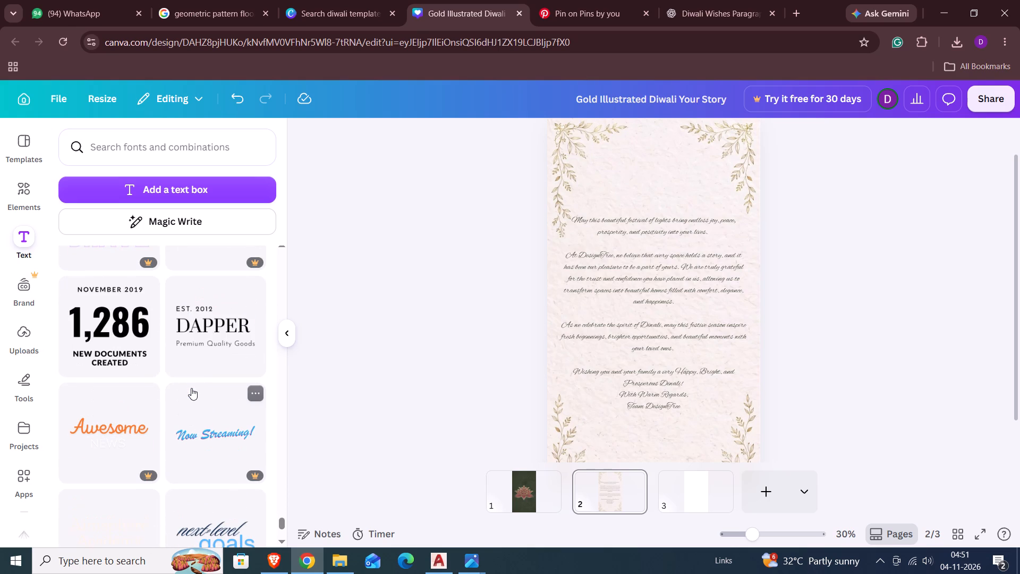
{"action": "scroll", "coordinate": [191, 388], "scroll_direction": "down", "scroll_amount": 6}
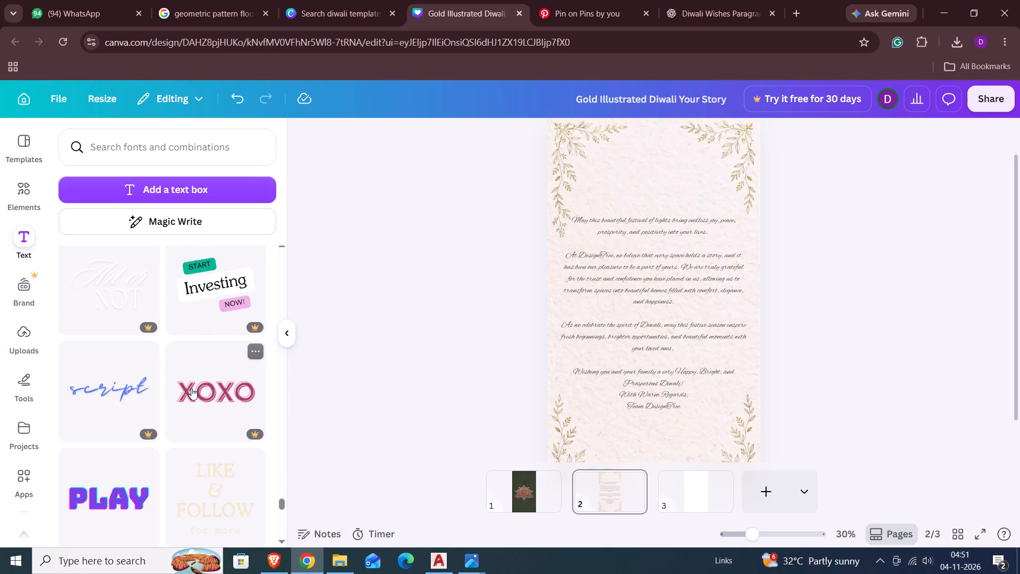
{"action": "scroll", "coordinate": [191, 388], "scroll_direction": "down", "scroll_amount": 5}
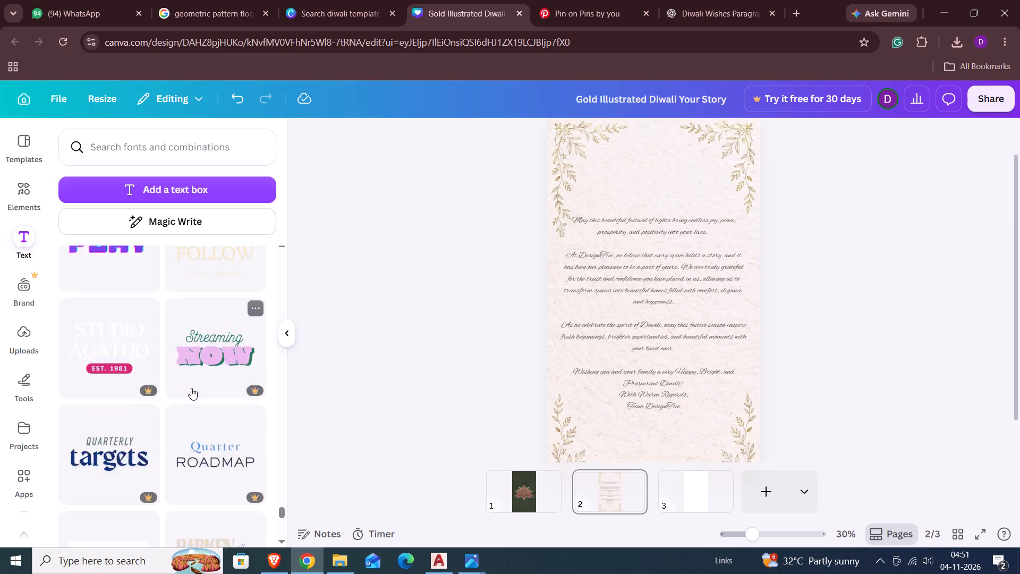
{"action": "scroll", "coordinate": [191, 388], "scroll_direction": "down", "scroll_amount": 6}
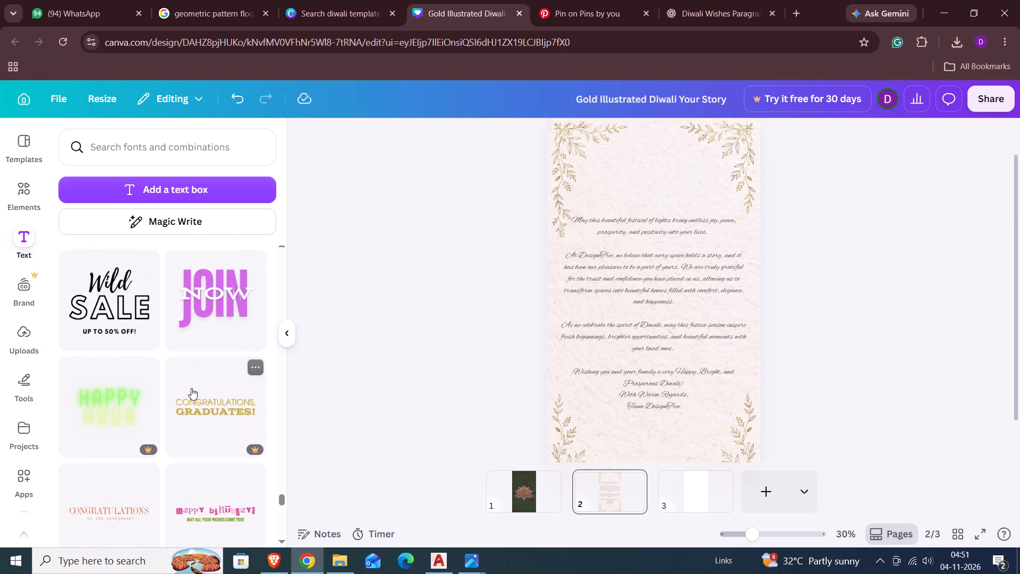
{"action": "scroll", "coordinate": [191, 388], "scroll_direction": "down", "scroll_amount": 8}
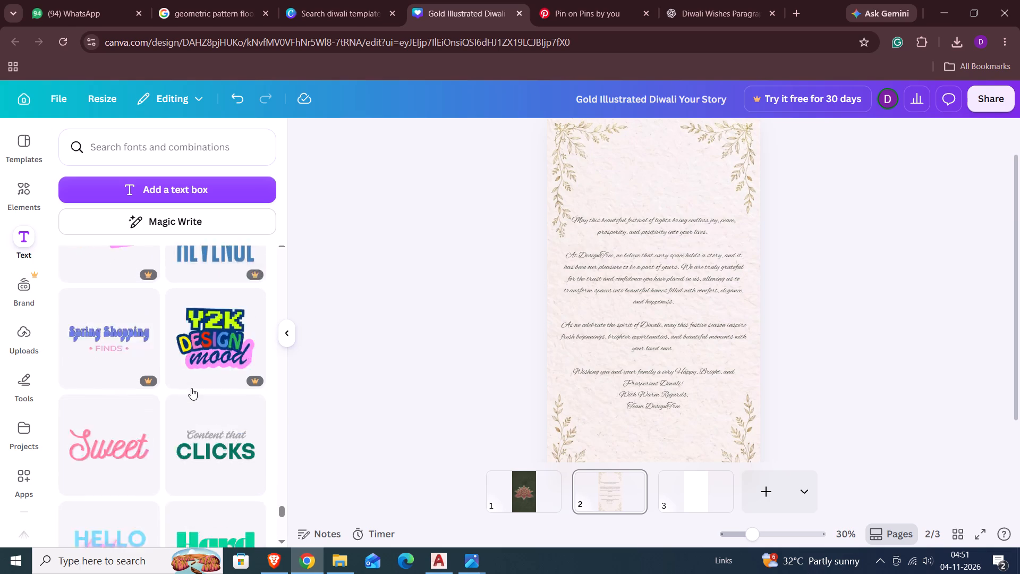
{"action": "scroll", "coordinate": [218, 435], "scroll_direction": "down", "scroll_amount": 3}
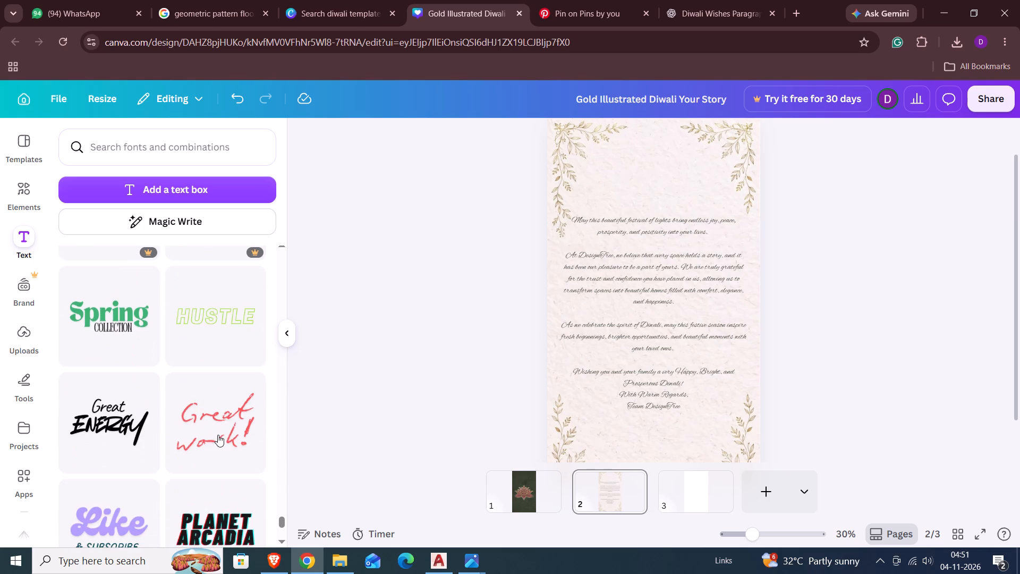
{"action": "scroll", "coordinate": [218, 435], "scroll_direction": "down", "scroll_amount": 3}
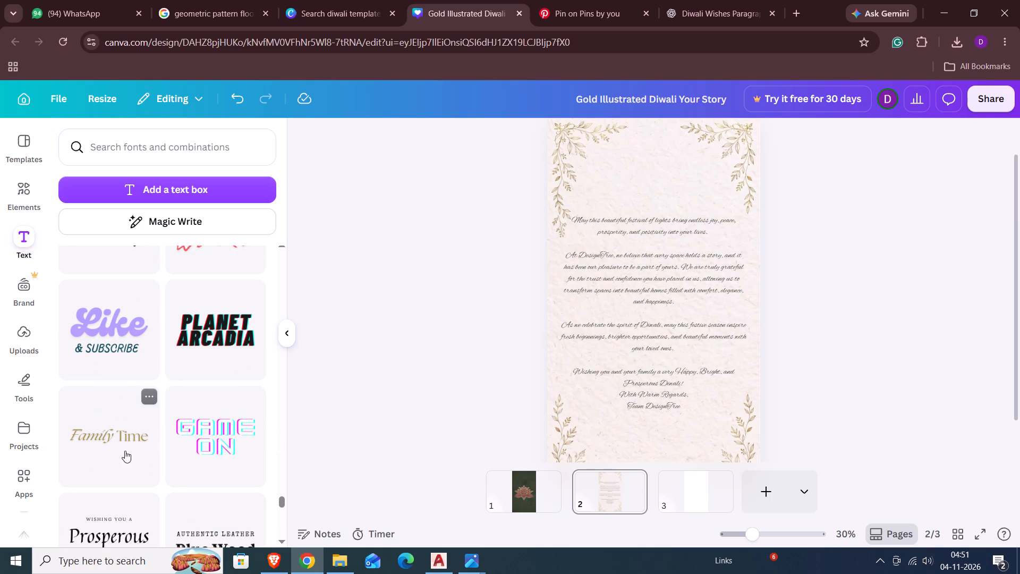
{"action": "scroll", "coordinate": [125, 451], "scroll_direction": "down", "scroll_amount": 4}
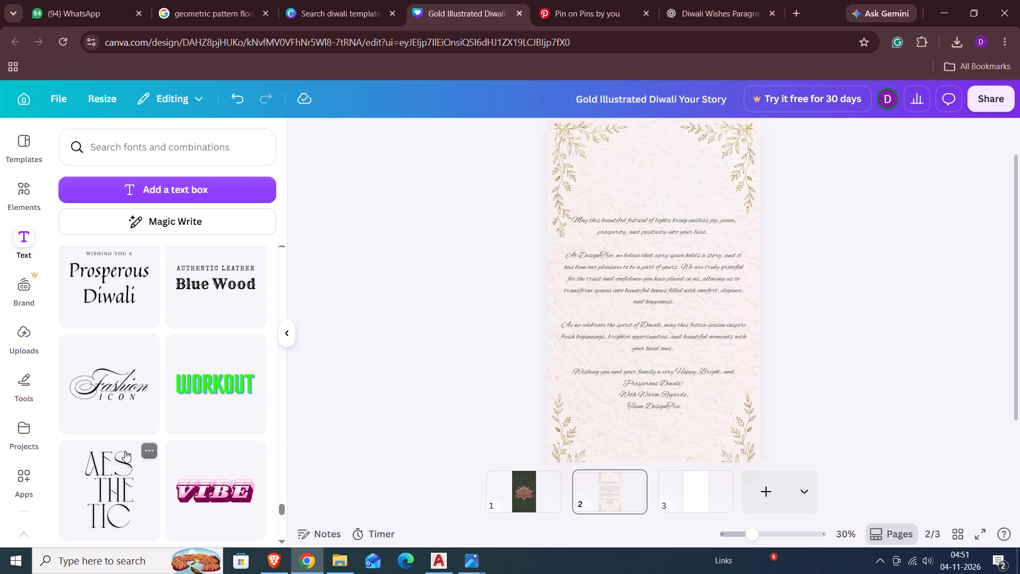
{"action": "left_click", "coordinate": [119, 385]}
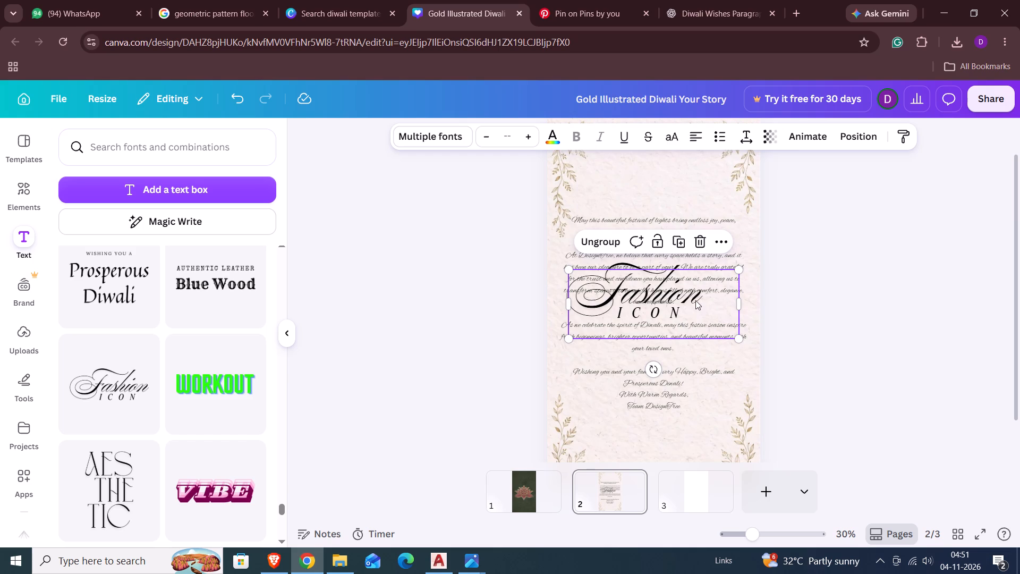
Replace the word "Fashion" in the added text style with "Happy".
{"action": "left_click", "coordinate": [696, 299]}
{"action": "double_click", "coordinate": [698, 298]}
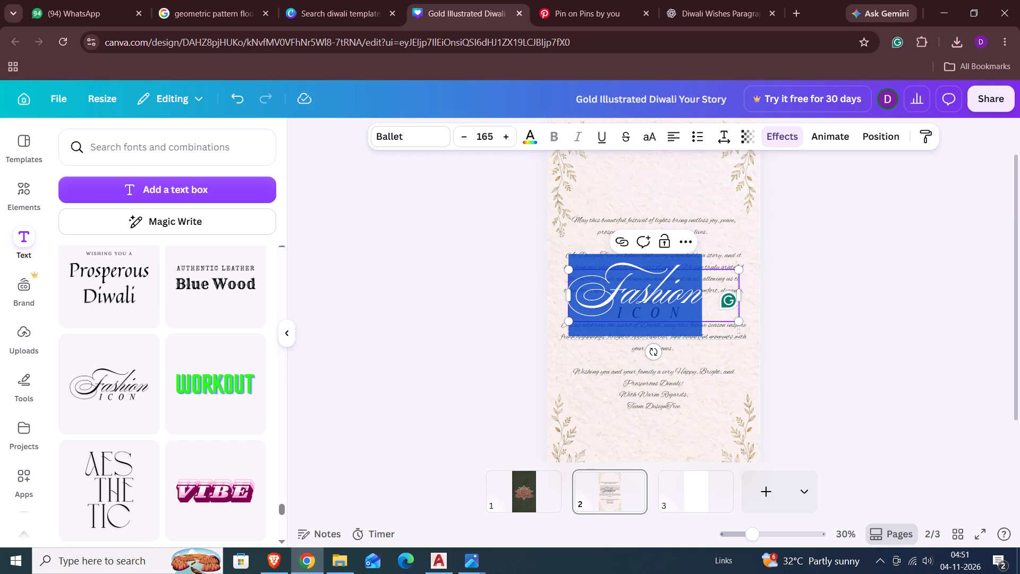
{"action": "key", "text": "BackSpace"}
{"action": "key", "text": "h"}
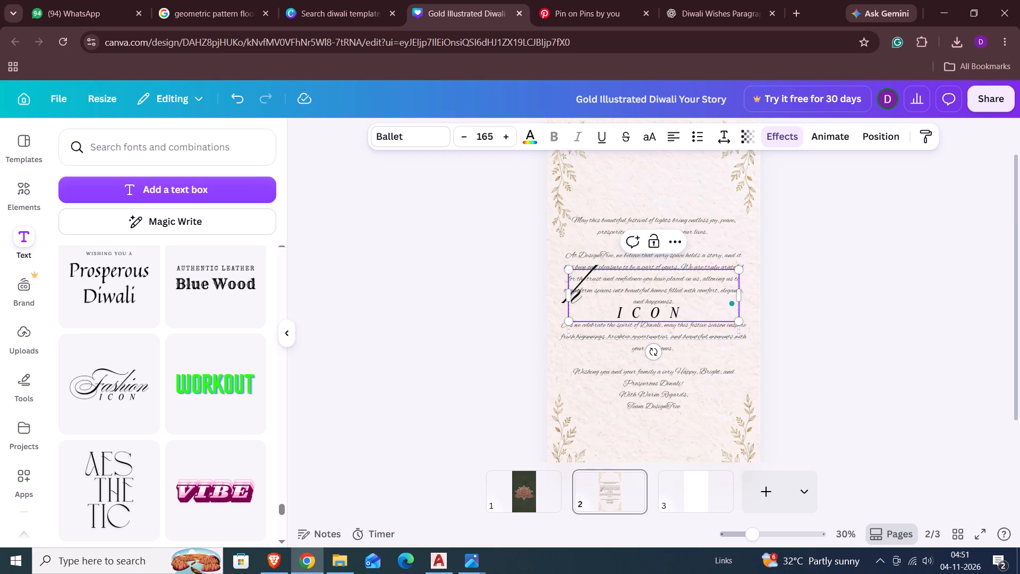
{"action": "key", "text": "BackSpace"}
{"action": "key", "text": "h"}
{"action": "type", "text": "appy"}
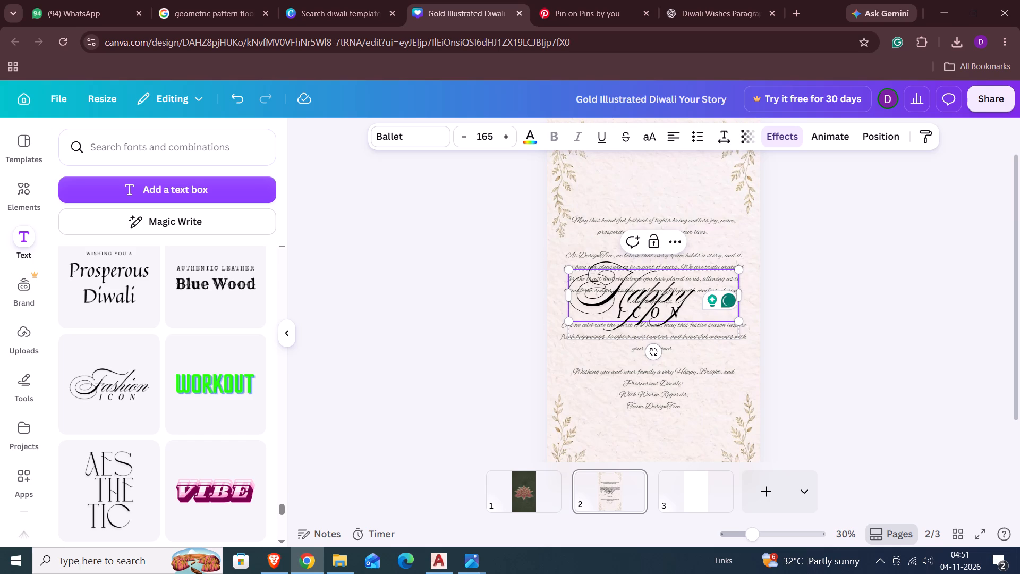
Find the "behind our BRAND" text style, add it to page 2 and move it down over the message's closing lines.
{"action": "scroll", "coordinate": [112, 428], "scroll_direction": "down", "scroll_amount": 3}
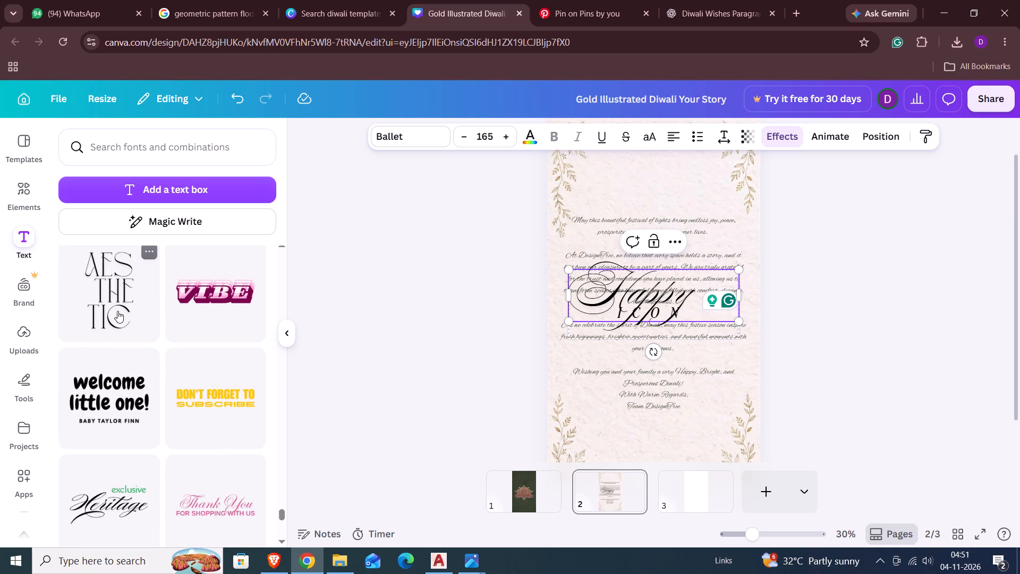
{"action": "scroll", "coordinate": [151, 508], "scroll_direction": "down", "scroll_amount": 4}
{"action": "scroll", "coordinate": [152, 507], "scroll_direction": "up", "scroll_amount": 3}
{"action": "scroll", "coordinate": [153, 506], "scroll_direction": "down", "scroll_amount": 7}
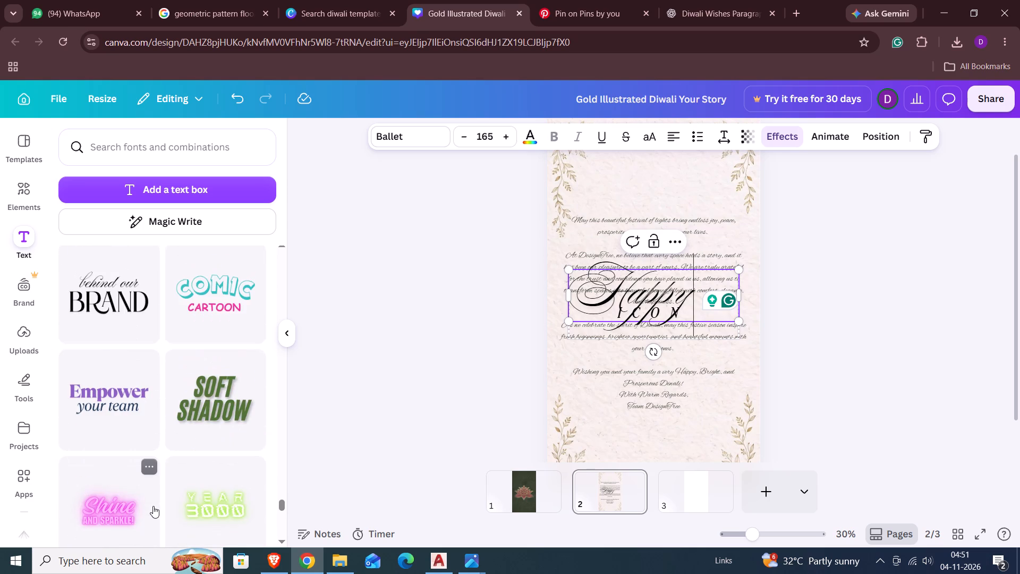
{"action": "scroll", "coordinate": [153, 506], "scroll_direction": "down", "scroll_amount": 3}
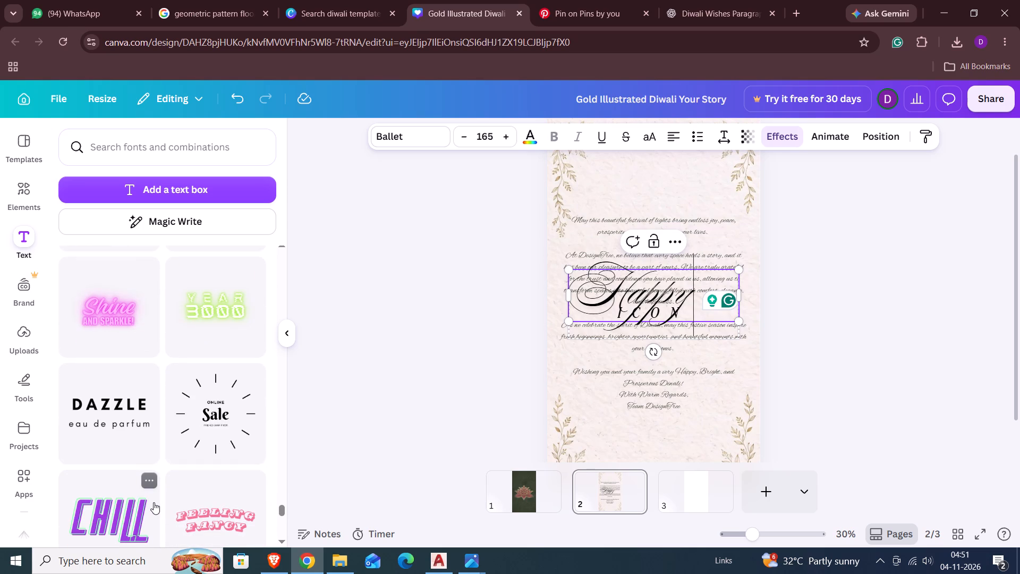
{"action": "scroll", "coordinate": [154, 502], "scroll_direction": "down", "scroll_amount": 4}
{"action": "scroll", "coordinate": [154, 502], "scroll_direction": "up", "scroll_amount": 4}
{"action": "scroll", "coordinate": [154, 502], "scroll_direction": "down", "scroll_amount": 4}
{"action": "scroll", "coordinate": [155, 500], "scroll_direction": "up", "scroll_amount": 4}
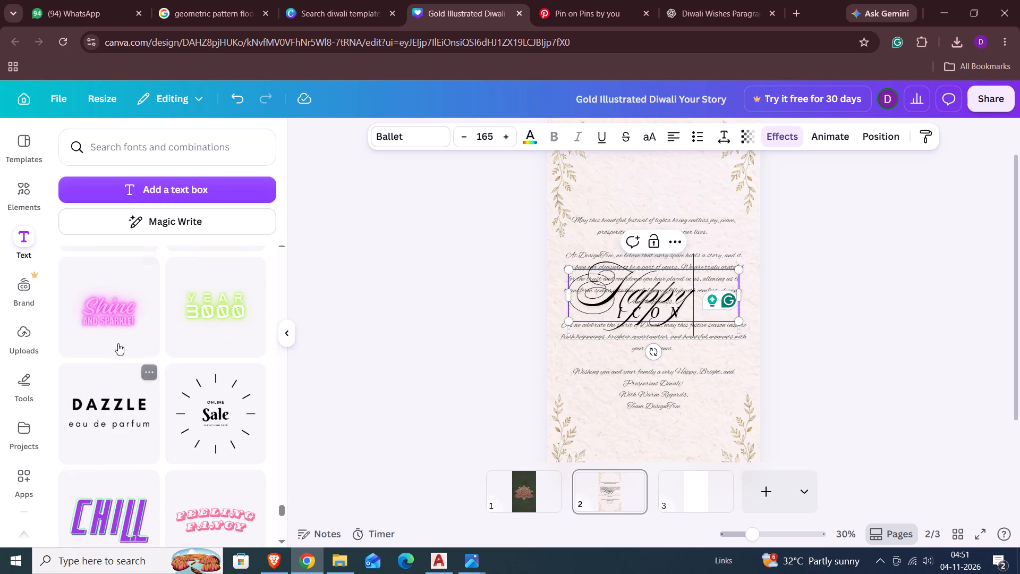
{"action": "scroll", "coordinate": [127, 462], "scroll_direction": "up", "scroll_amount": 3}
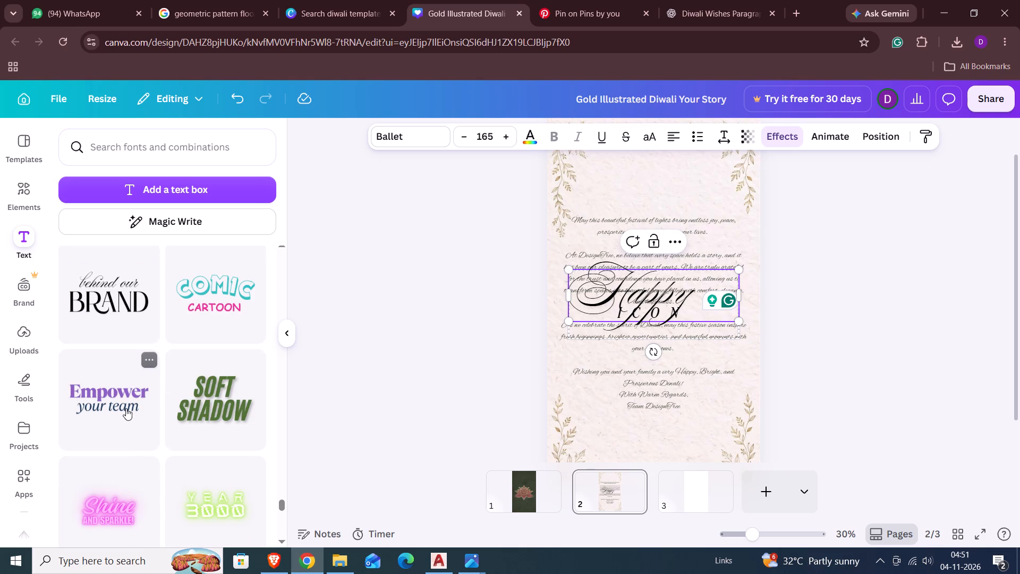
{"action": "scroll", "coordinate": [126, 408], "scroll_direction": "up", "scroll_amount": 2}
{"action": "left_click", "coordinate": [123, 444]}
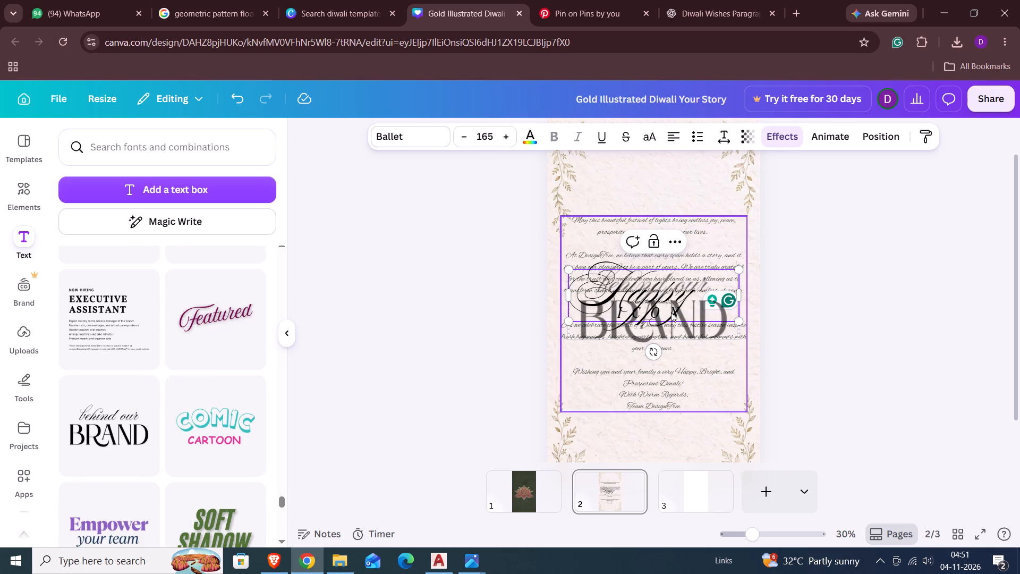
{"action": "left_click_drag", "start_coordinate": [635, 319], "coordinate": [644, 421]}
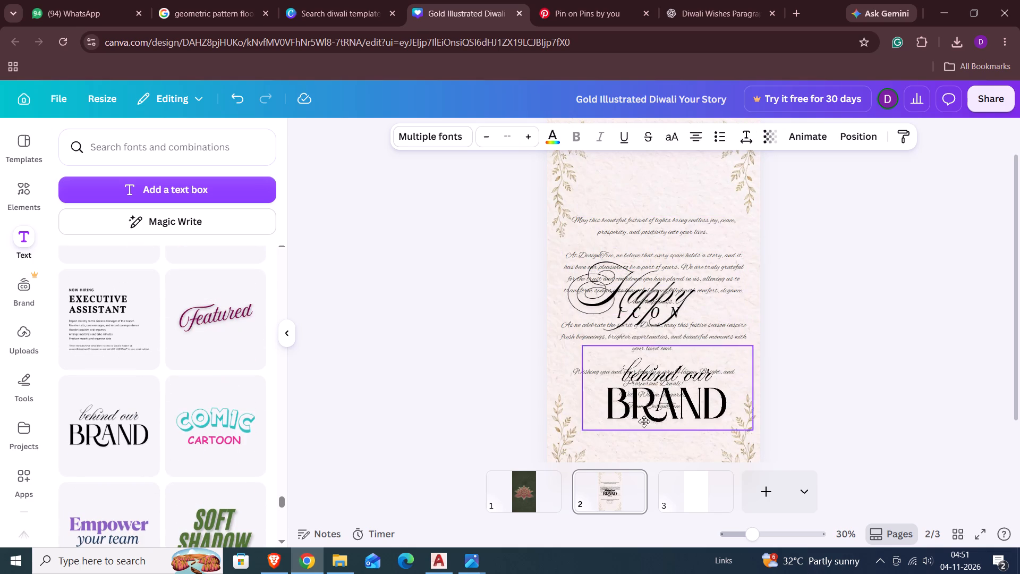
{"action": "left_click_drag", "start_coordinate": [644, 421], "coordinate": [641, 433]}
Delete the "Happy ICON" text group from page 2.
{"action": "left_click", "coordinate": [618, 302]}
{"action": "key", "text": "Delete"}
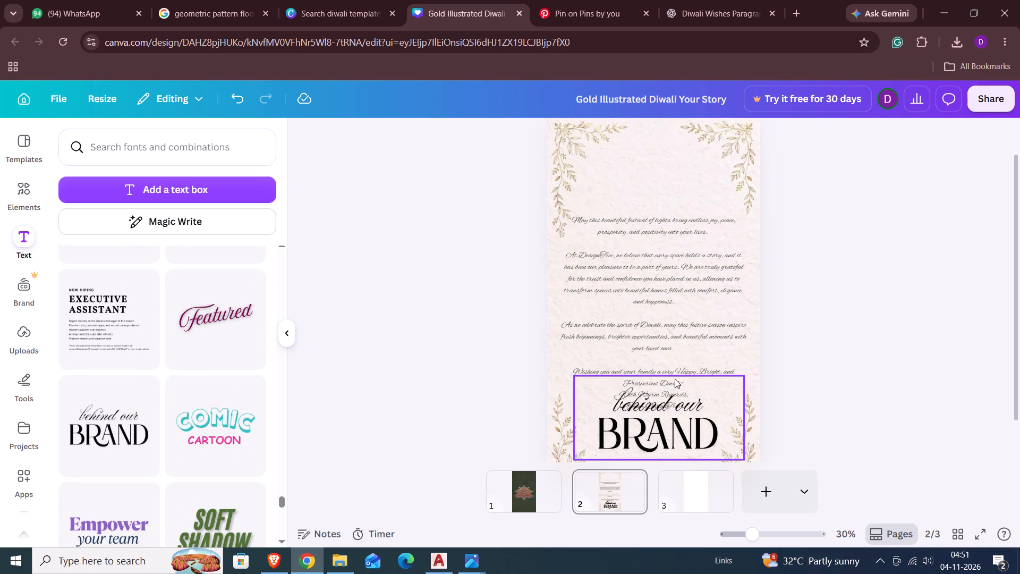
Move the "behind our BRAND" text group above the message, between the upper floral corners.
{"action": "left_click_drag", "start_coordinate": [673, 427], "coordinate": [667, 179]}
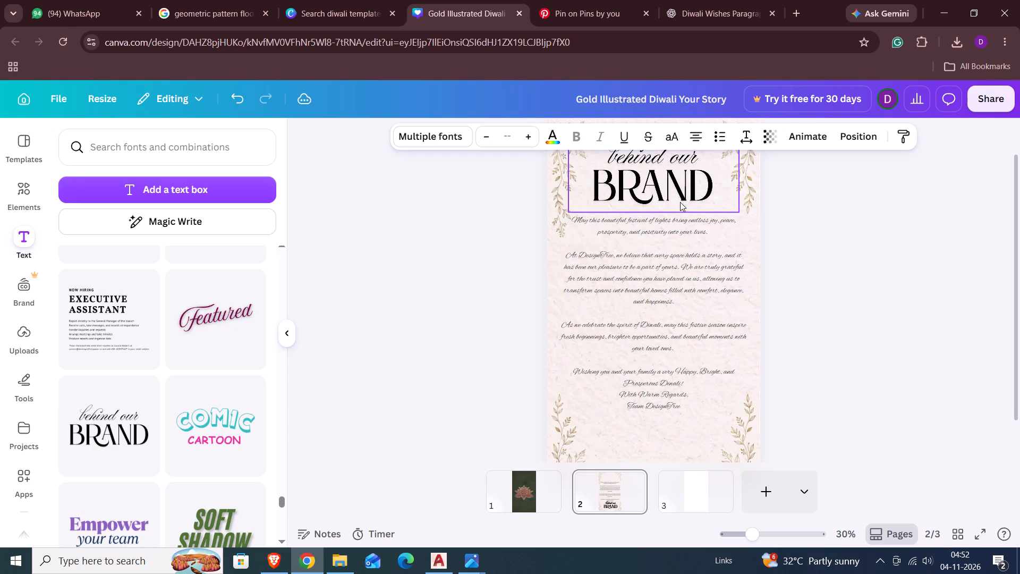
Replace the word "BRAND" in the page 2 heading with "DIWALI".
{"action": "scroll", "coordinate": [853, 326], "scroll_direction": "up", "scroll_amount": 2}
{"action": "double_click", "coordinate": [710, 223]}
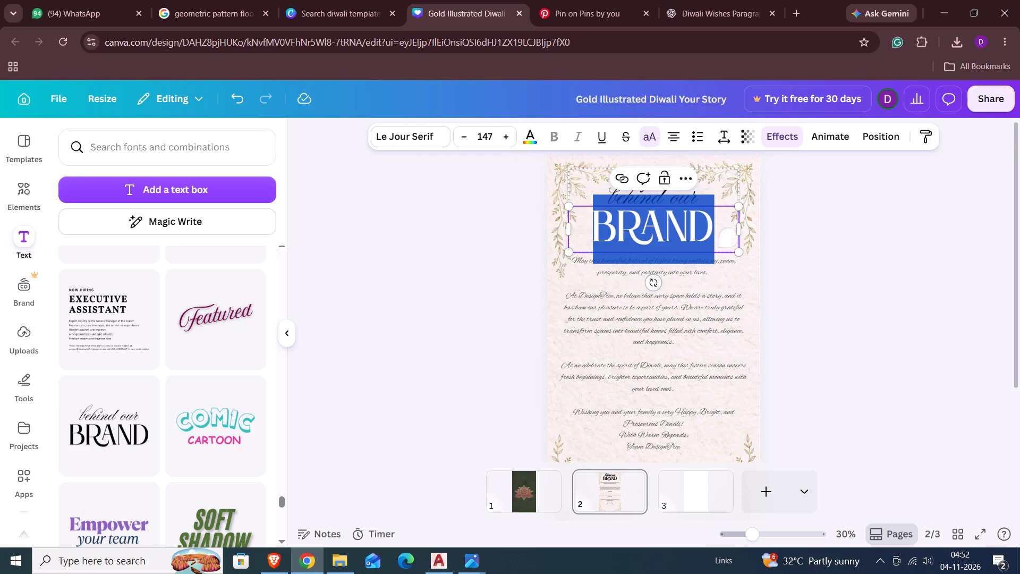
{"action": "left_click", "coordinate": [826, 229]}
{"action": "left_click", "coordinate": [701, 229]}
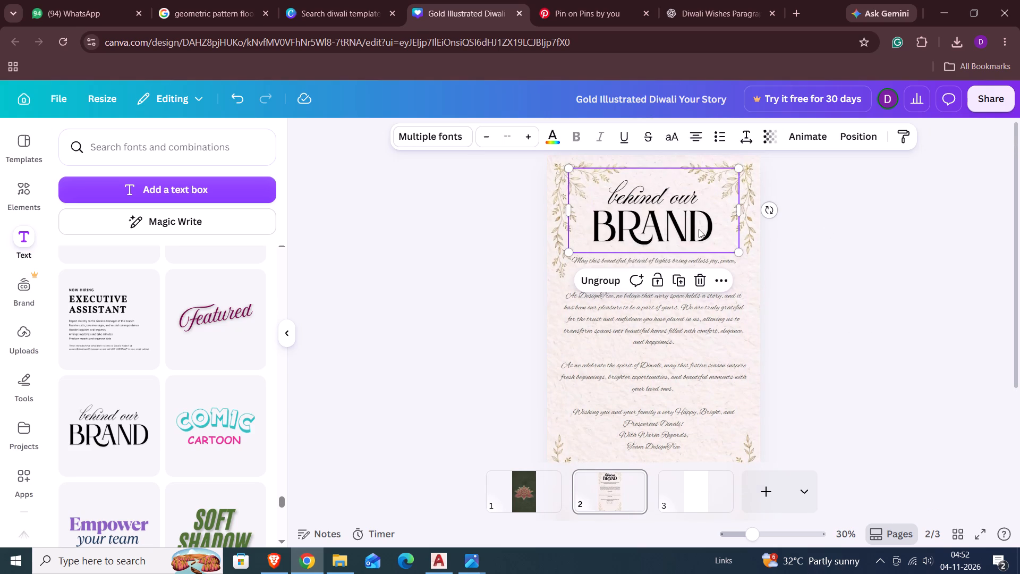
{"action": "double_click", "coordinate": [699, 229]}
{"action": "left_click", "coordinate": [722, 226]}
{"action": "left_click", "coordinate": [722, 210]}
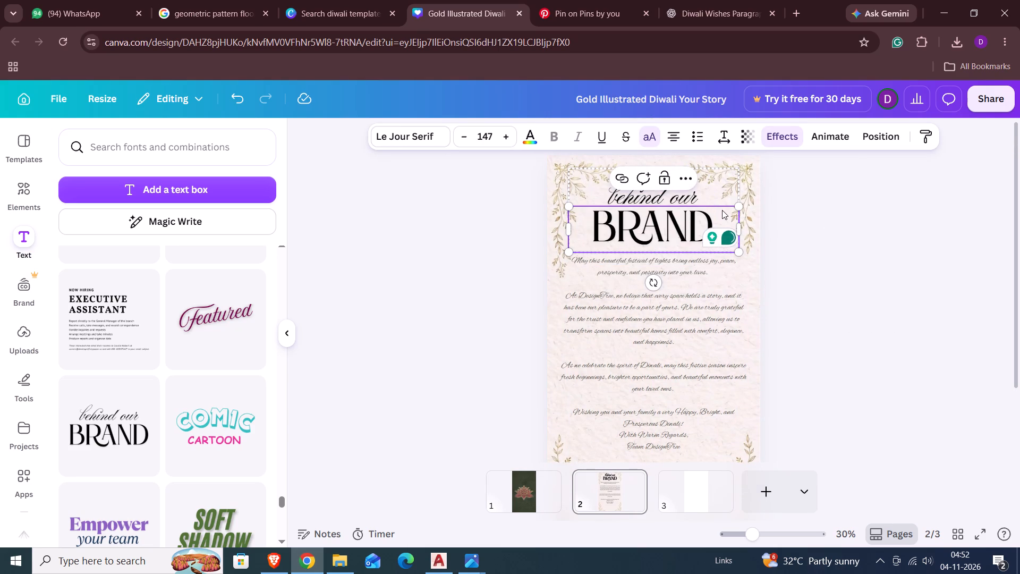
{"action": "left_click_drag", "start_coordinate": [716, 208], "coordinate": [716, 165]}
{"action": "left_click", "coordinate": [715, 227]}
{"action": "key", "text": "BackSpace"}
{"action": "key", "text": "BackSpace"}
{"action": "key", "text": "BackSpace"}
{"action": "key", "text": "BackSpace"}
{"action": "key", "text": "BackSpace"}
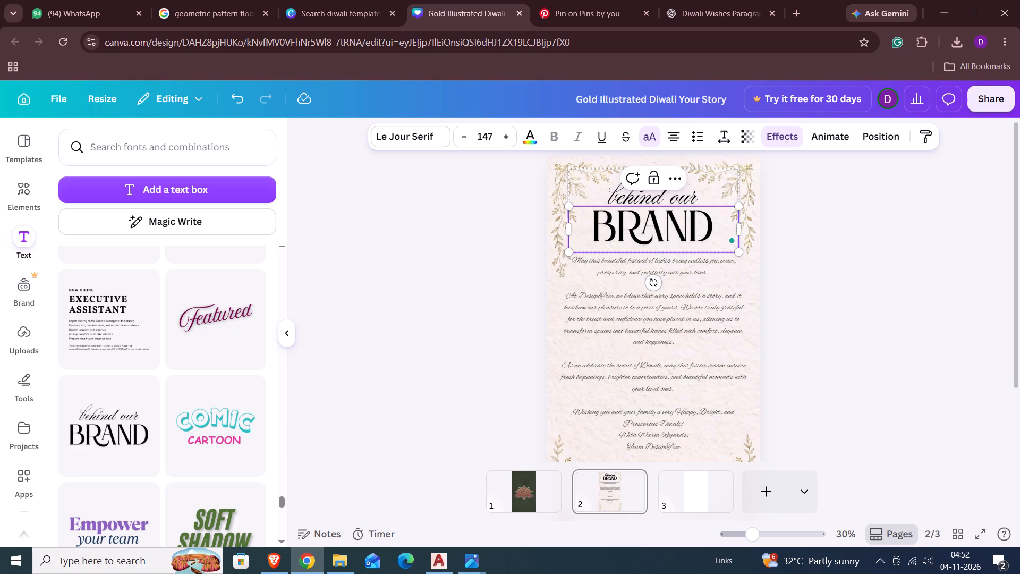
{"action": "key", "text": "d"}
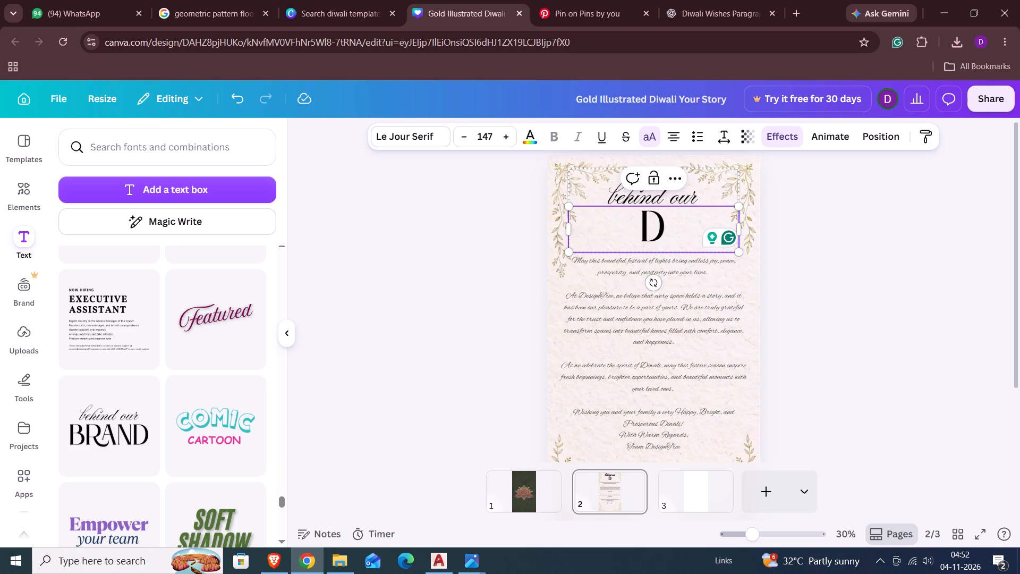
{"action": "key", "text": "i"}
{"action": "type", "text": "wali"}
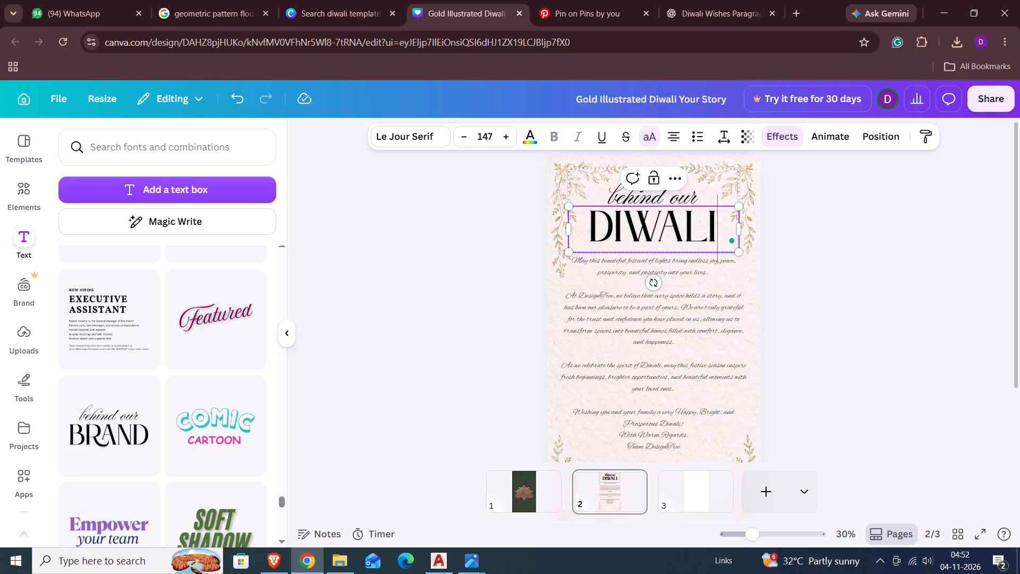
{"action": "key", "text": "BackSpace"}
{"action": "key", "text": "BackSpace"}
{"action": "key", "text": "BackSpace"}
{"action": "key", "text": "BackSpace"}
{"action": "key", "text": "BackSpace"}
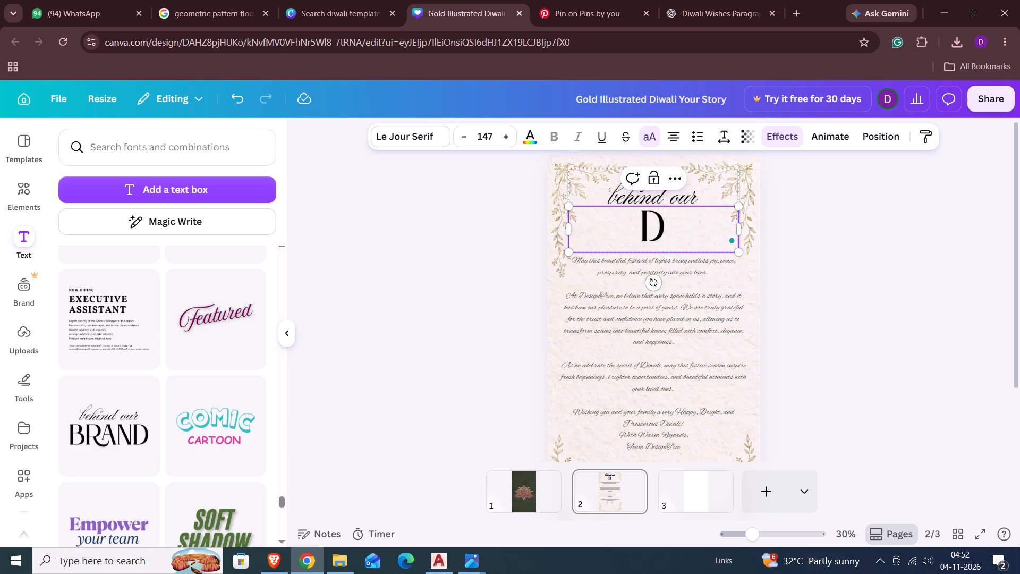
{"action": "type", "text": "WALI"}
{"action": "left_click", "coordinate": [828, 233]}
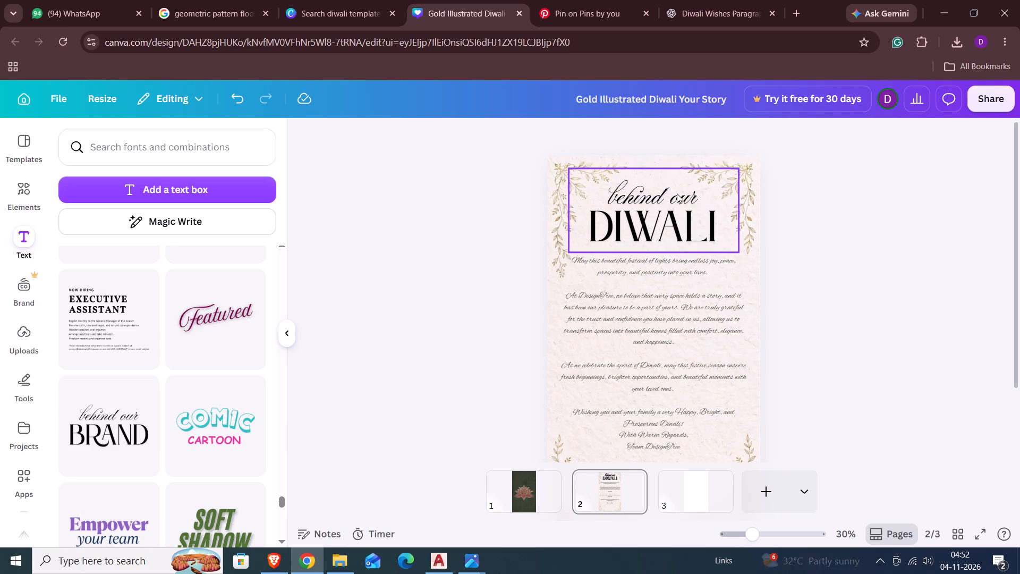
Replace the script line "behind our" above "DIWALI" with "Happy".
{"action": "double_click", "coordinate": [699, 191]}
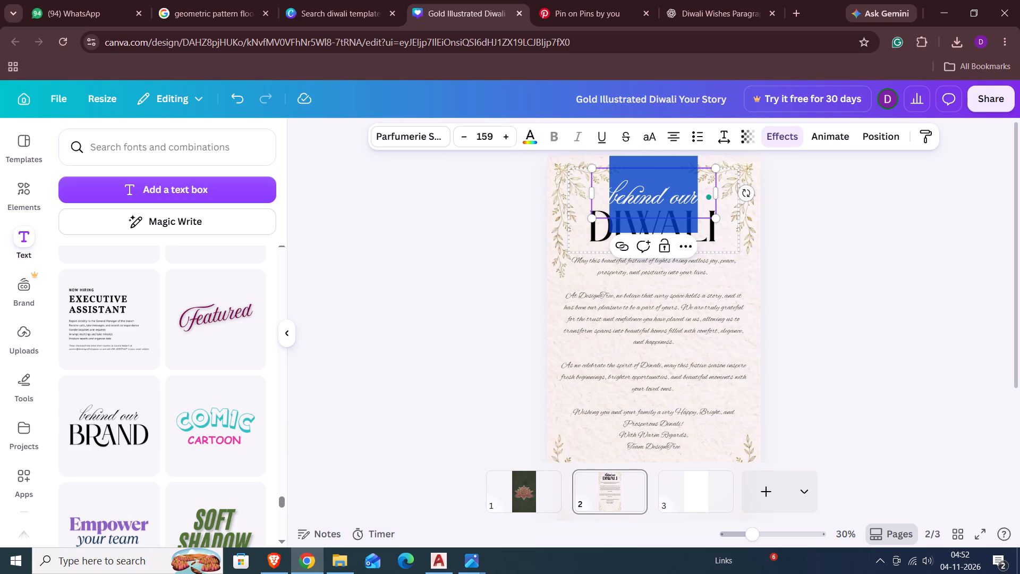
{"action": "key", "text": "BackSpace"}
{"action": "key", "text": "h"}
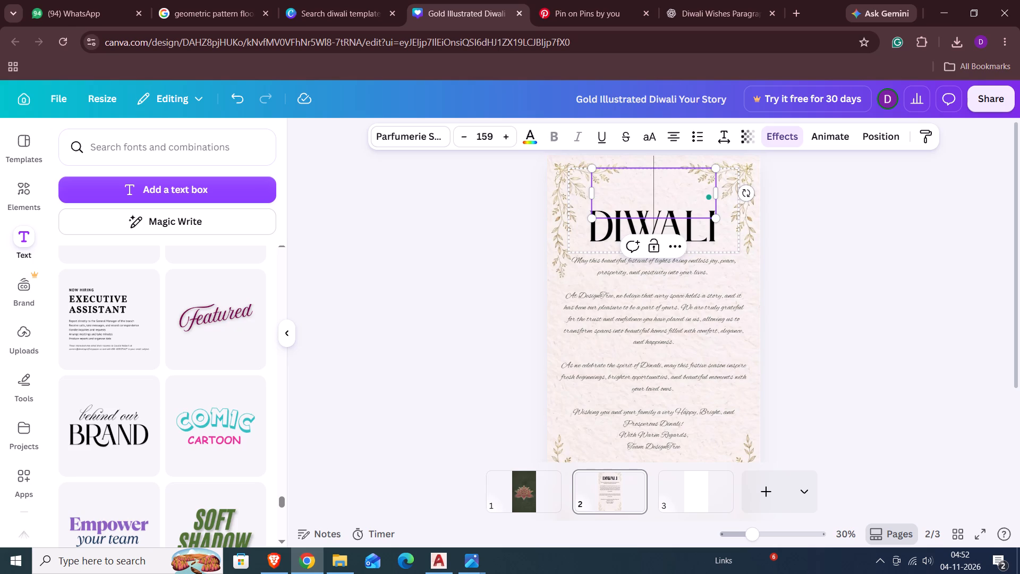
{"action": "key", "text": "h"}
{"action": "type", "text": "appy"}
{"action": "key", "text": "space"}
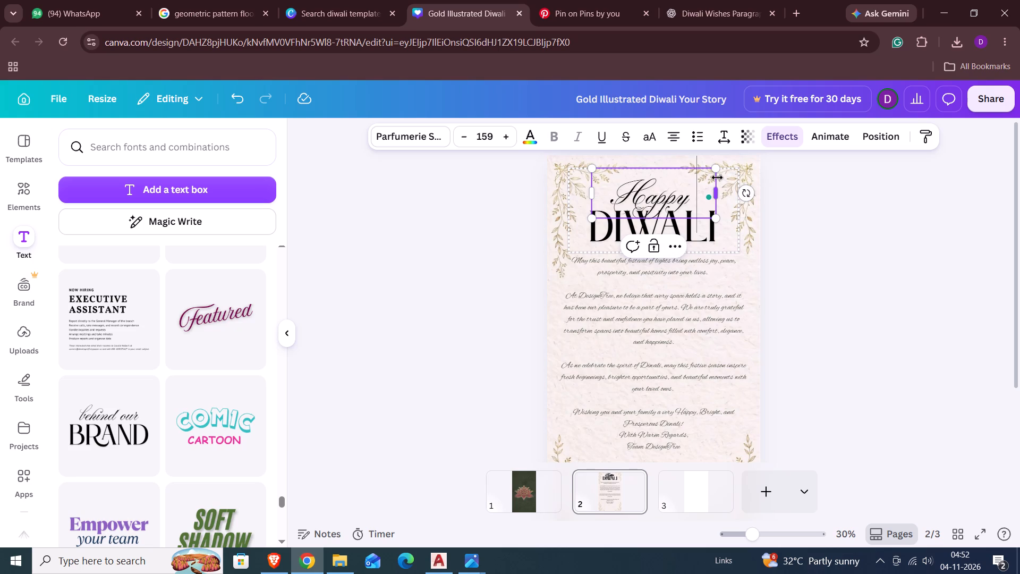
Move the script word "Happy" in the page 2 heading up and toward the left floral corner, offset from "DIWALI".
{"action": "left_click", "coordinate": [857, 207]}
{"action": "left_click", "coordinate": [654, 206]}
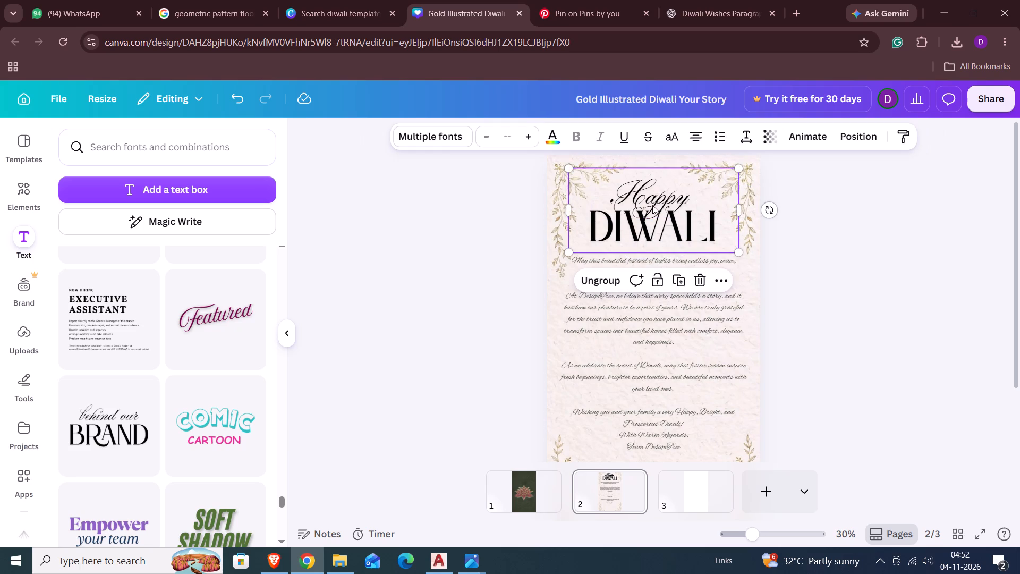
{"action": "left_click", "coordinate": [644, 188]}
{"action": "left_click_drag", "start_coordinate": [636, 193], "coordinate": [596, 193]}
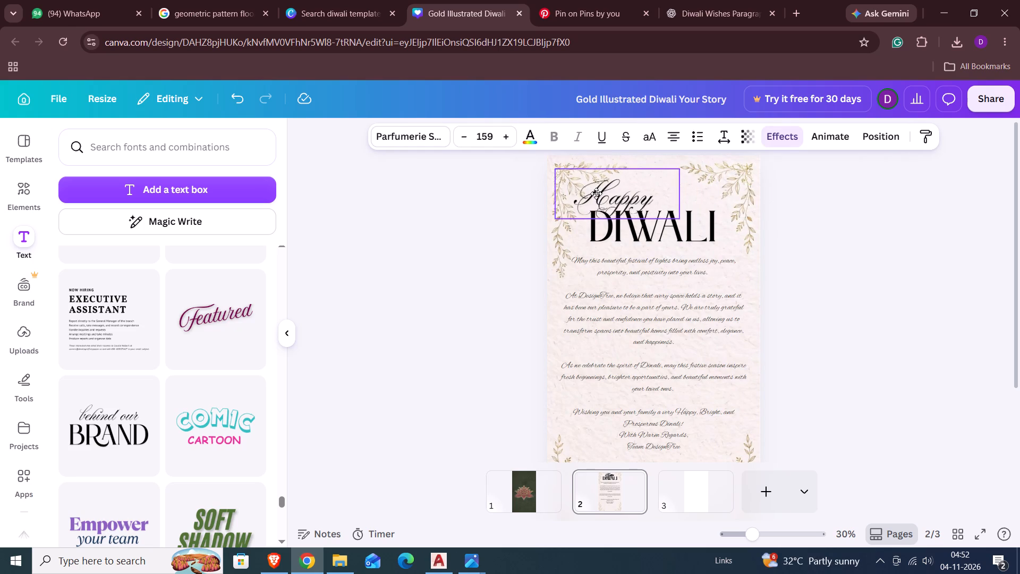
{"action": "left_click_drag", "start_coordinate": [596, 193], "coordinate": [613, 185]}
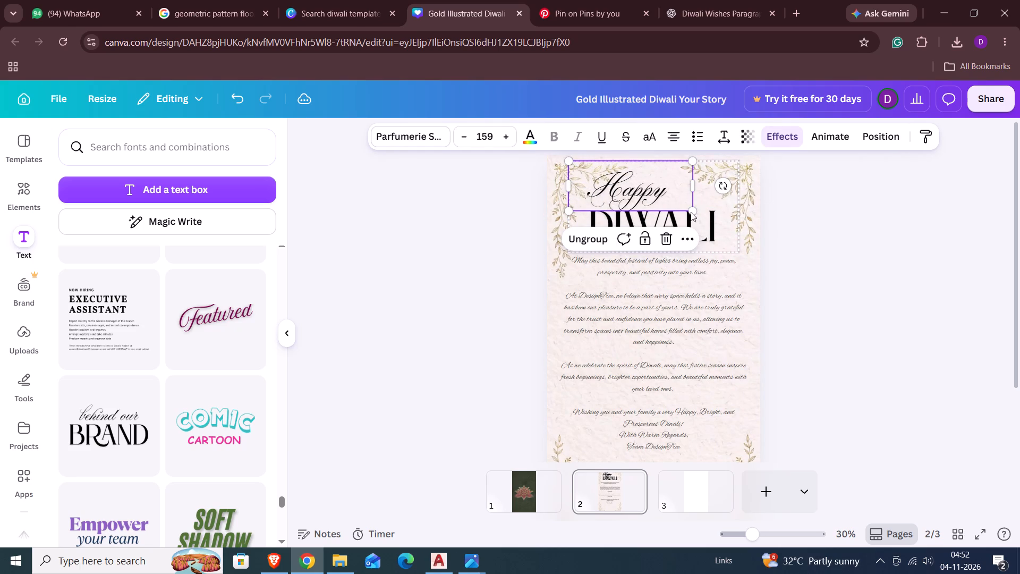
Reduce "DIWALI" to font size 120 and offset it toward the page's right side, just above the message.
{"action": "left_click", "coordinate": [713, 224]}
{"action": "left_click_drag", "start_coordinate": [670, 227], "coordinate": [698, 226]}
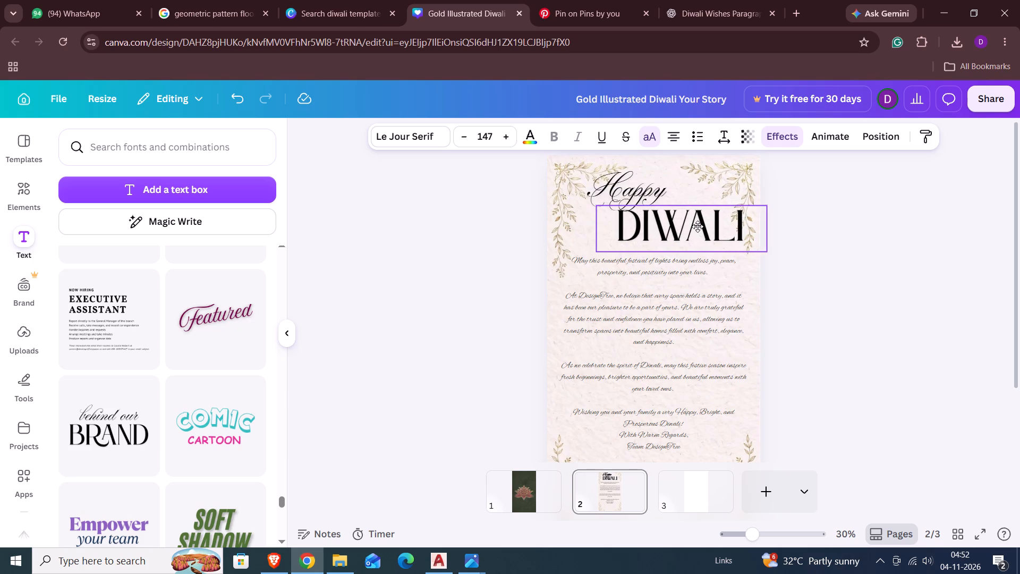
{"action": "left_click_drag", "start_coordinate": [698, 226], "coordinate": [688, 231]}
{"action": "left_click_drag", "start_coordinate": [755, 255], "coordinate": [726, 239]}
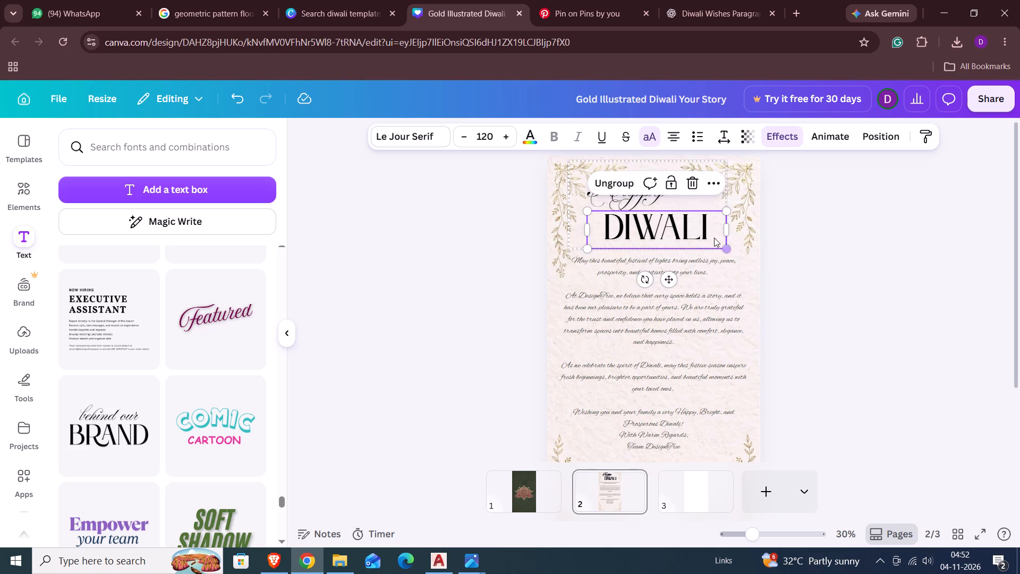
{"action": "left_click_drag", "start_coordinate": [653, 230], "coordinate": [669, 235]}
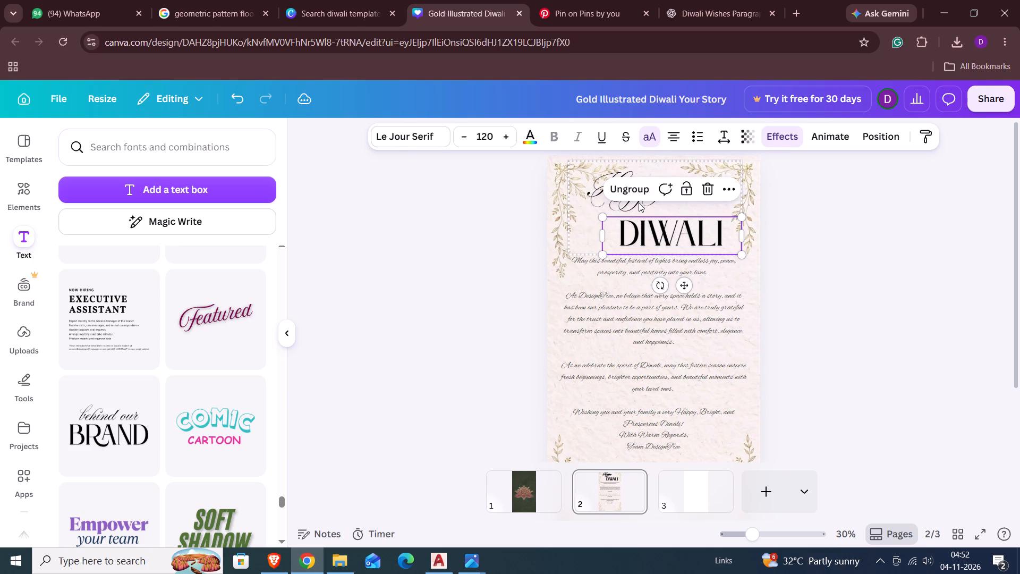
Lower the script word "Happy" slightly so it sits closer to "DIWALI".
{"action": "left_click", "coordinate": [636, 206]}
{"action": "left_click_drag", "start_coordinate": [628, 192], "coordinate": [625, 203]}
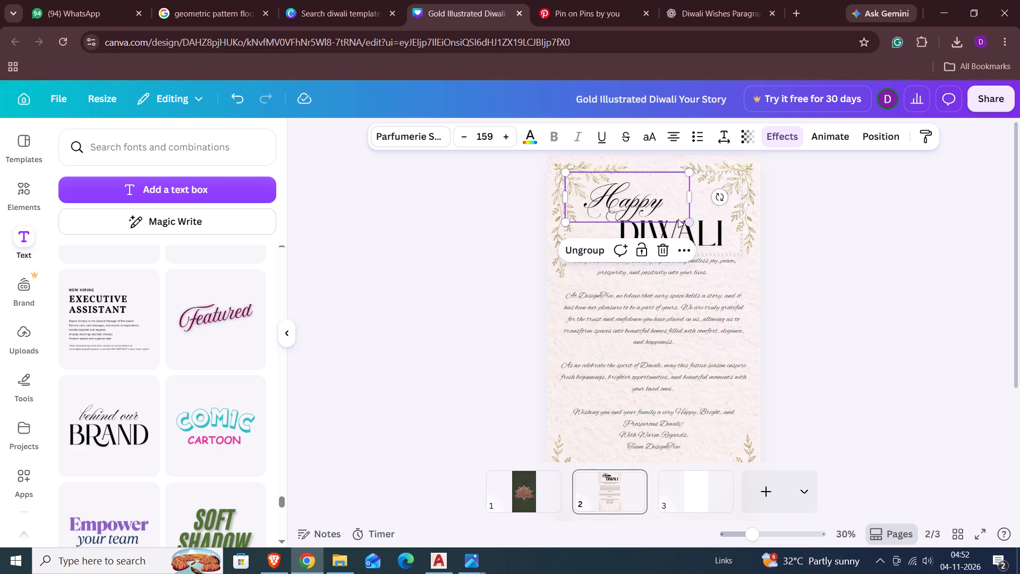
{"action": "left_click", "coordinate": [690, 198]}
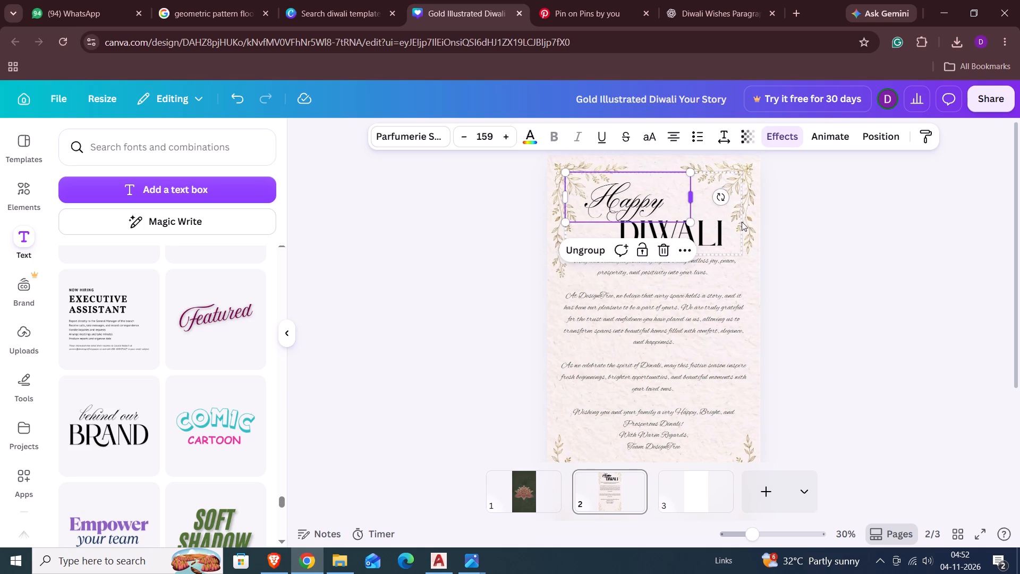
{"action": "left_click", "coordinate": [827, 237]}
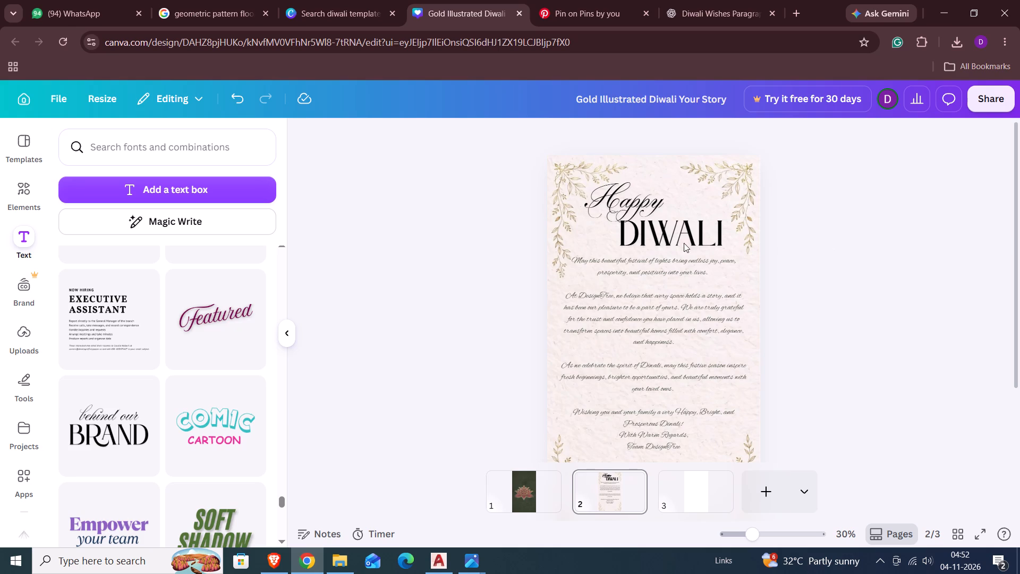
Delete the serif word "DIWALI" from the page 2 heading.
{"action": "double_click", "coordinate": [673, 234]}
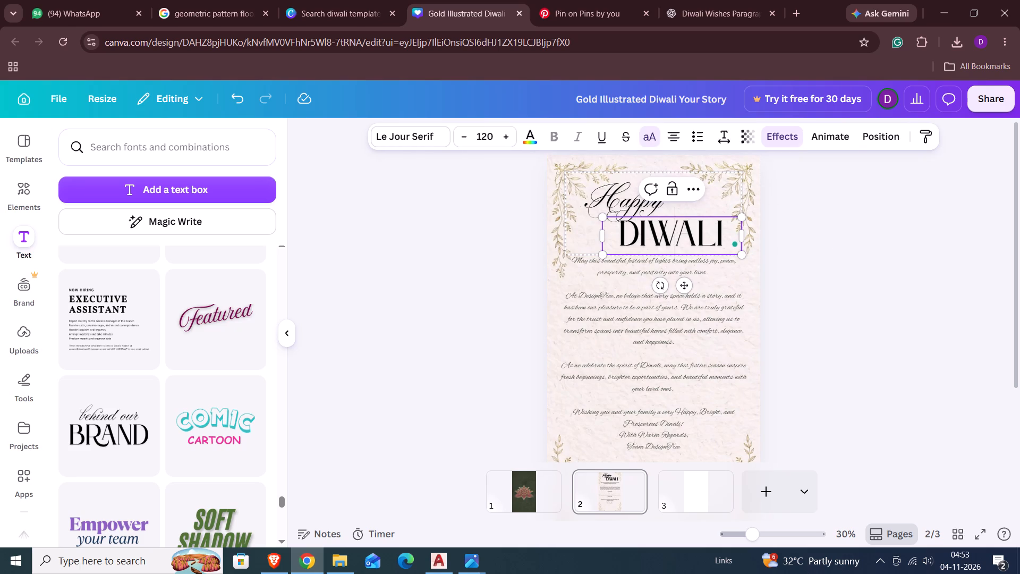
{"action": "left_click", "coordinate": [620, 199]}
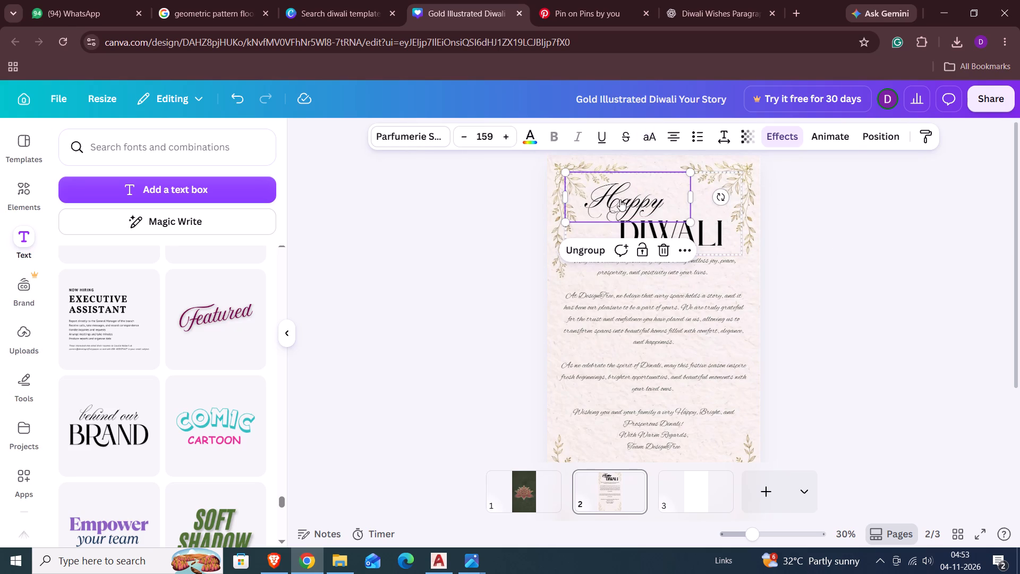
{"action": "left_click", "coordinate": [725, 234]}
{"action": "left_click", "coordinate": [725, 234]}
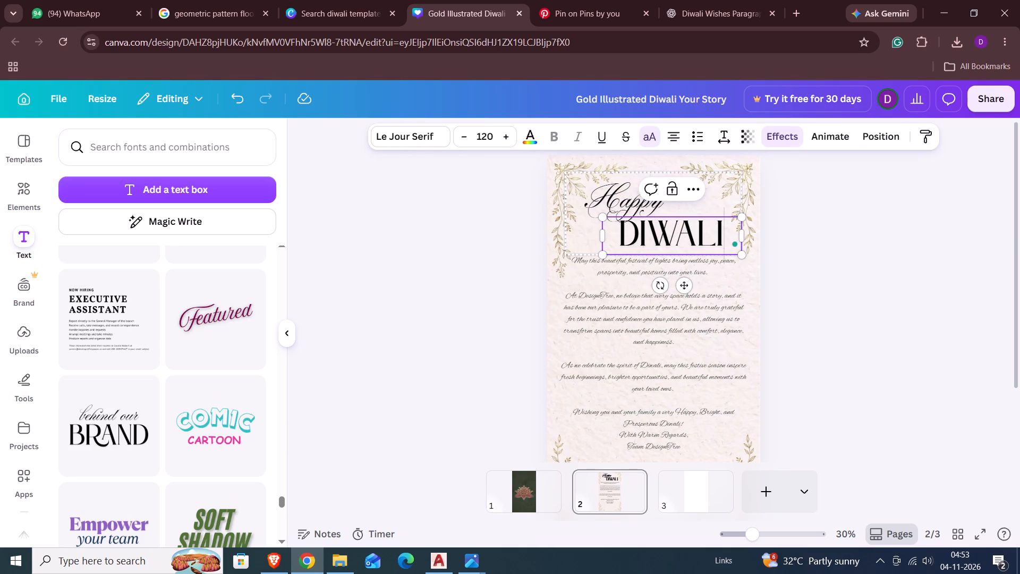
{"action": "left_click", "coordinate": [771, 235]}
{"action": "left_click", "coordinate": [711, 237]}
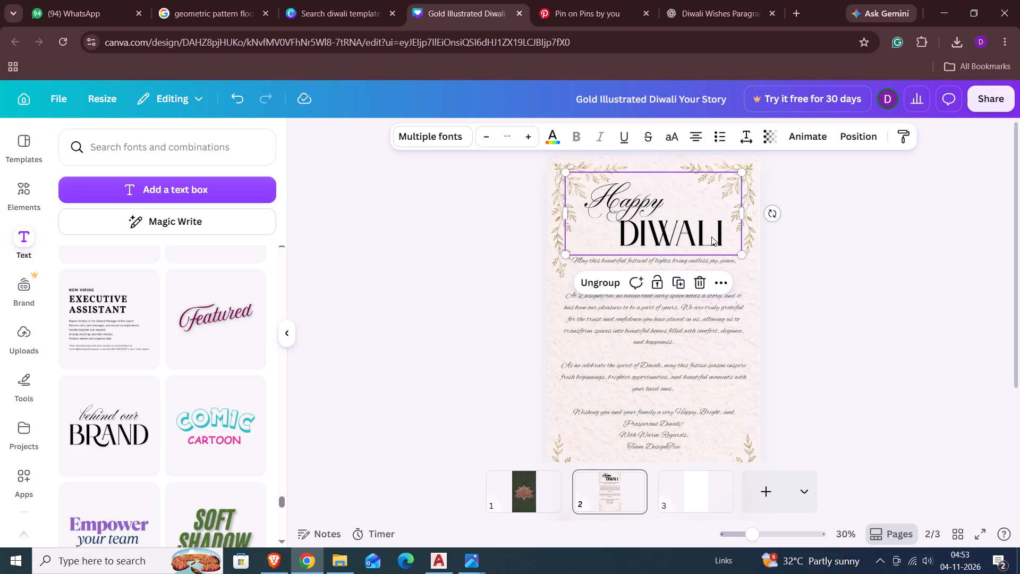
{"action": "left_click", "coordinate": [712, 240]}
{"action": "key", "text": "Delete"}
Duplicate the script word "Happy" and place the copy diagonally below and to the right of the original.
{"action": "left_click", "coordinate": [634, 208]}
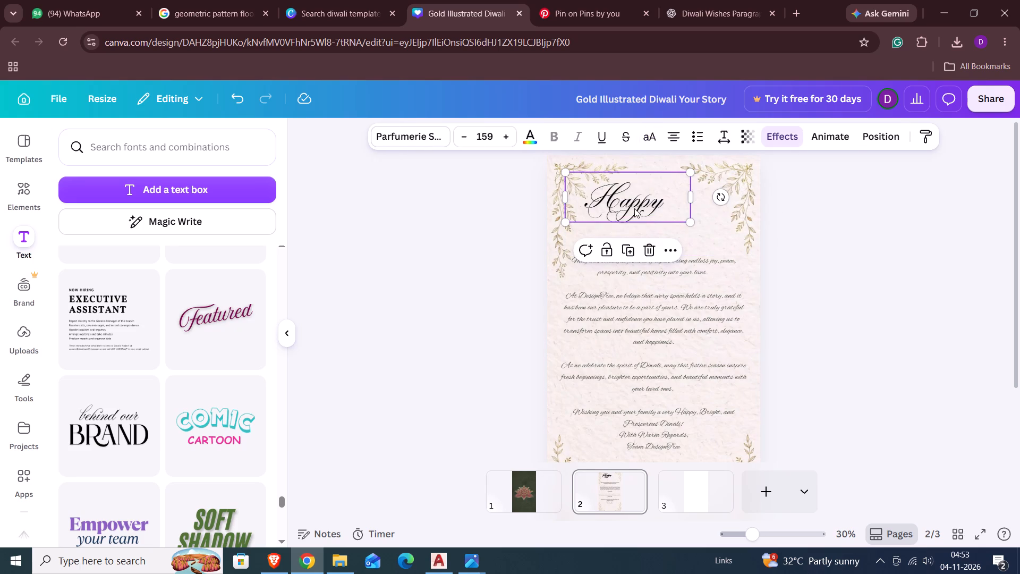
{"action": "left_click", "coordinate": [842, 227]}
{"action": "left_click", "coordinate": [649, 218]}
{"action": "left_click", "coordinate": [629, 250]}
{"action": "left_click_drag", "start_coordinate": [649, 208], "coordinate": [676, 231]}
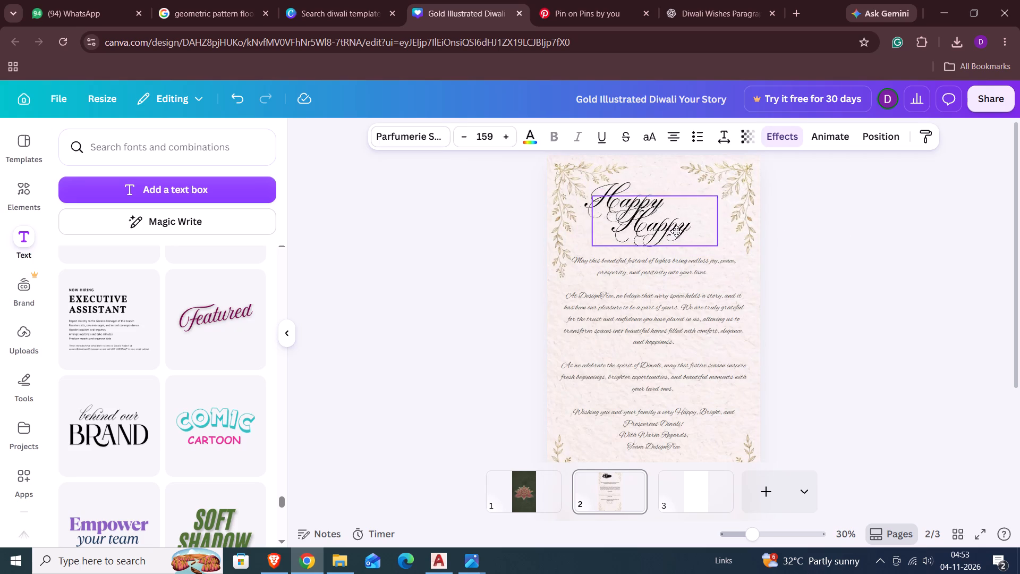
{"action": "left_click_drag", "start_coordinate": [676, 231], "coordinate": [690, 234]}
Replace the text of the lower "Happy" copy with "Diwali".
{"action": "left_click", "coordinate": [712, 232]}
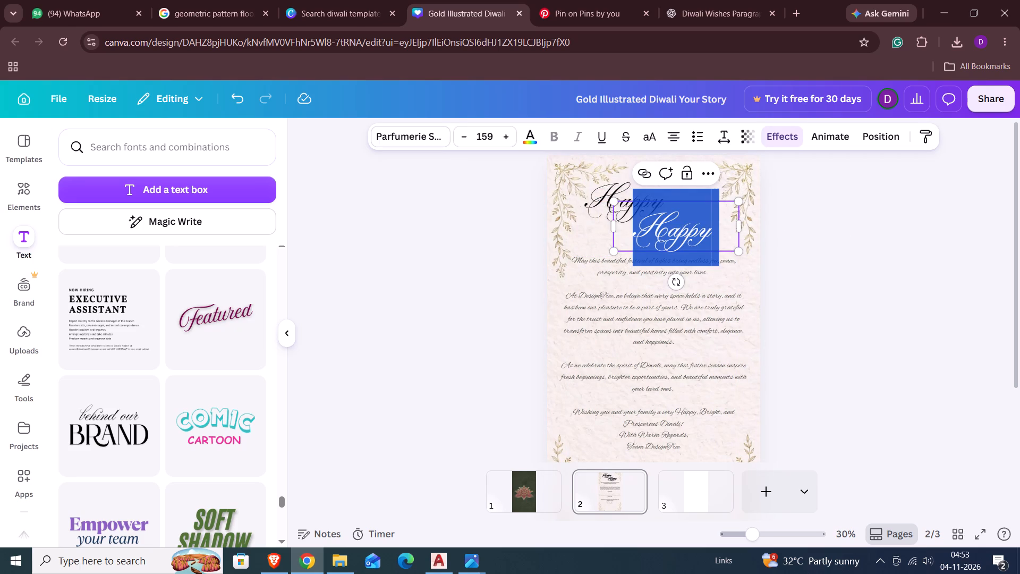
{"action": "key", "text": "BackSpace"}
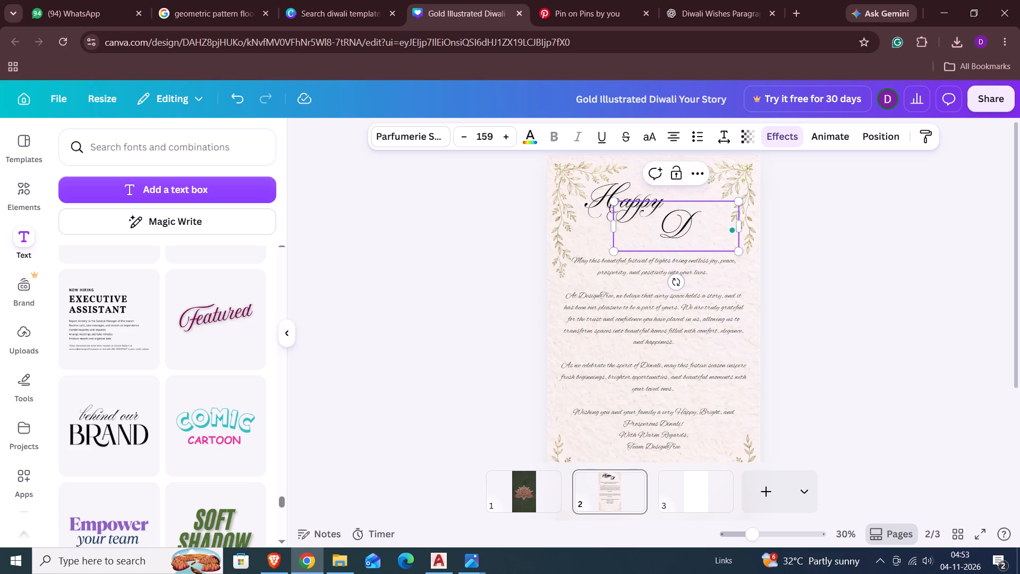
{"action": "type", "text": "iwali"}
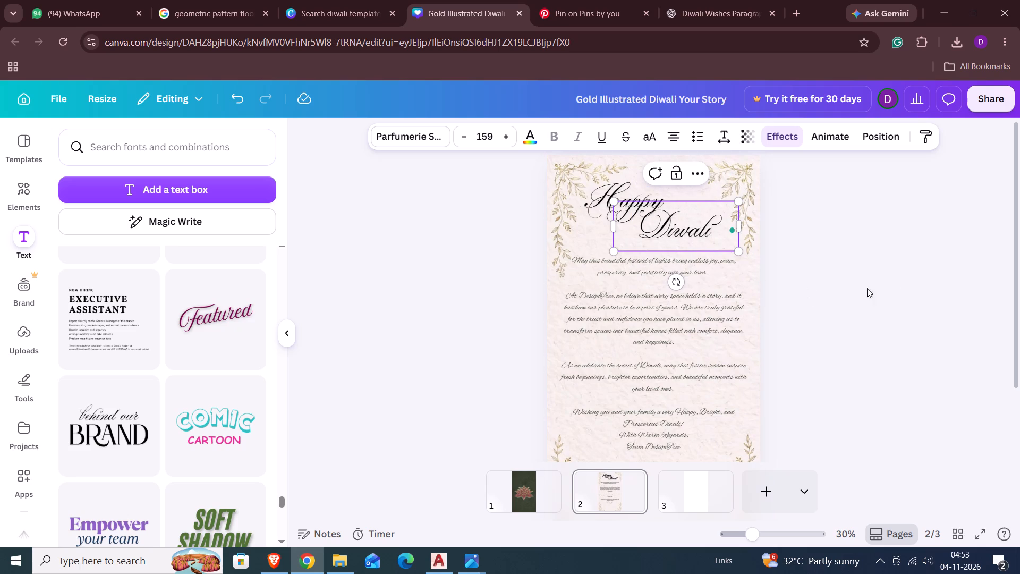
{"action": "left_click", "coordinate": [903, 287]}
Colour the script word "Diwali" dark green from the lotus photo colours.
{"action": "left_click", "coordinate": [692, 240]}
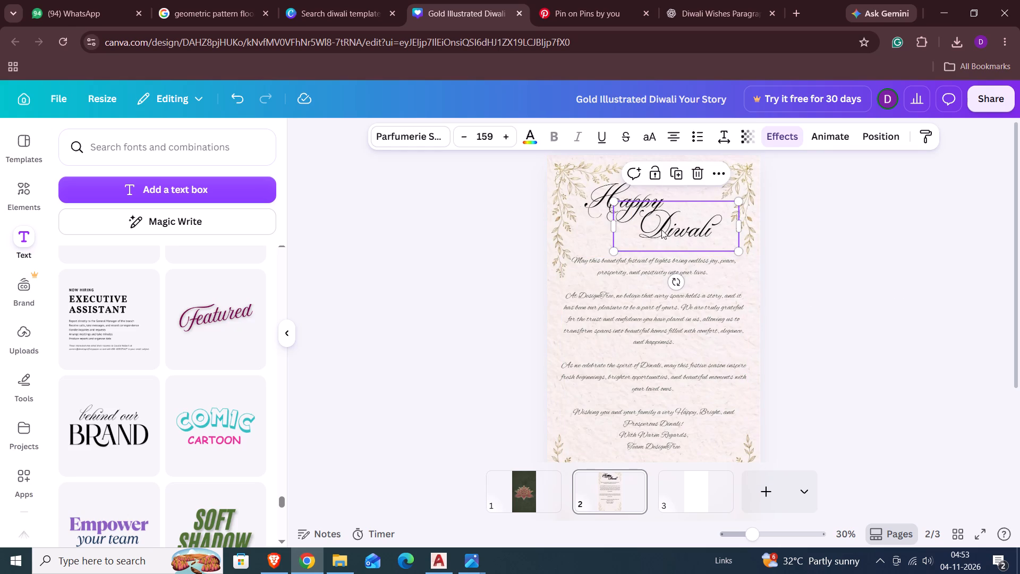
{"action": "left_click", "coordinate": [533, 138]}
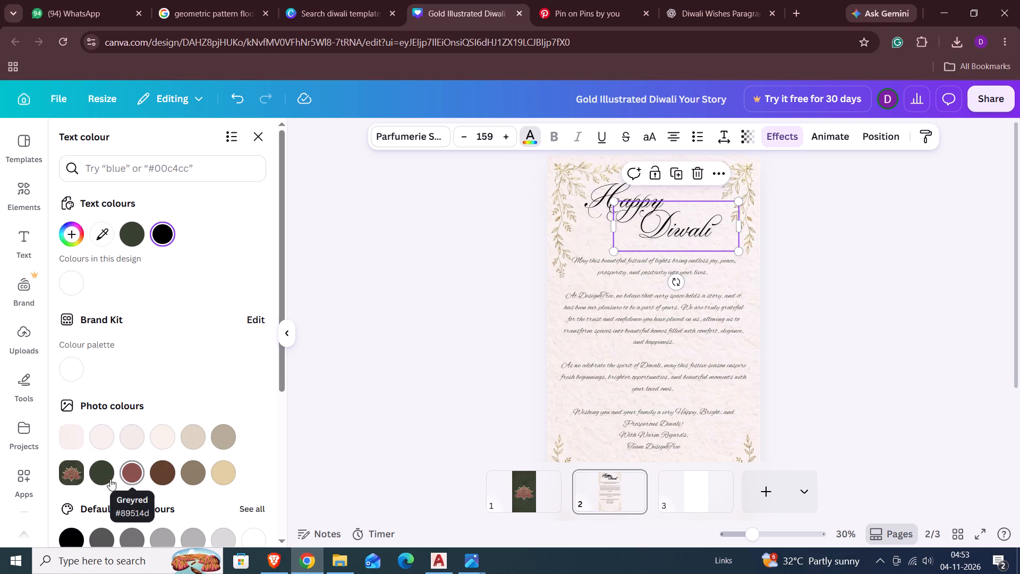
{"action": "left_click", "coordinate": [102, 480]}
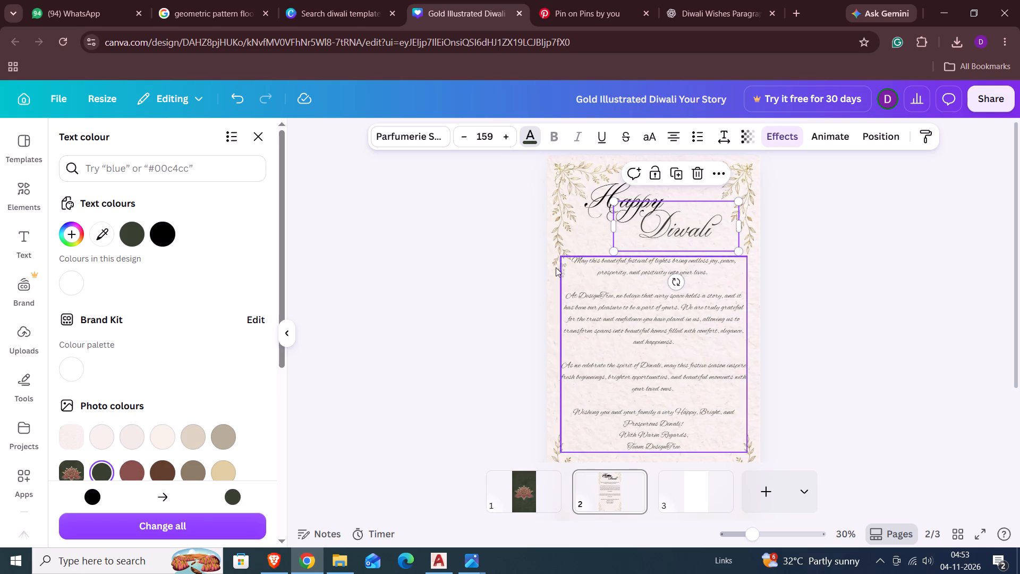
{"action": "left_click", "coordinate": [428, 269]}
Try beige and grey-brown photo colours on the script word "Happy", settling on dark brown.
{"action": "left_click", "coordinate": [608, 198]}
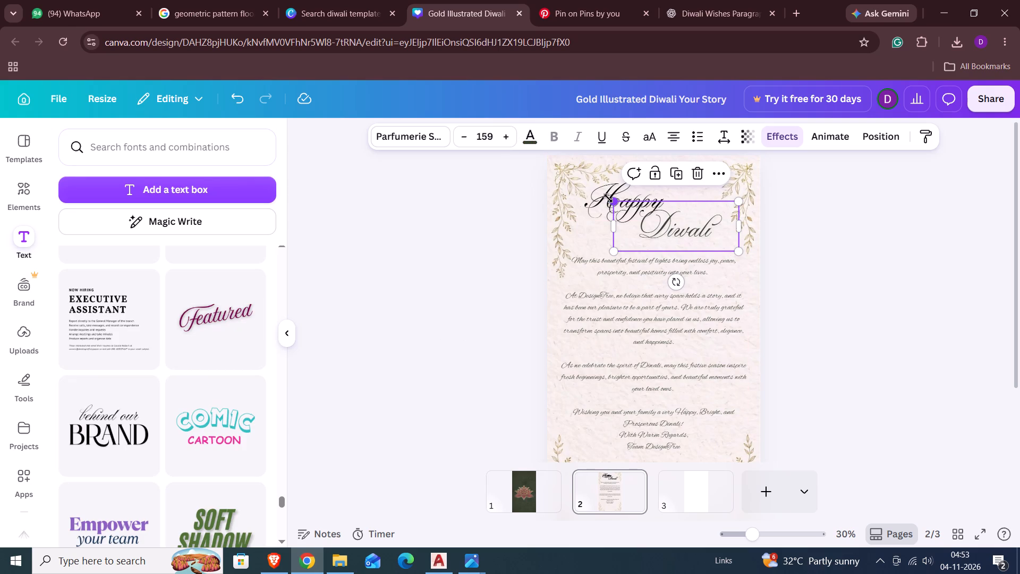
{"action": "left_click", "coordinate": [602, 209]}
{"action": "left_click", "coordinate": [529, 143]}
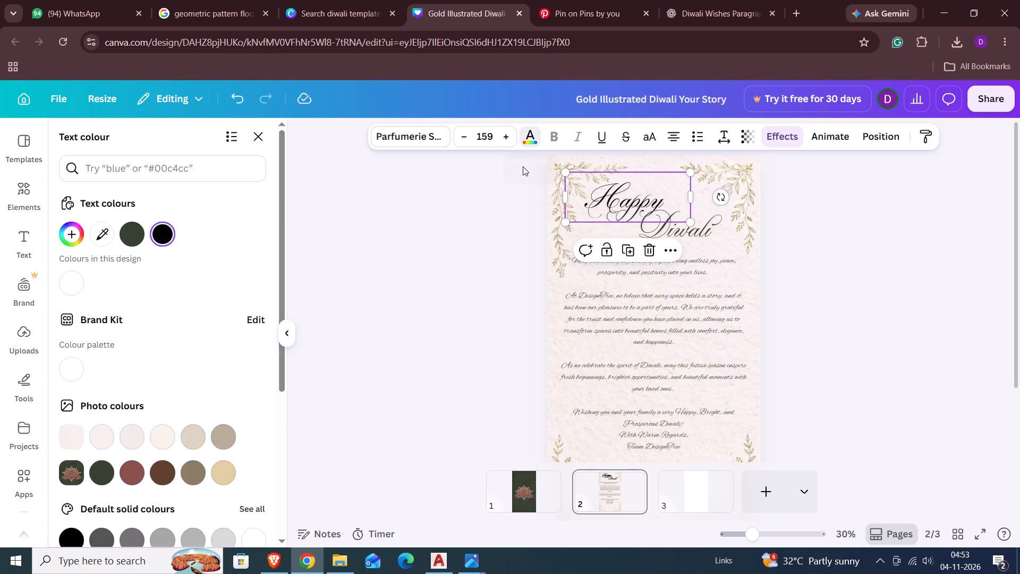
{"action": "scroll", "coordinate": [199, 410], "scroll_direction": "down", "scroll_amount": 1}
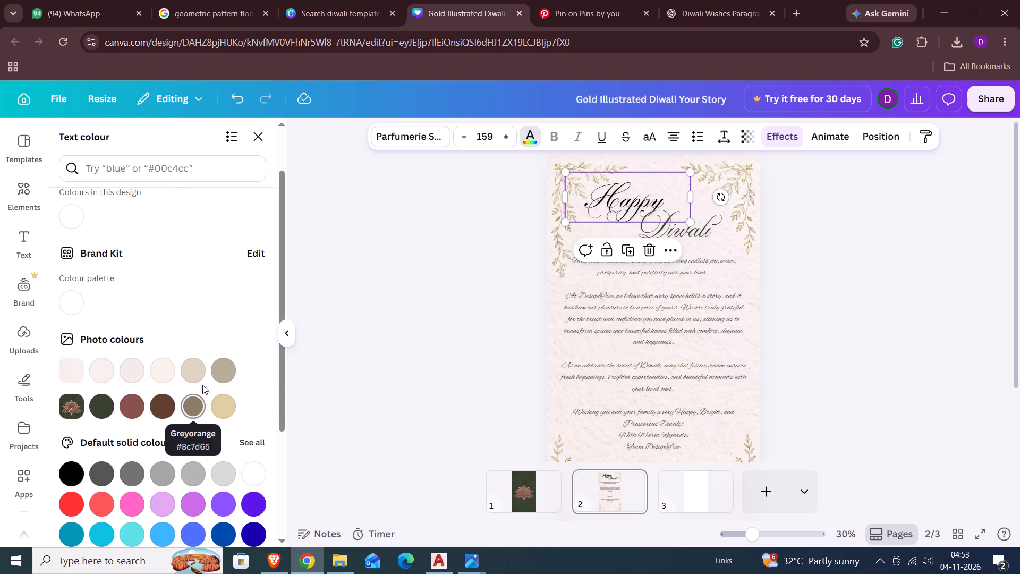
{"action": "left_click", "coordinate": [231, 375]}
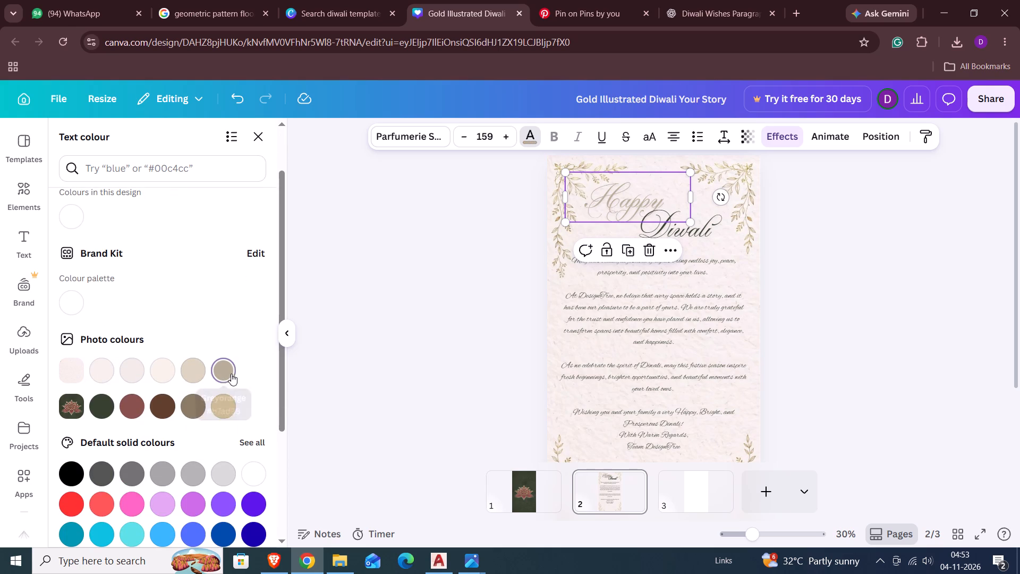
{"action": "left_click", "coordinate": [195, 417]}
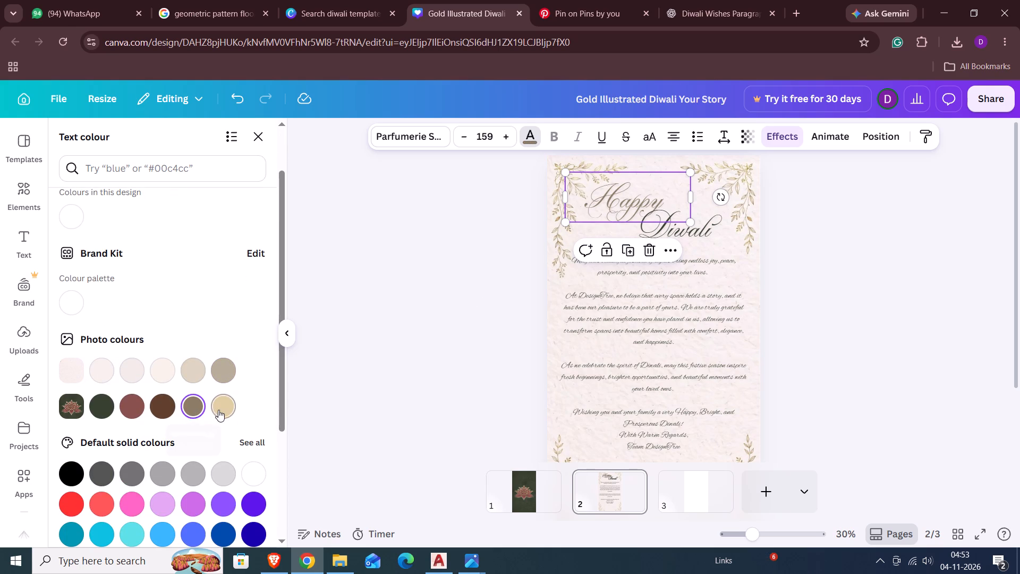
{"action": "left_click", "coordinate": [223, 409]}
{"action": "left_click", "coordinate": [195, 408]}
{"action": "left_click", "coordinate": [167, 411]}
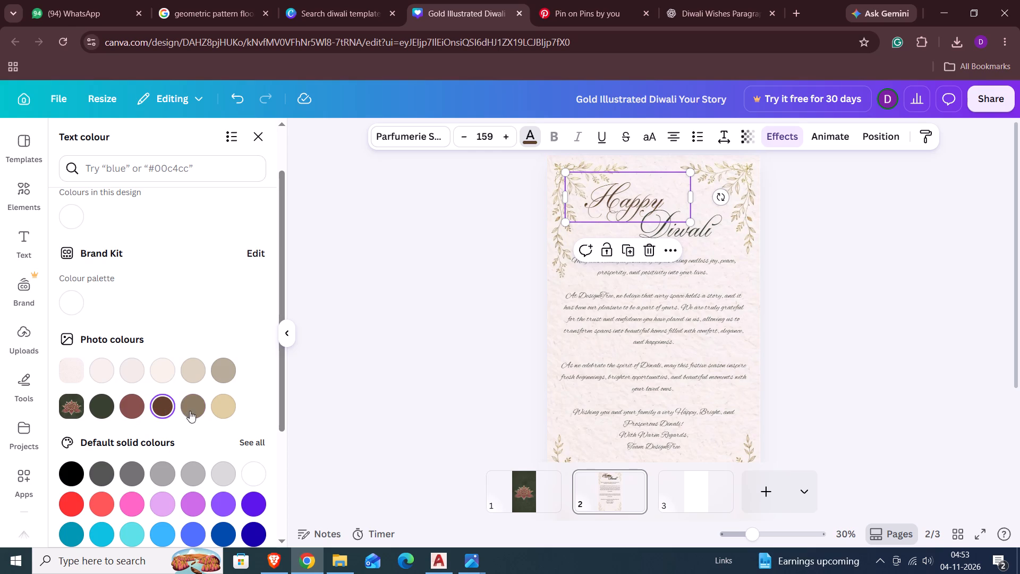
{"action": "left_click", "coordinate": [695, 199]}
{"action": "left_click", "coordinate": [880, 270]}
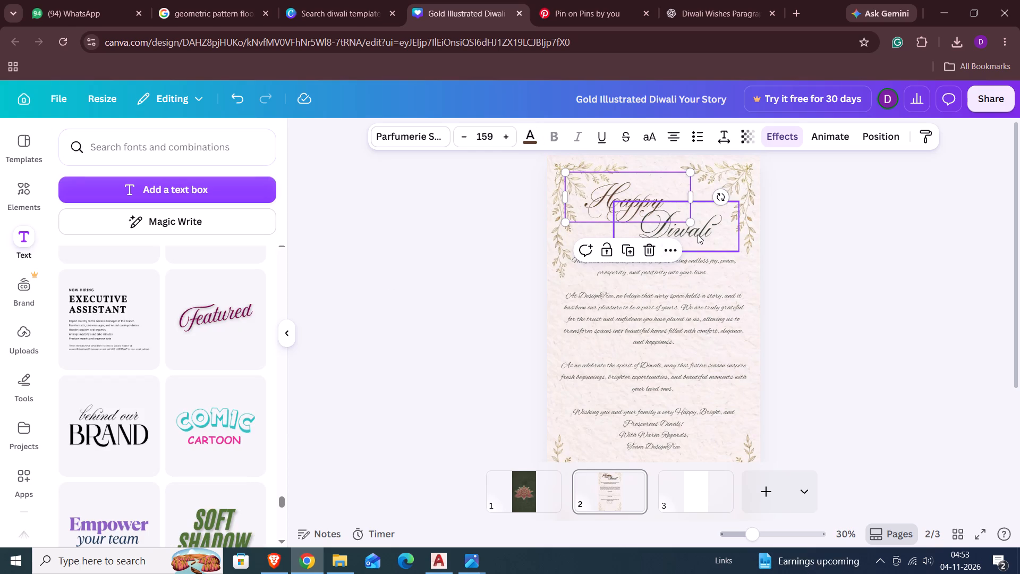
Nudge the word "Diwali" slightly lower beneath "Happy".
{"action": "left_click", "coordinate": [698, 234]}
{"action": "left_click_drag", "start_coordinate": [699, 234], "coordinate": [700, 240]}
{"action": "left_click", "coordinate": [871, 294]}
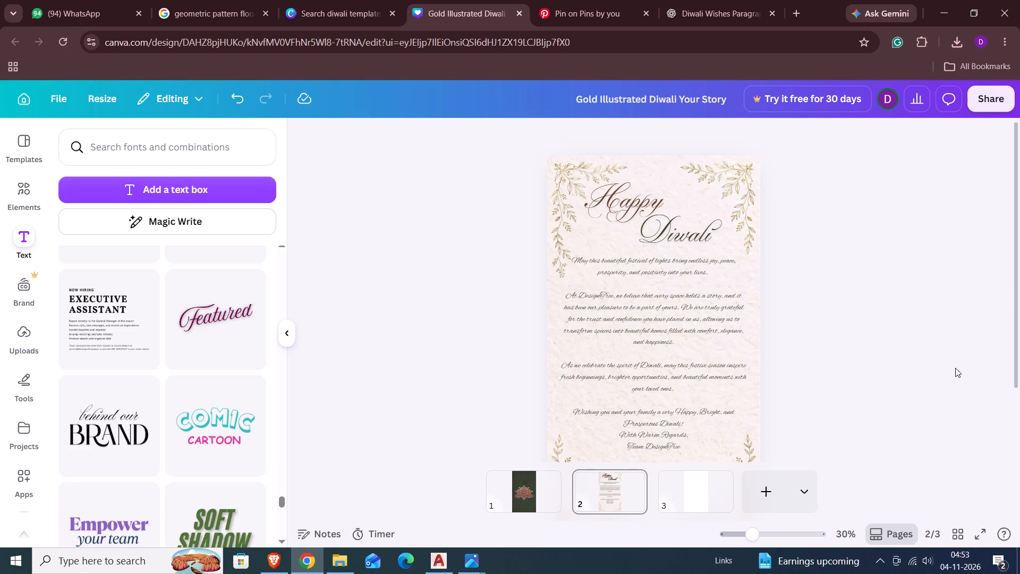
Shift the greeting message on page 2 slightly to the right.
{"action": "scroll", "coordinate": [950, 407], "scroll_direction": "down", "scroll_amount": 1}
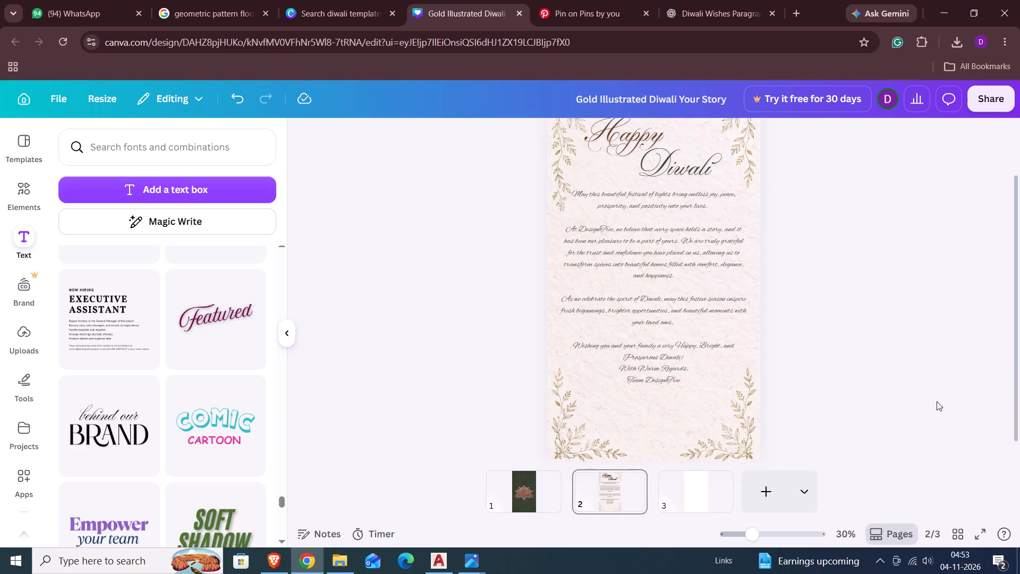
{"action": "left_click_drag", "start_coordinate": [651, 253], "coordinate": [656, 255]}
{"action": "left_click", "coordinate": [935, 389]}
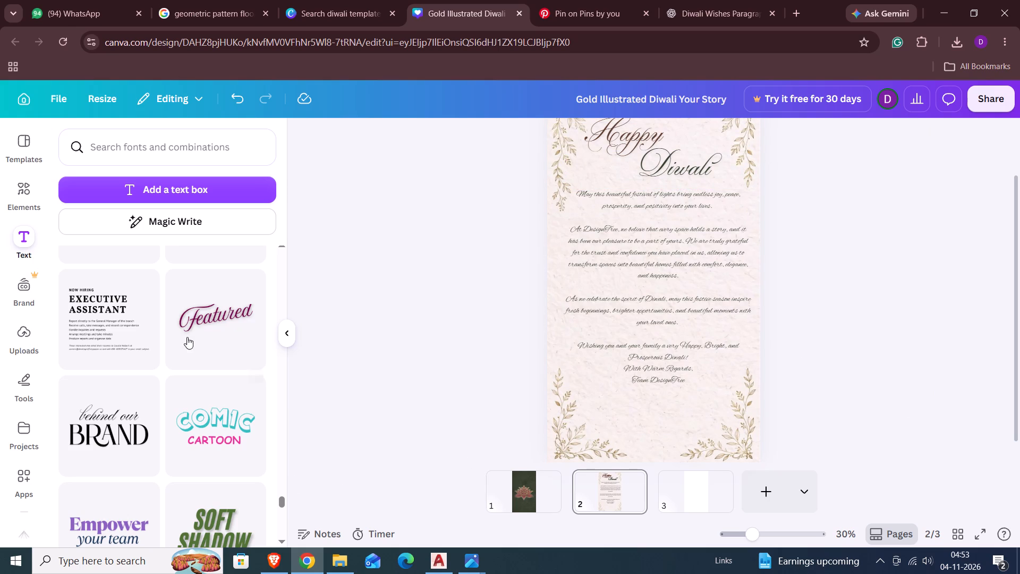
Search the elements library for "diwali" and show all the graphics results.
{"action": "left_click", "coordinate": [26, 182]}
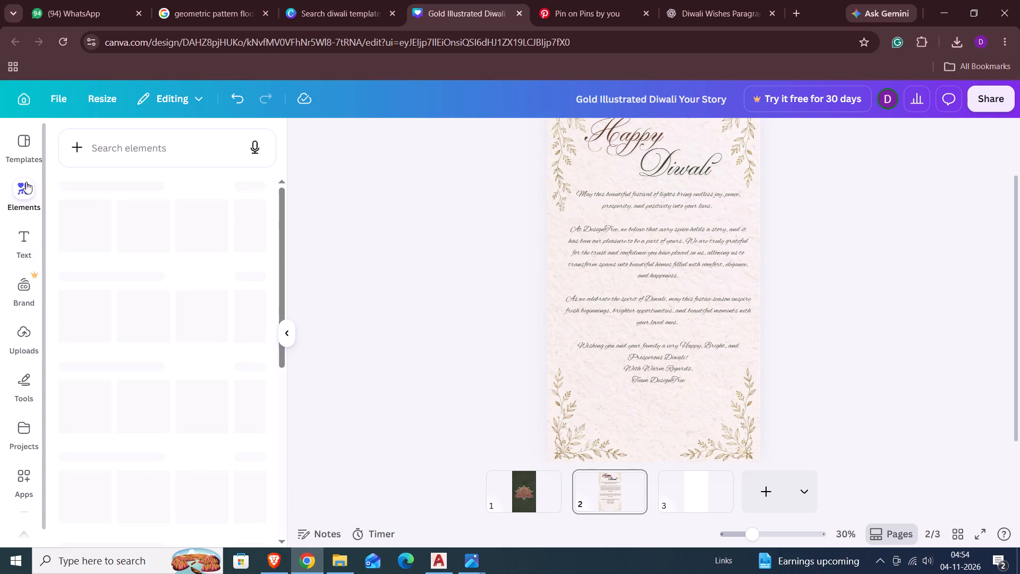
{"action": "left_click", "coordinate": [150, 151]}
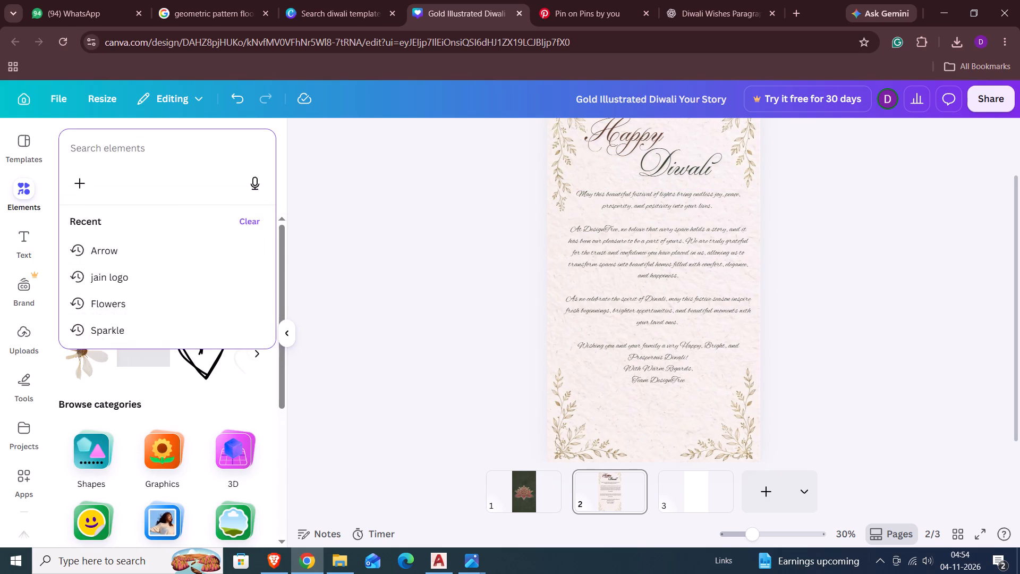
{"action": "type", "text": "dia"}
{"action": "key", "text": "BackSpace"}
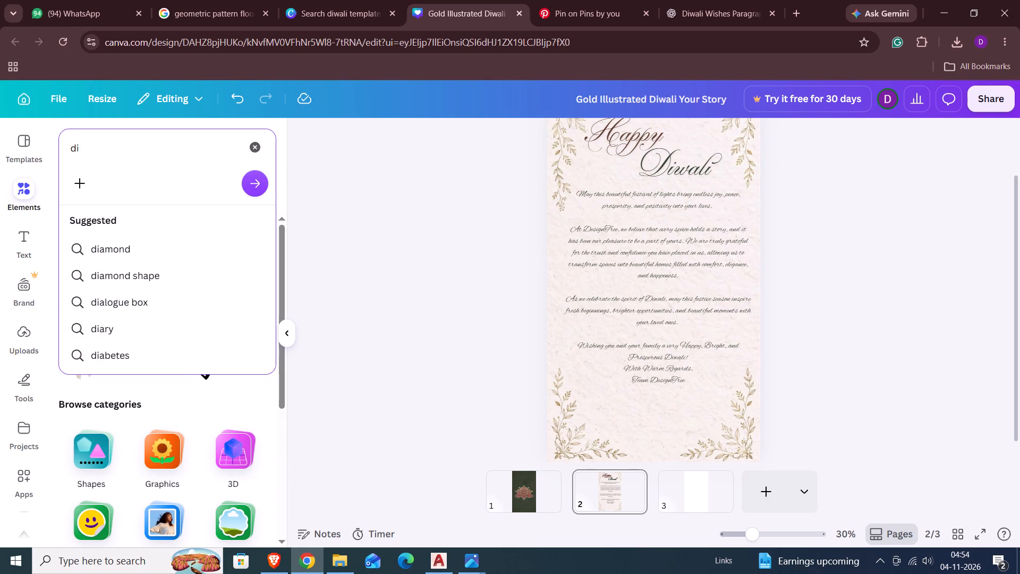
{"action": "type", "text": "wali"}
{"action": "key", "text": "space"}
{"action": "key", "text": "Return"}
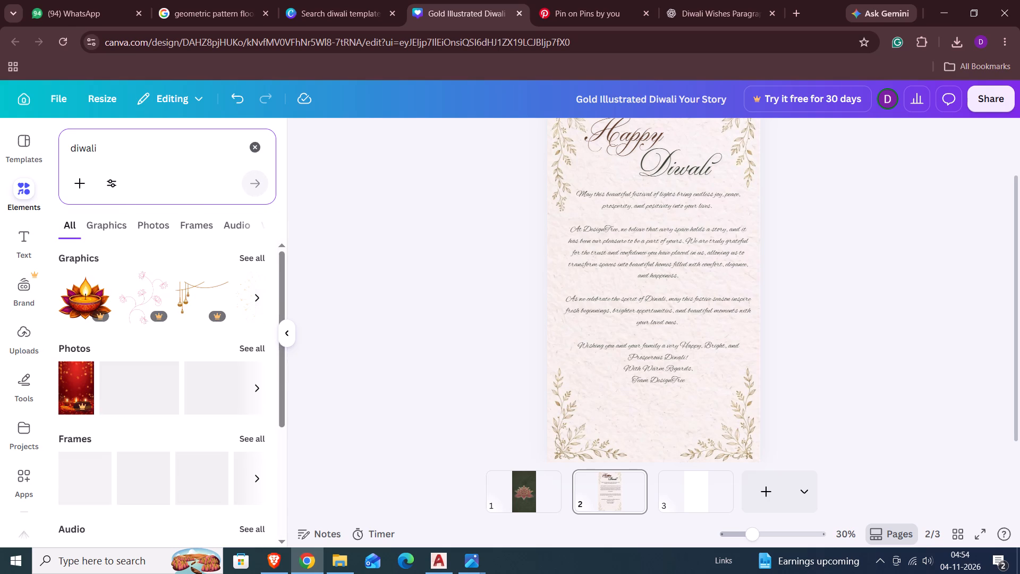
{"action": "left_click", "coordinate": [250, 261]}
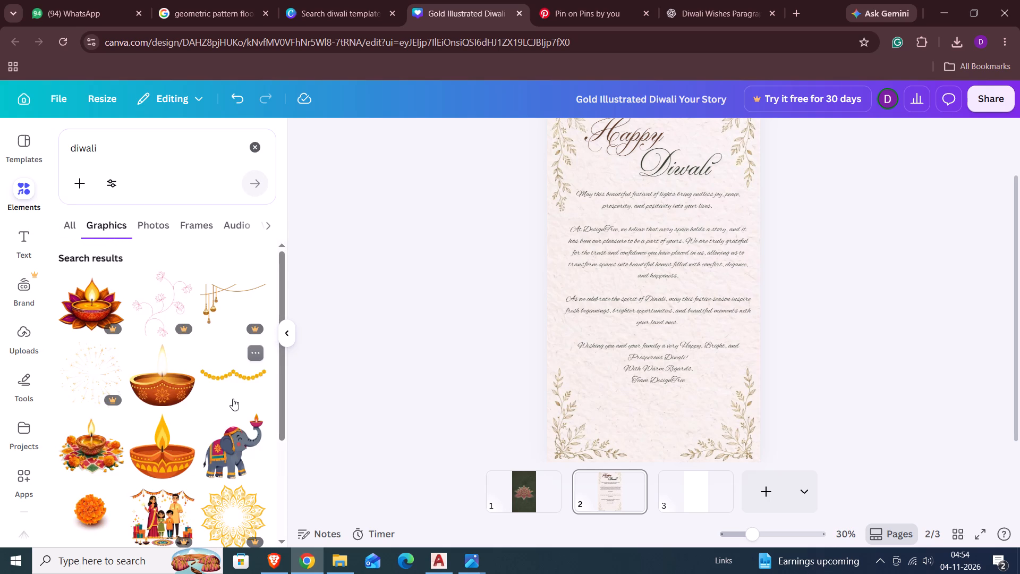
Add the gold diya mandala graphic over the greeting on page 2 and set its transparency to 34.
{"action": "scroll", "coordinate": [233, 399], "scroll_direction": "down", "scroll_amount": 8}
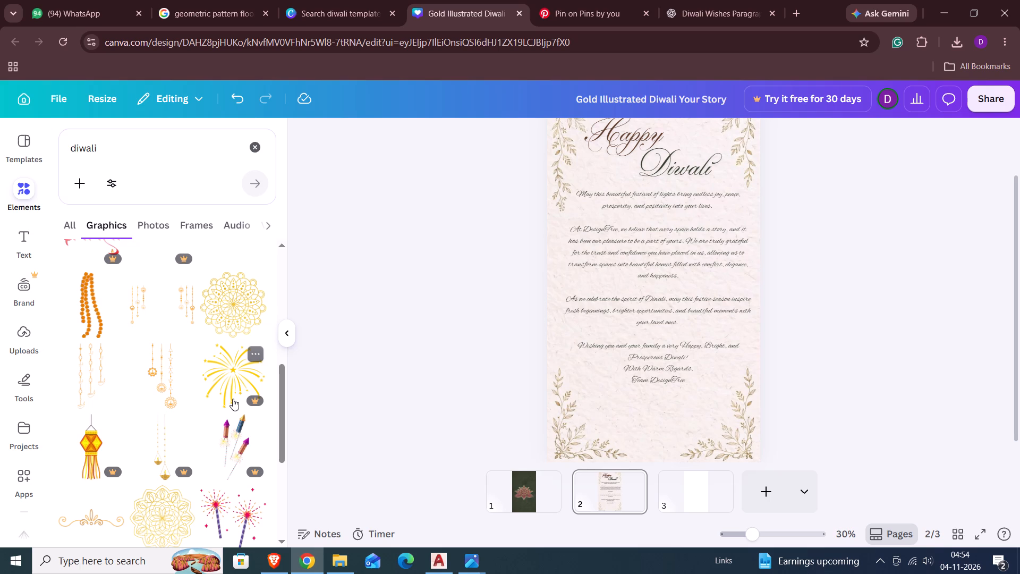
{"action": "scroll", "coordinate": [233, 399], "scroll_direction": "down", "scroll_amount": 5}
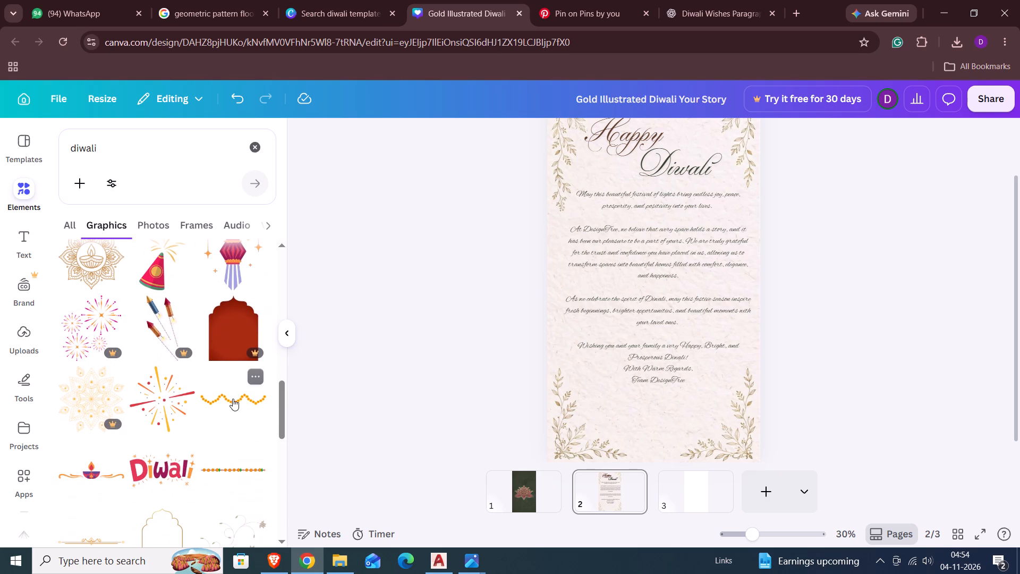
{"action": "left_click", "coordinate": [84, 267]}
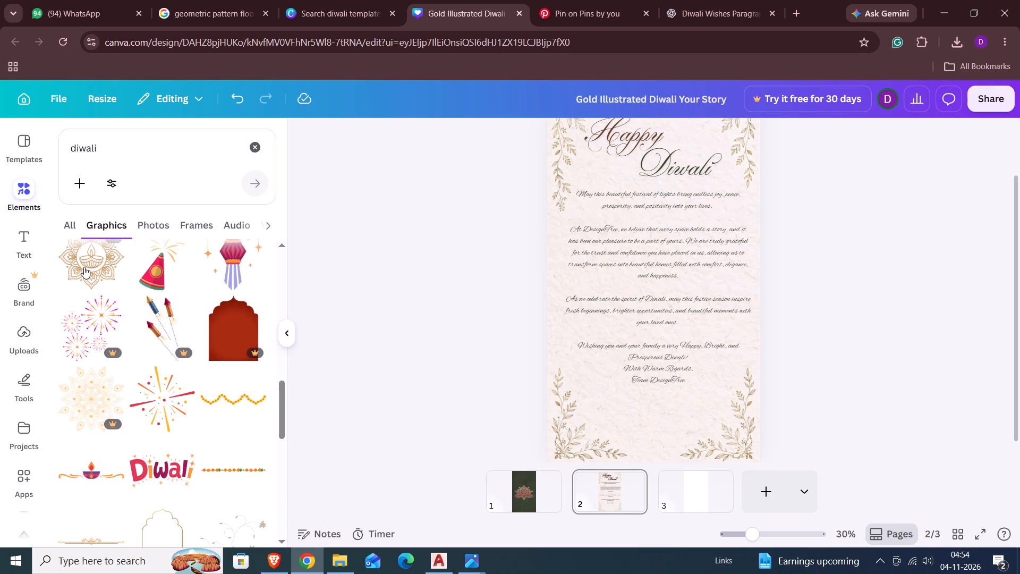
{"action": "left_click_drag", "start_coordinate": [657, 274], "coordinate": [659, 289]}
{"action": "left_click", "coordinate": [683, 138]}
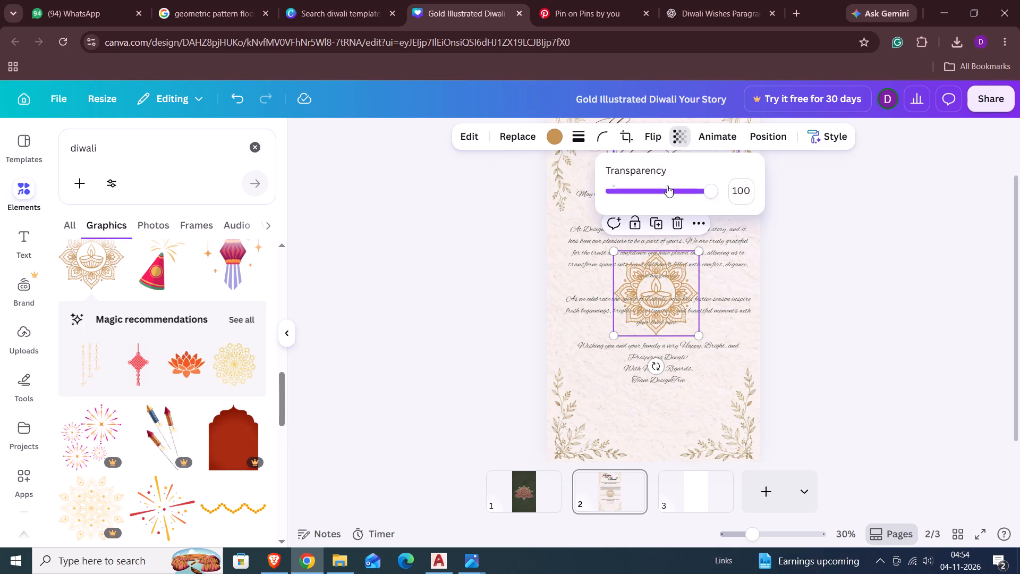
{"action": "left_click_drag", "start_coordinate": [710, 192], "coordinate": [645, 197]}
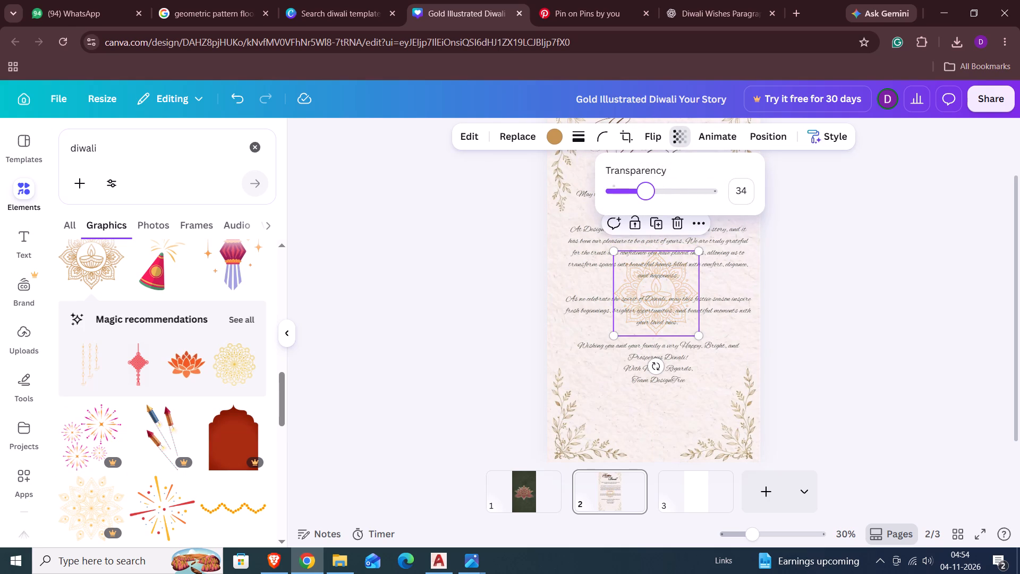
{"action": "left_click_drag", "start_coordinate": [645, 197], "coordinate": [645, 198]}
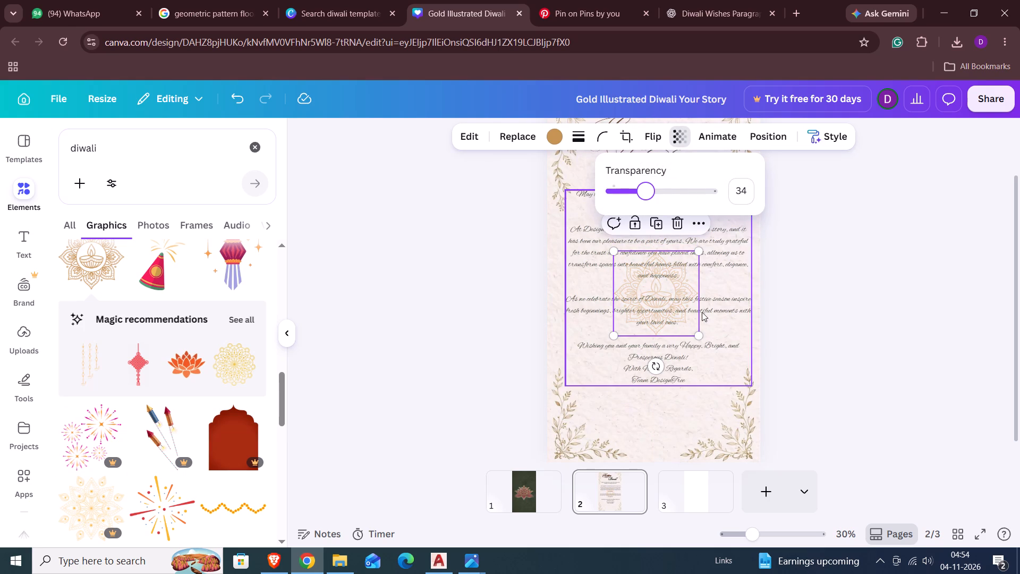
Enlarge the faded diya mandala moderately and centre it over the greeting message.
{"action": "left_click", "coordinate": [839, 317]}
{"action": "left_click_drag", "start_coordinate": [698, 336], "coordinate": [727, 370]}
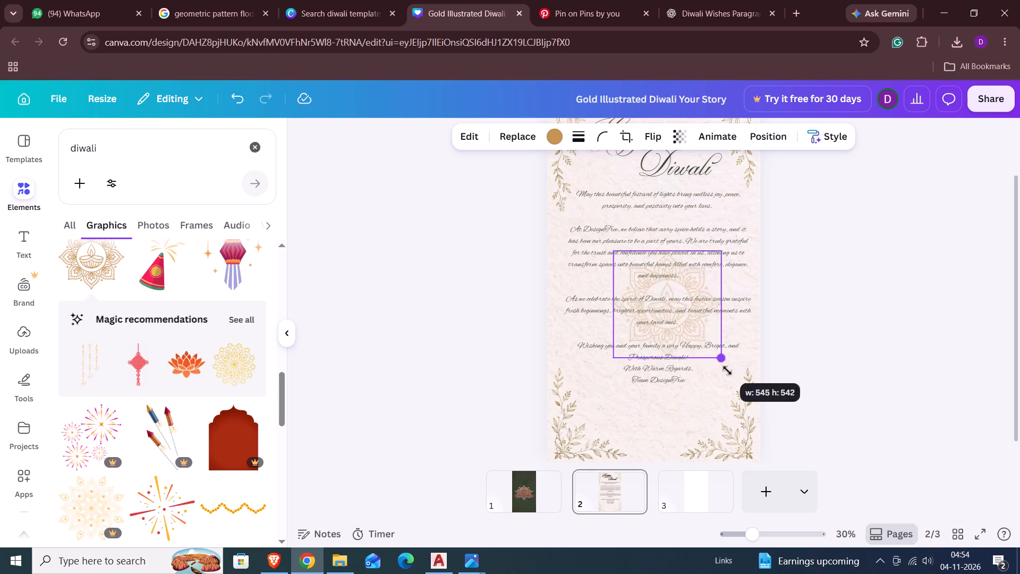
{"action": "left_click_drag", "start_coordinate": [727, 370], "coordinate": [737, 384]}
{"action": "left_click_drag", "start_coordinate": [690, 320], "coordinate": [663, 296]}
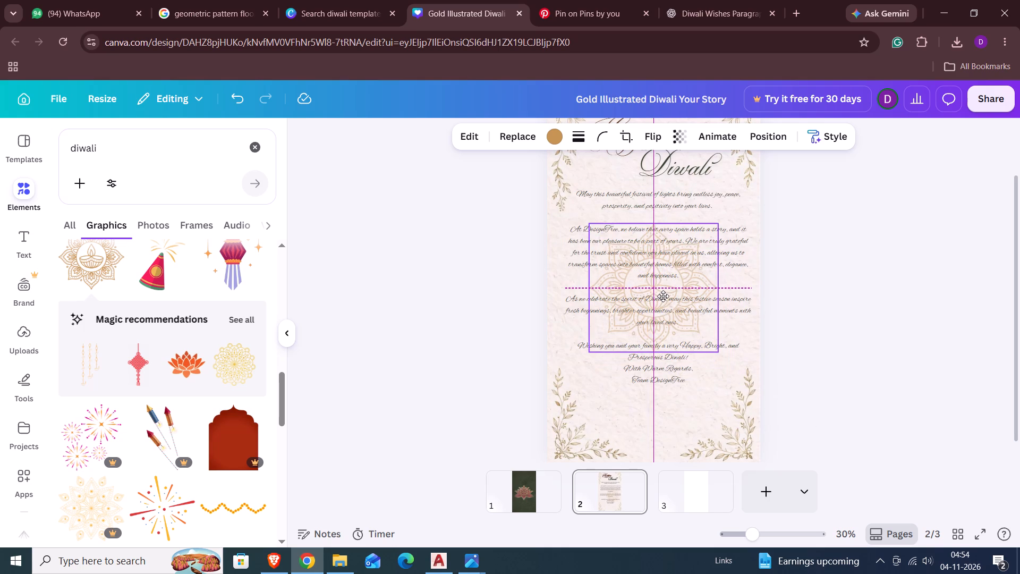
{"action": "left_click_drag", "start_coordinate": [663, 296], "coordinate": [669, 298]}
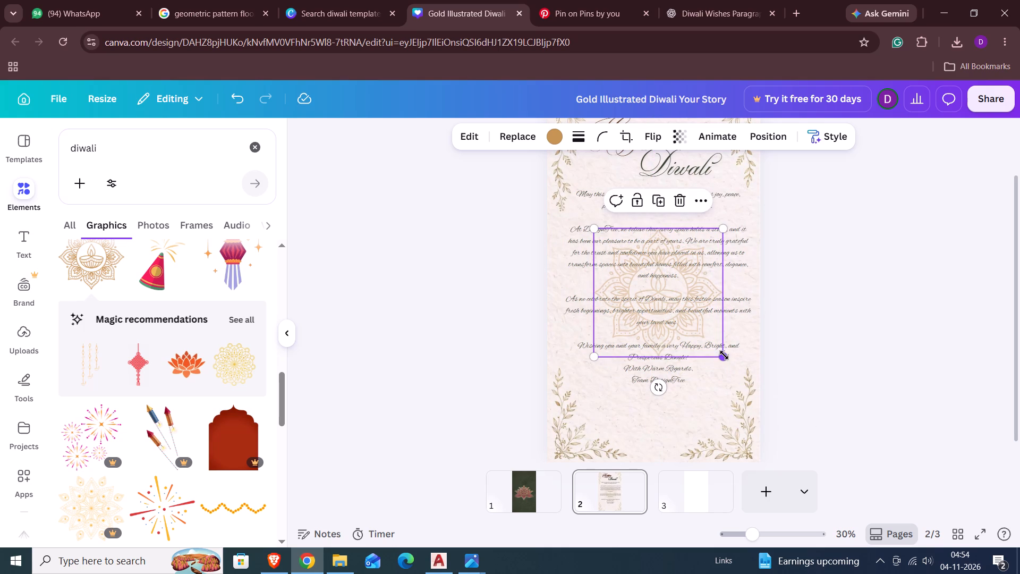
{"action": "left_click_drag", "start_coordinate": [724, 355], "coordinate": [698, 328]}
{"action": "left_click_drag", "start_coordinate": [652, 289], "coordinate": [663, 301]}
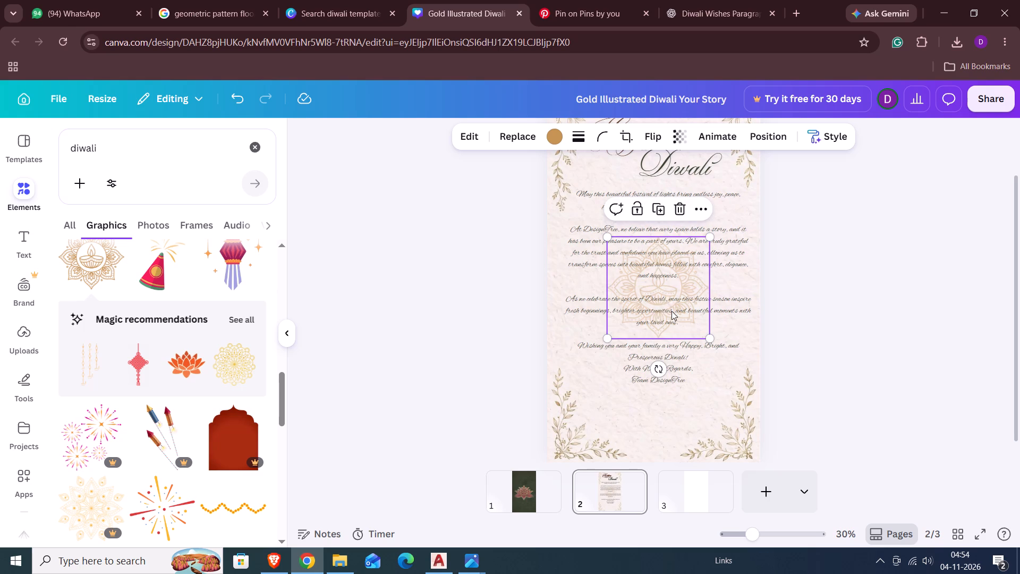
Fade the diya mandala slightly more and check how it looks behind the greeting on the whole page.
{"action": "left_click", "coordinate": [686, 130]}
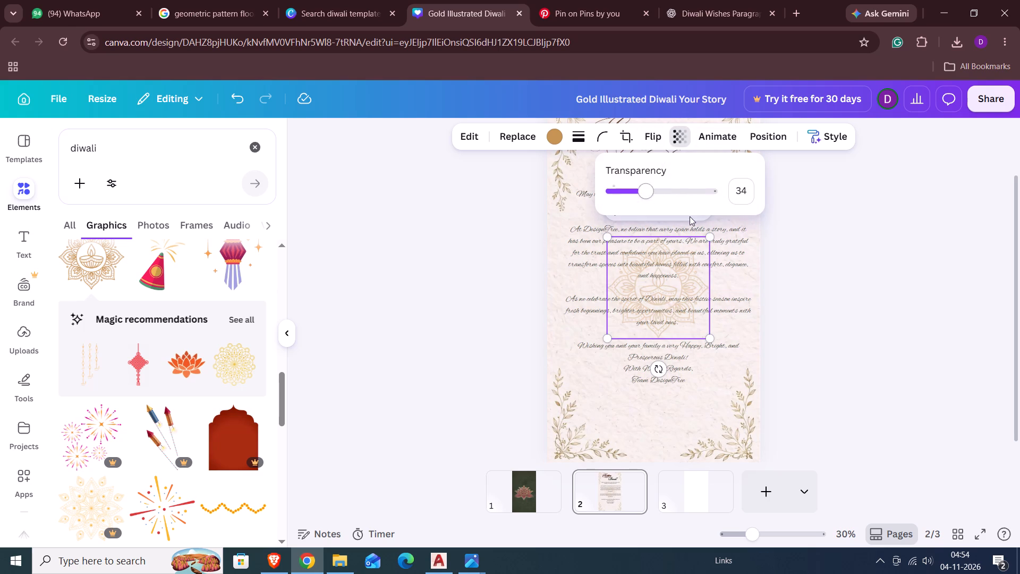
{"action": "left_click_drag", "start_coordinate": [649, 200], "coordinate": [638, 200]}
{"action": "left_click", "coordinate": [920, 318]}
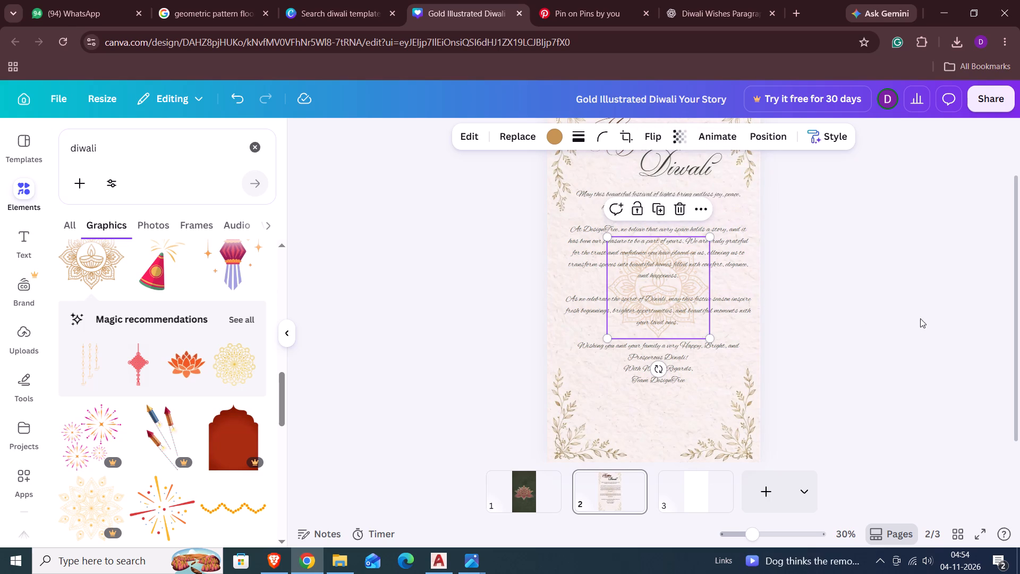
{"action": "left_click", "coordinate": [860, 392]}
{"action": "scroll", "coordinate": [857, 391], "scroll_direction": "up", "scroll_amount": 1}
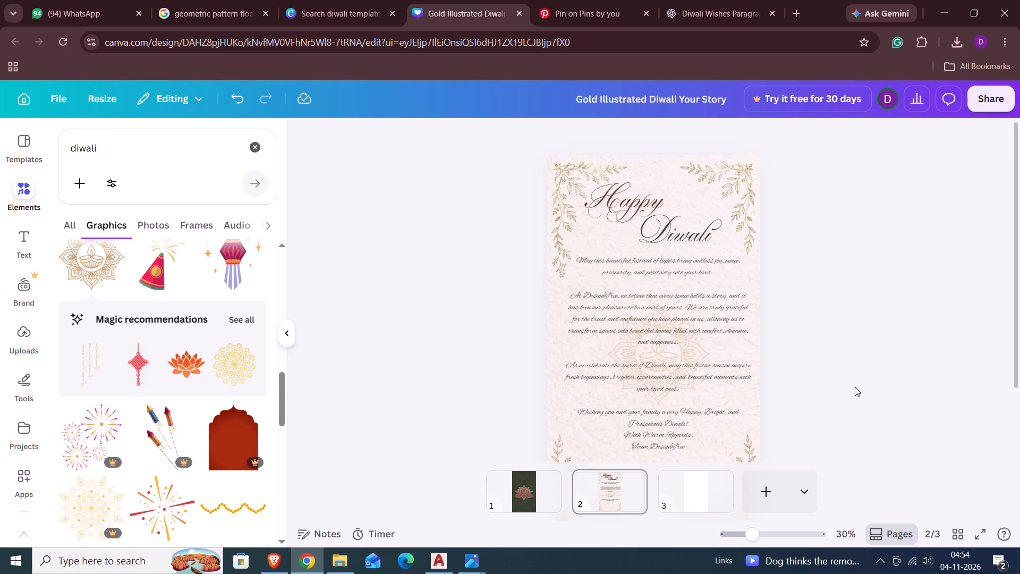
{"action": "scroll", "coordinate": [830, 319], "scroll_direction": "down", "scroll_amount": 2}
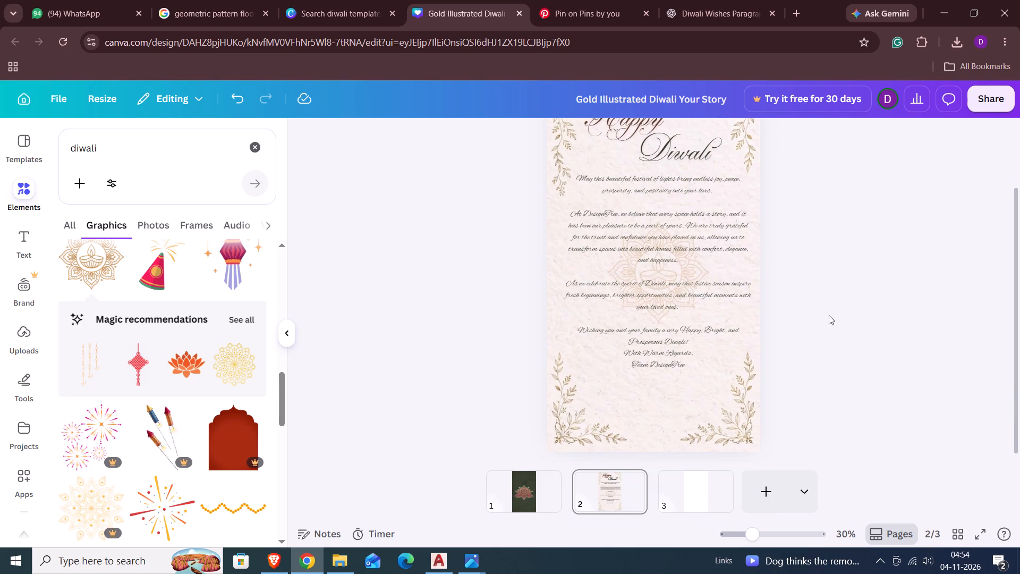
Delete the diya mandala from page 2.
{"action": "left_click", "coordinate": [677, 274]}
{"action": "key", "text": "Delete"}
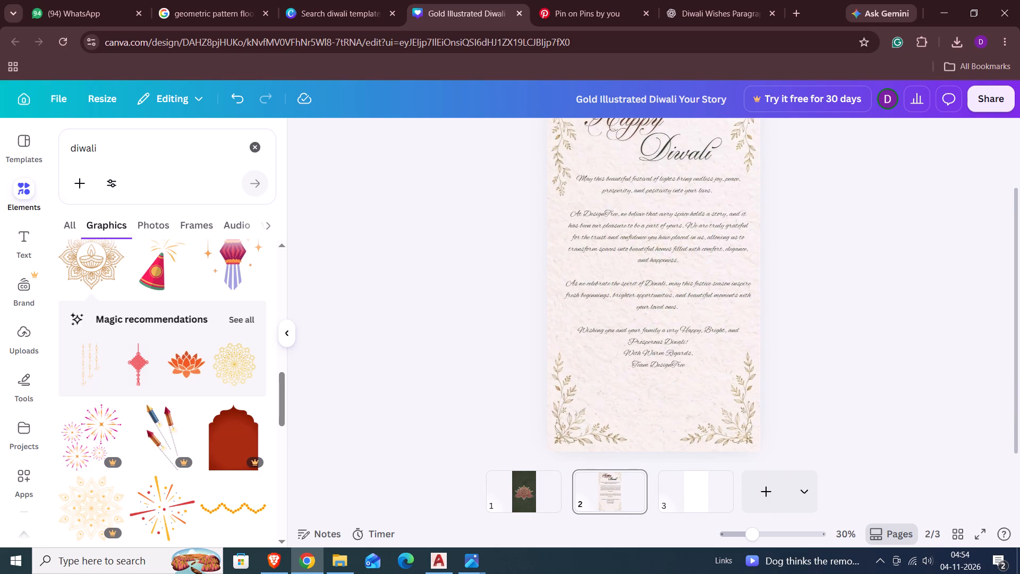
Add the orange lotus line-art graphic from the diwali results and centre it below the "Team DesignTree" sign-off.
{"action": "scroll", "coordinate": [191, 373], "scroll_direction": "down", "scroll_amount": 4}
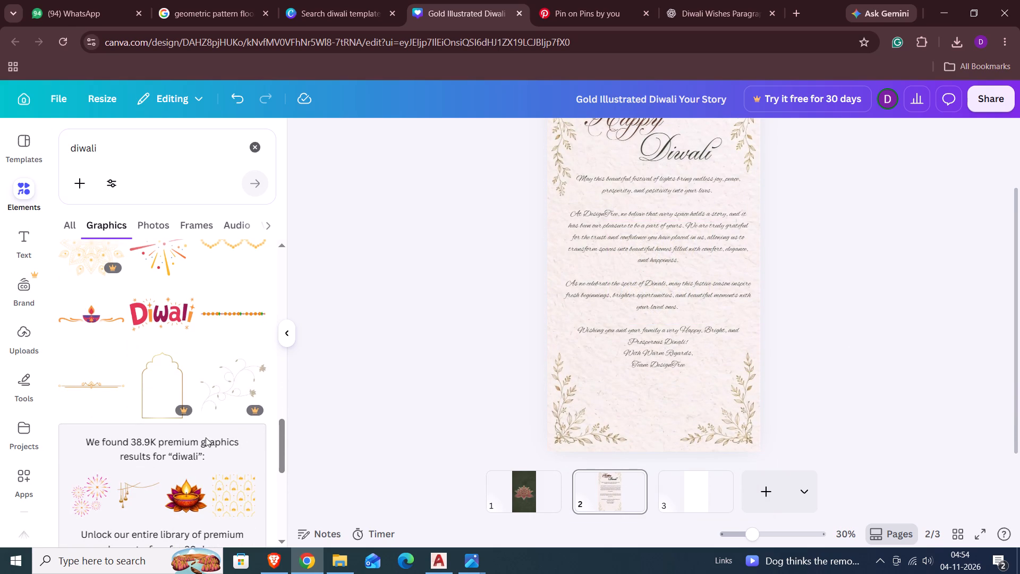
{"action": "scroll", "coordinate": [206, 437], "scroll_direction": "down", "scroll_amount": 12}
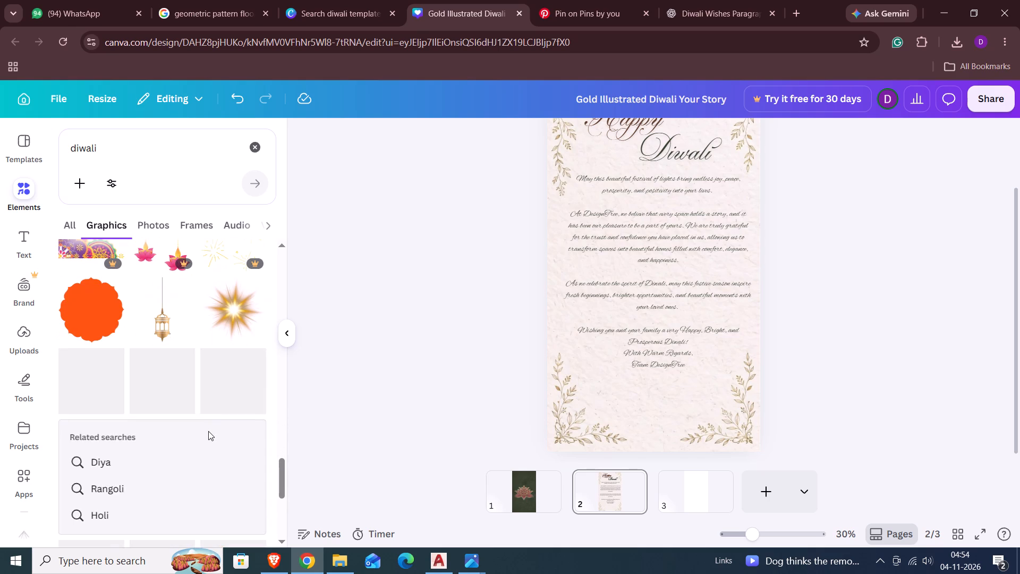
{"action": "scroll", "coordinate": [212, 426], "scroll_direction": "down", "scroll_amount": 4}
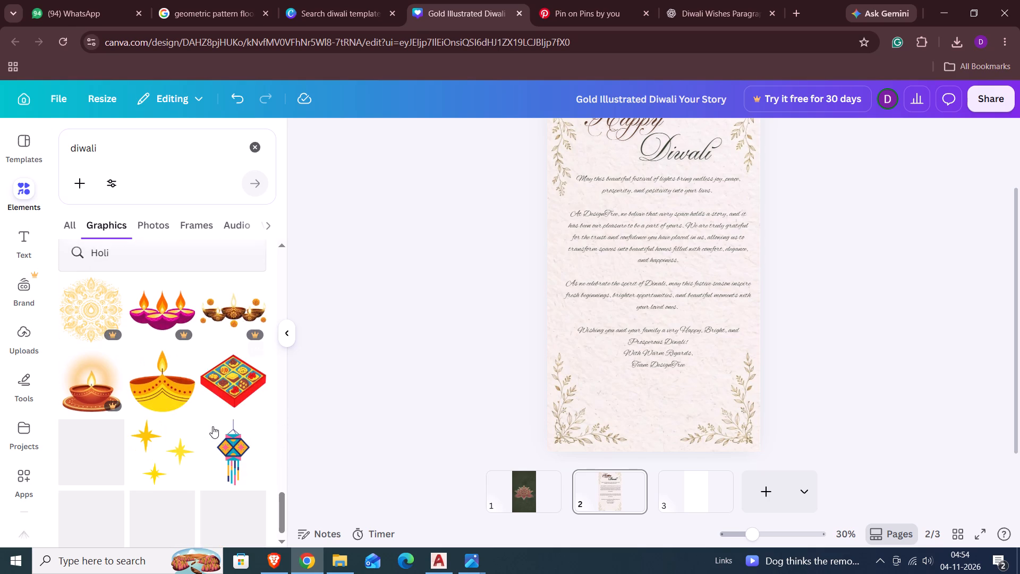
{"action": "scroll", "coordinate": [212, 426], "scroll_direction": "down", "scroll_amount": 6}
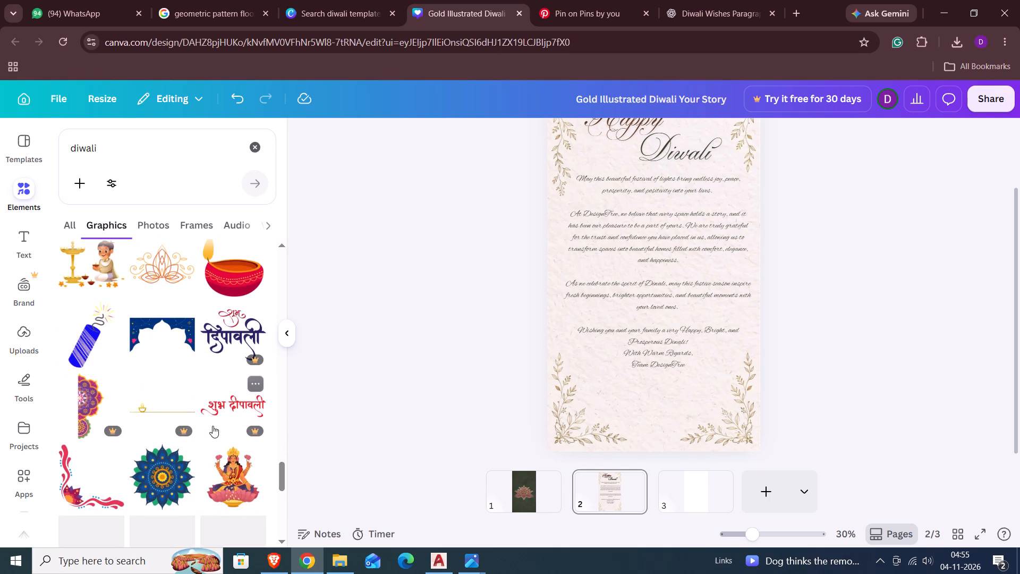
{"action": "scroll", "coordinate": [212, 426], "scroll_direction": "down", "scroll_amount": 1}
{"action": "scroll", "coordinate": [212, 426], "scroll_direction": "up", "scroll_amount": 2}
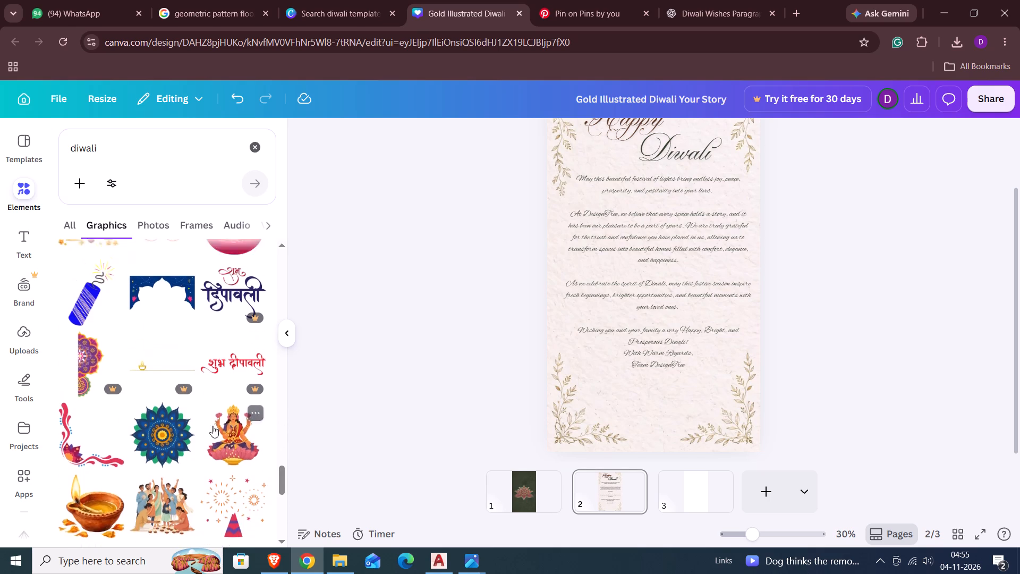
{"action": "left_click", "coordinate": [168, 330]}
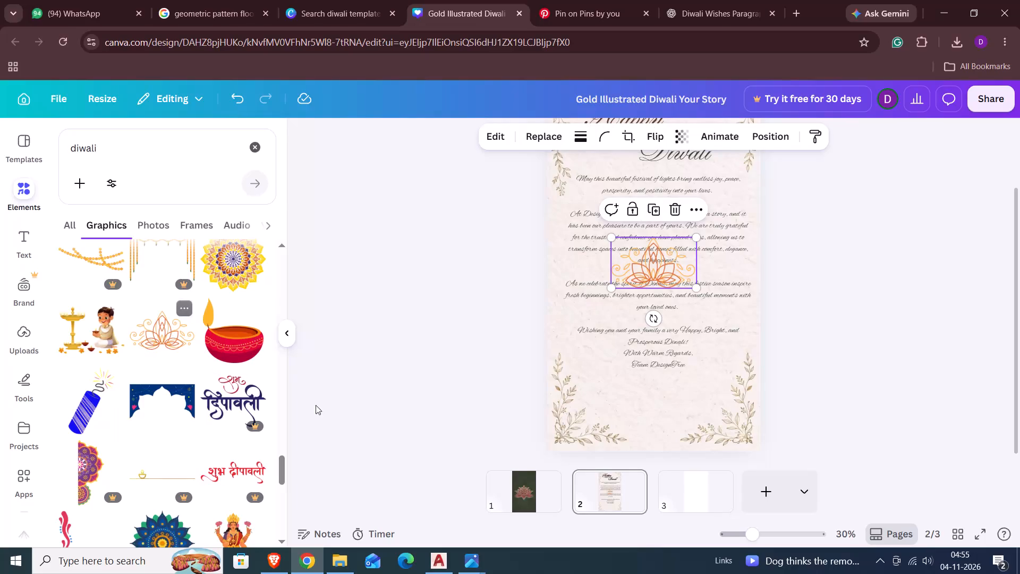
{"action": "left_click_drag", "start_coordinate": [665, 268], "coordinate": [665, 415]}
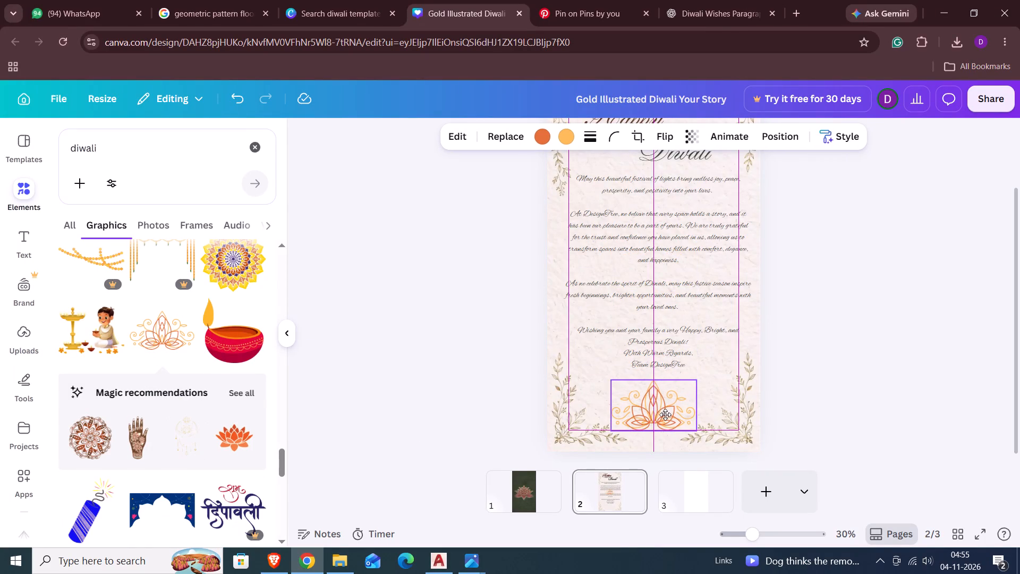
{"action": "left_click_drag", "start_coordinate": [665, 415], "coordinate": [665, 410]}
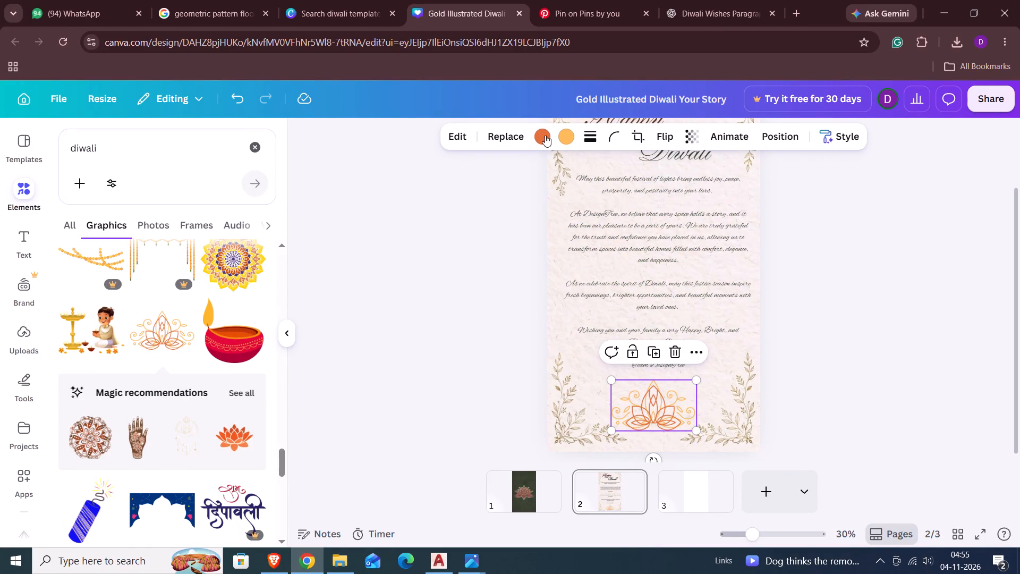
Recolour the lotus graphic's dark orange petals grey-brown from the lotus photo colours.
{"action": "left_click", "coordinate": [535, 139]}
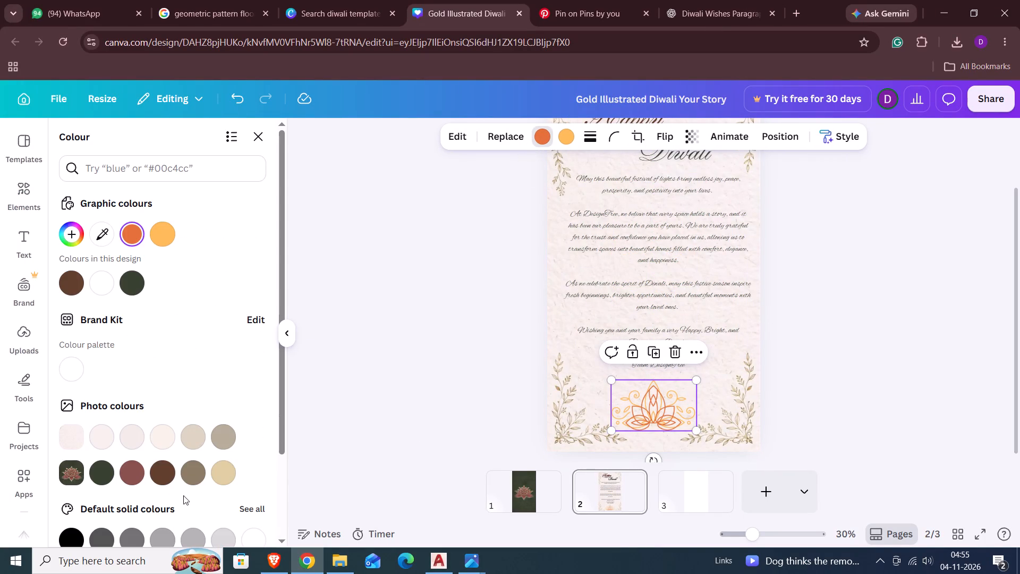
{"action": "left_click", "coordinate": [192, 477]}
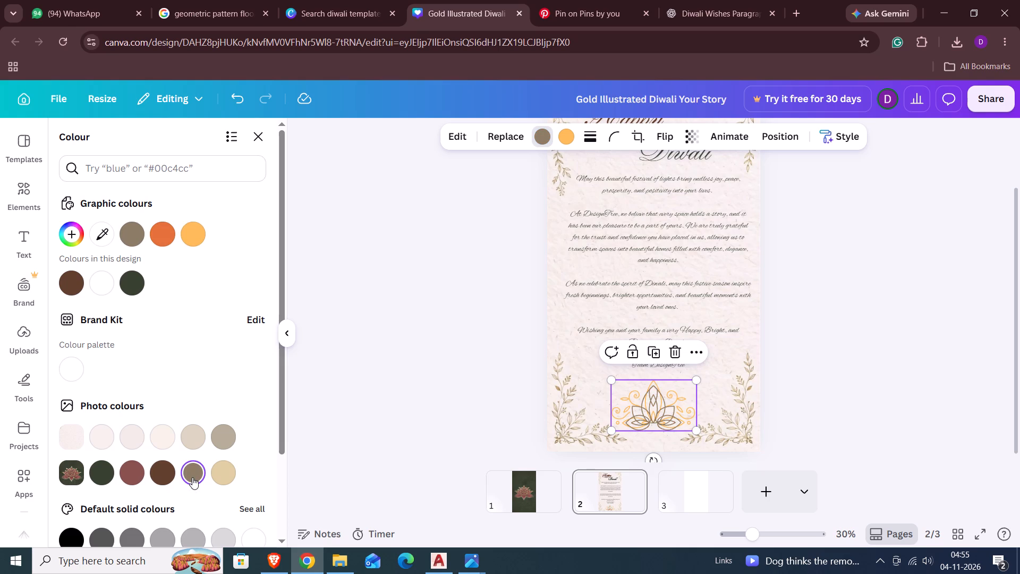
{"action": "left_click", "coordinate": [633, 402]}
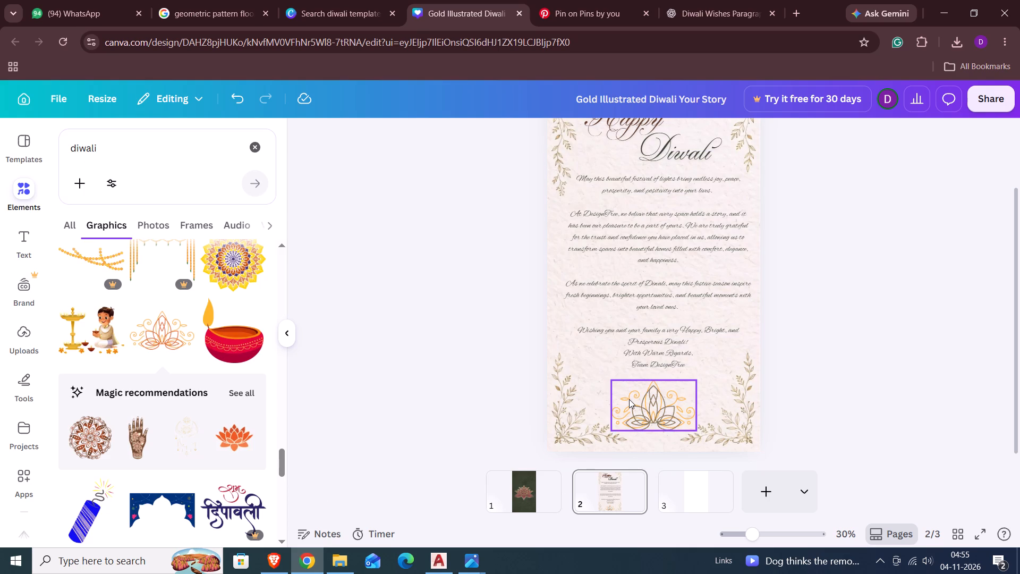
Recolour the lotus graphic's light orange swirls pale gold from the lotus photo colours.
{"action": "left_click", "coordinate": [629, 399]}
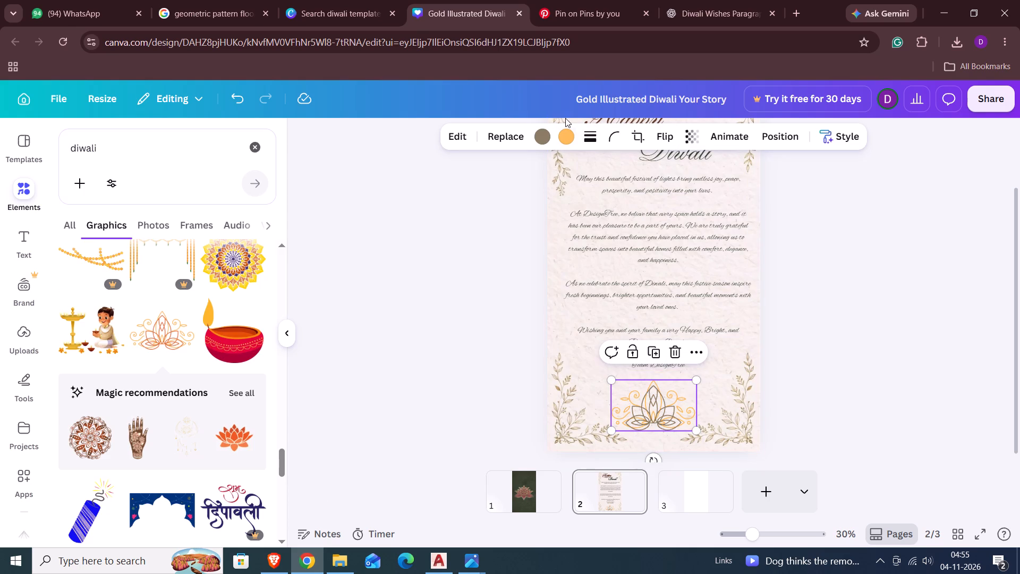
{"action": "left_click", "coordinate": [568, 140]}
{"action": "left_click", "coordinate": [219, 475]}
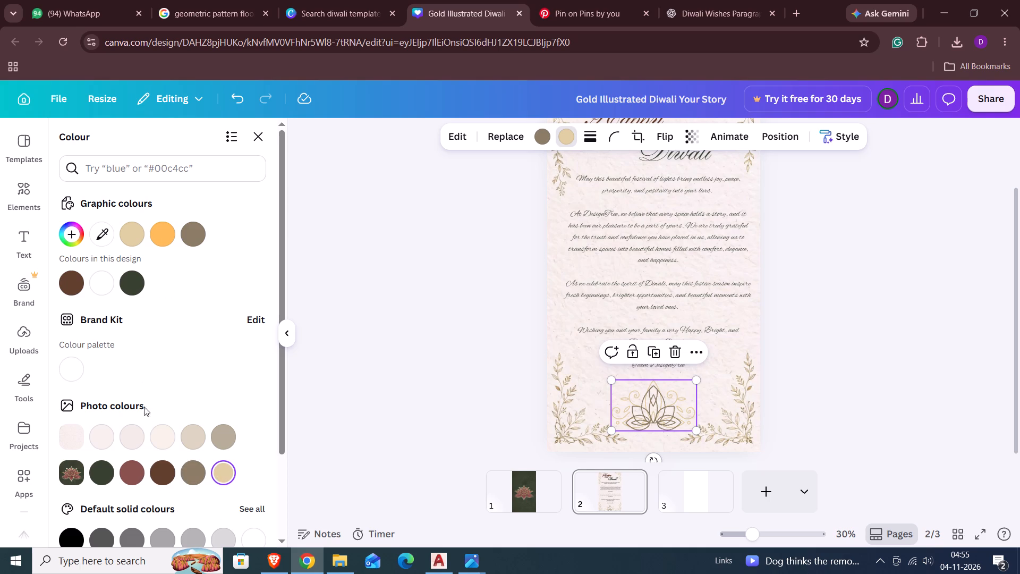
{"action": "left_click", "coordinate": [130, 241]}
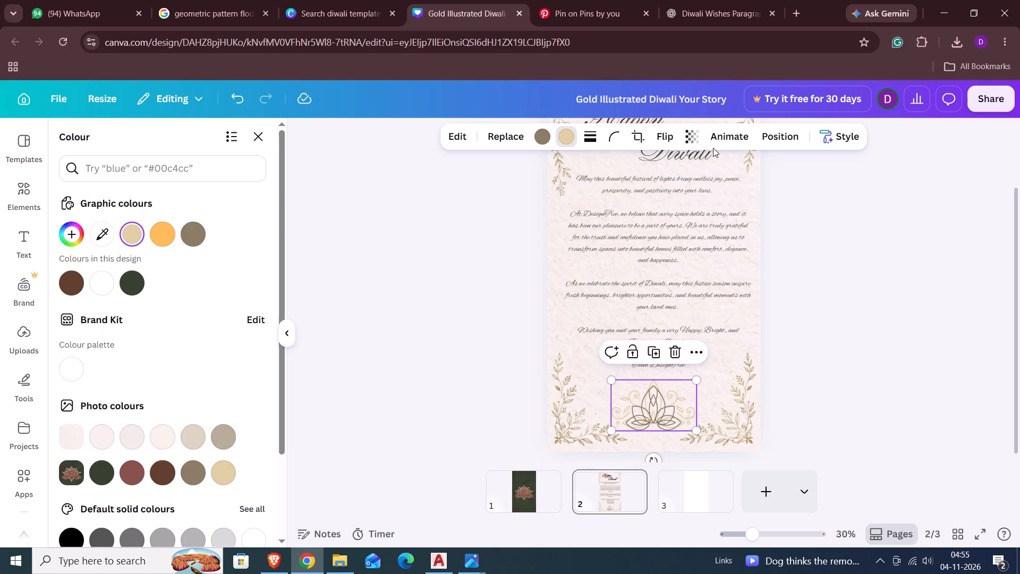
Lower the opacity of the lotus graphic at the bottom of page 2 so it looks fainter.
{"action": "left_click", "coordinate": [696, 142]}
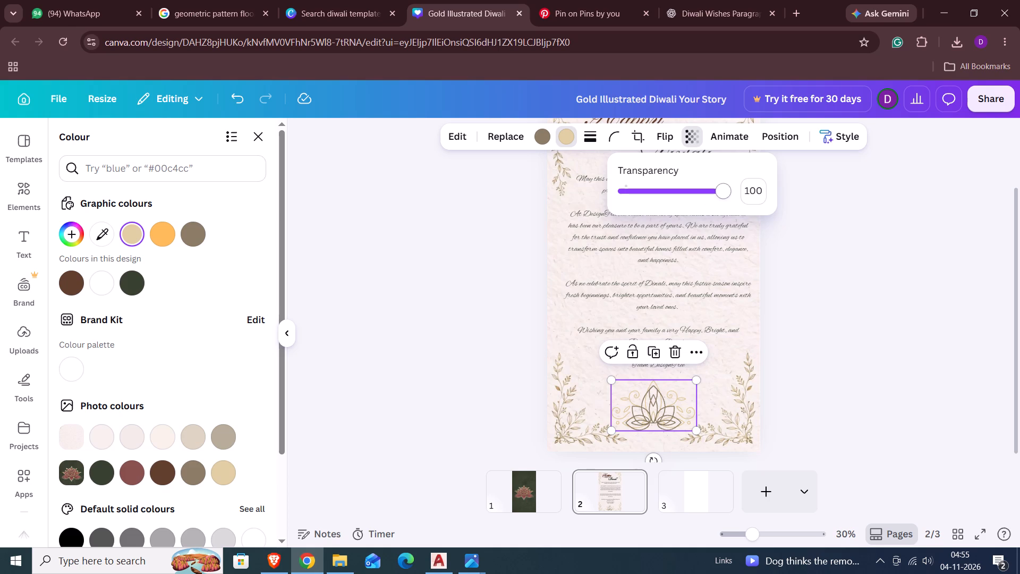
{"action": "left_click_drag", "start_coordinate": [724, 201], "coordinate": [694, 197]}
{"action": "left_click", "coordinate": [919, 390]}
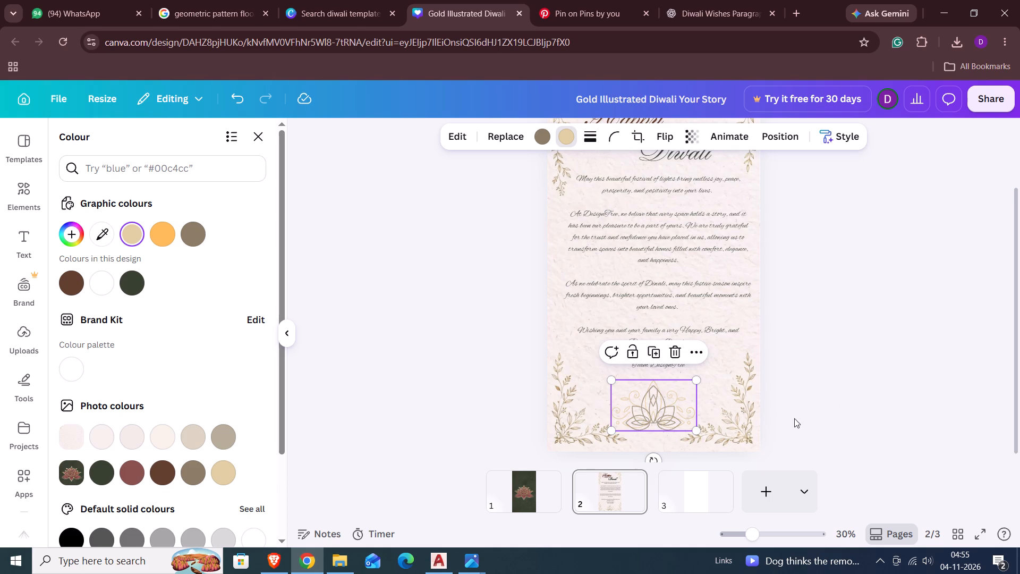
{"action": "left_click", "coordinate": [925, 418]}
{"action": "left_click", "coordinate": [899, 424]}
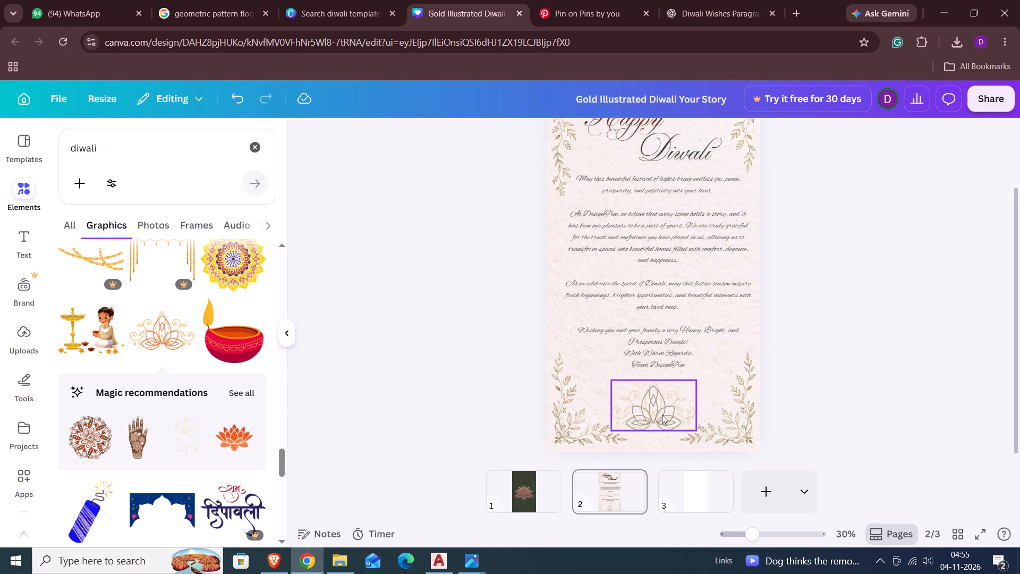
Shrink the lotus graphic to roughly 60% of its size and centre it just below the "Team DesignTree" sign-off.
{"action": "left_click", "coordinate": [662, 415]}
{"action": "left_click_drag", "start_coordinate": [700, 429], "coordinate": [700, 429]}
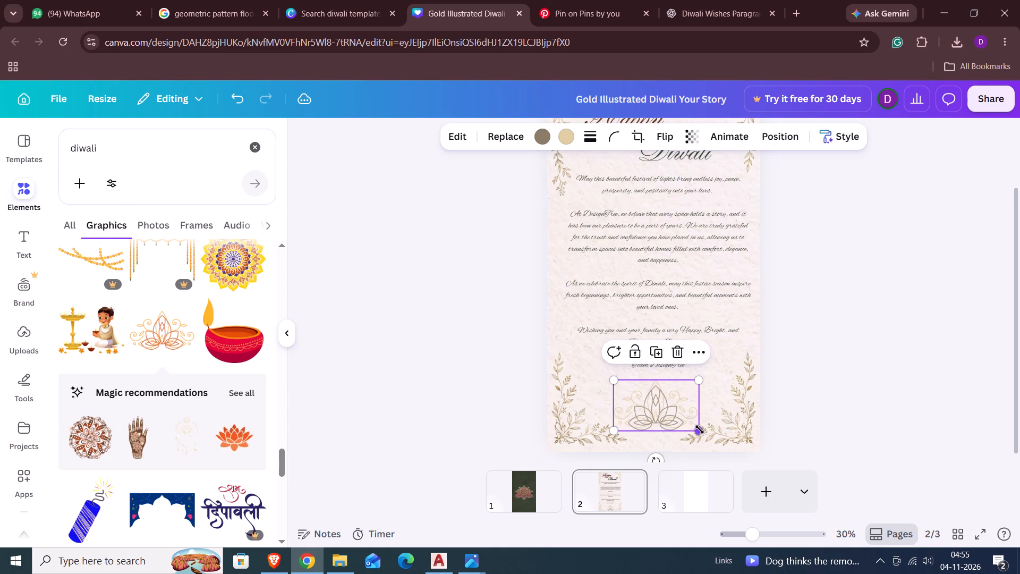
{"action": "left_click_drag", "start_coordinate": [700, 429], "coordinate": [669, 406]}
{"action": "left_click_drag", "start_coordinate": [641, 394], "coordinate": [657, 385]}
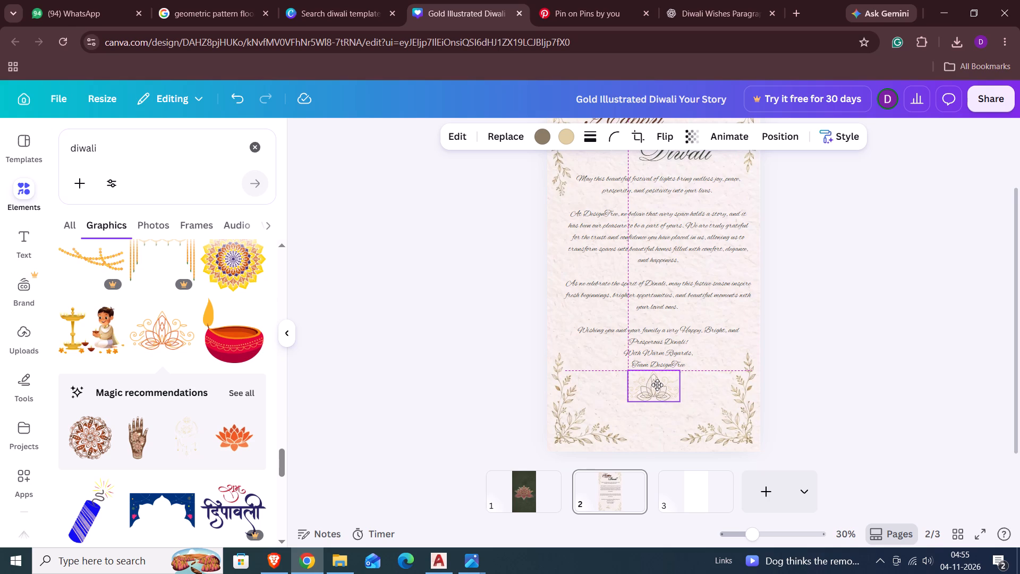
{"action": "left_click_drag", "start_coordinate": [657, 385], "coordinate": [657, 388]}
{"action": "left_click", "coordinate": [854, 400]}
Look through the diwali graphics results for further decoration that suits page 2.
{"action": "scroll", "coordinate": [195, 567], "scroll_direction": "down", "scroll_amount": 4}
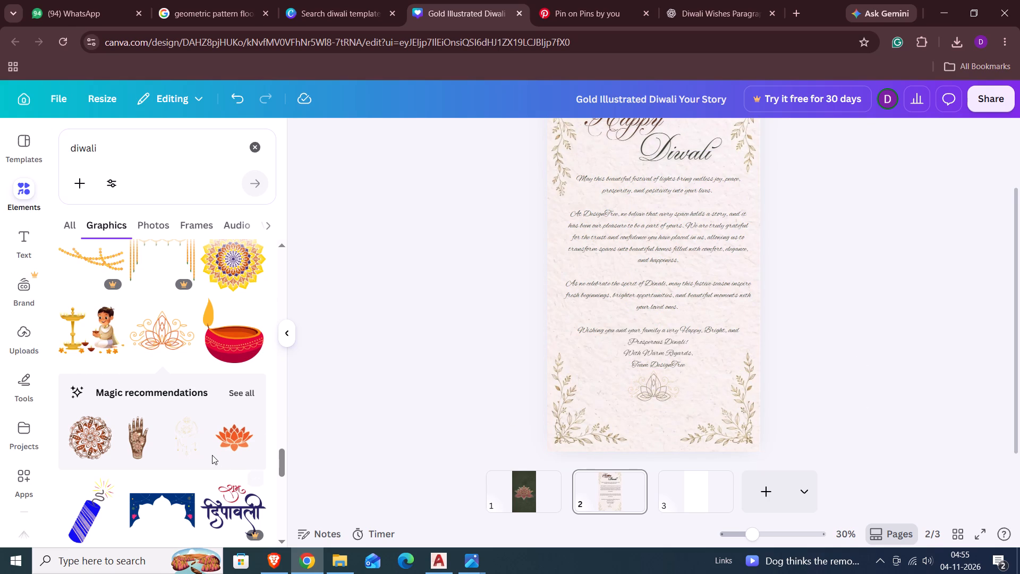
{"action": "scroll", "coordinate": [212, 455], "scroll_direction": "down", "scroll_amount": 10}
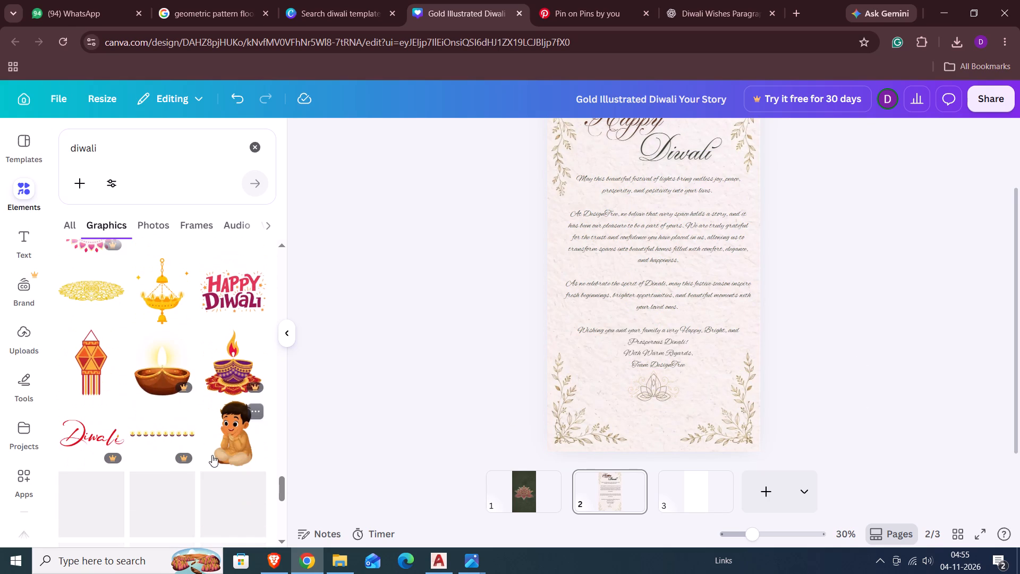
{"action": "scroll", "coordinate": [212, 455], "scroll_direction": "down", "scroll_amount": 3}
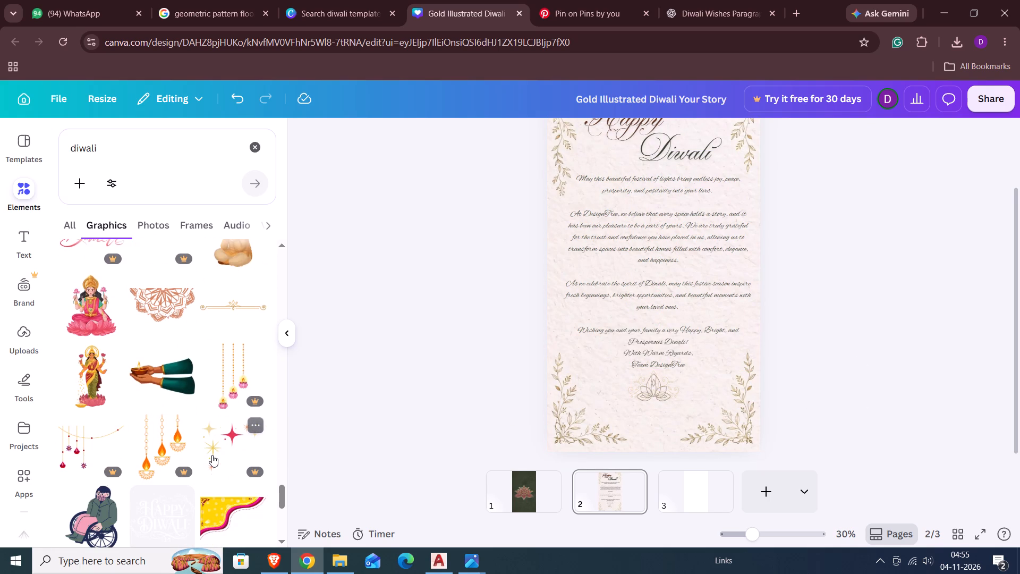
{"action": "scroll", "coordinate": [212, 455], "scroll_direction": "down", "scroll_amount": 12}
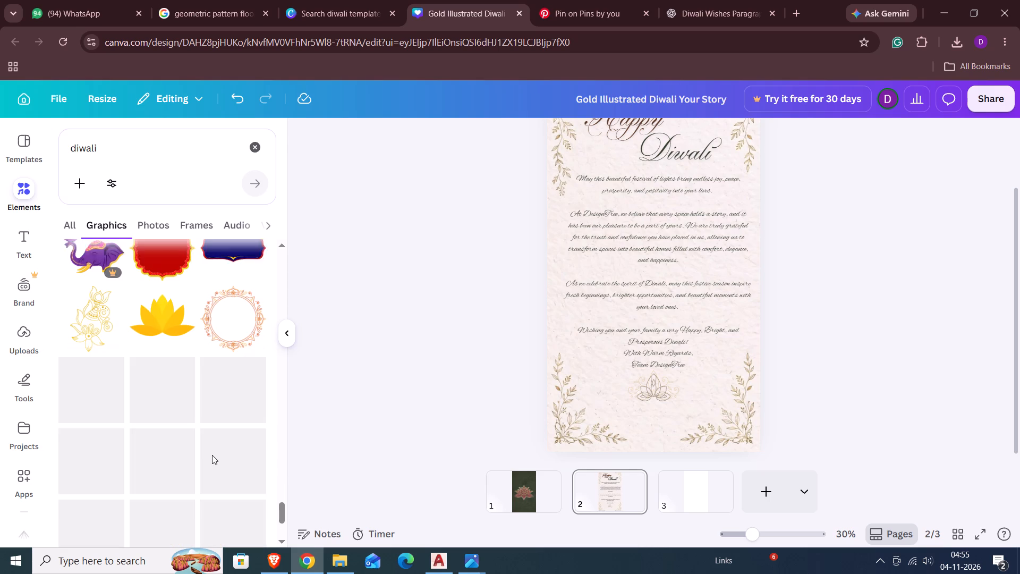
{"action": "scroll", "coordinate": [212, 455], "scroll_direction": "down", "scroll_amount": 3}
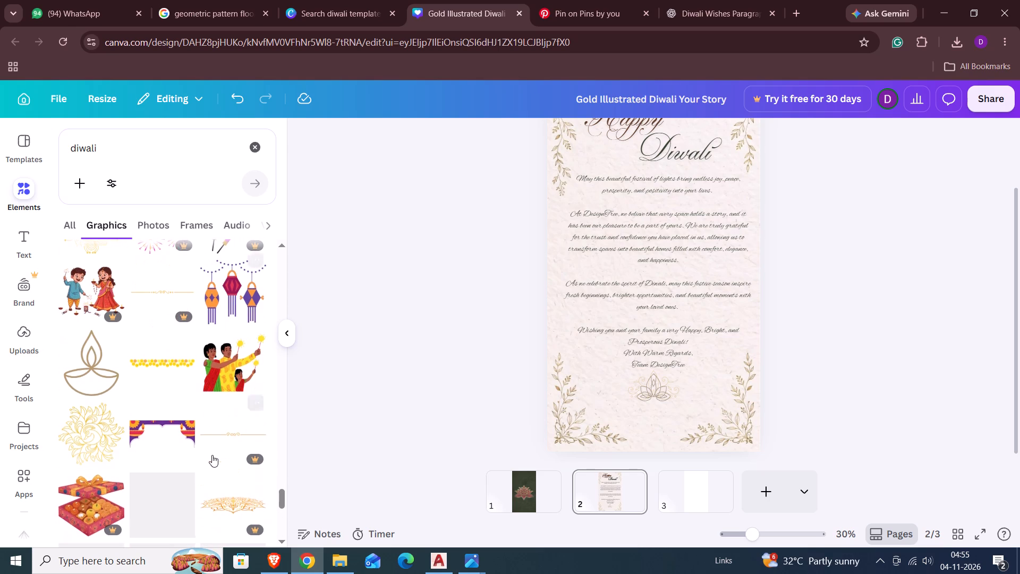
{"action": "scroll", "coordinate": [212, 455], "scroll_direction": "down", "scroll_amount": 5}
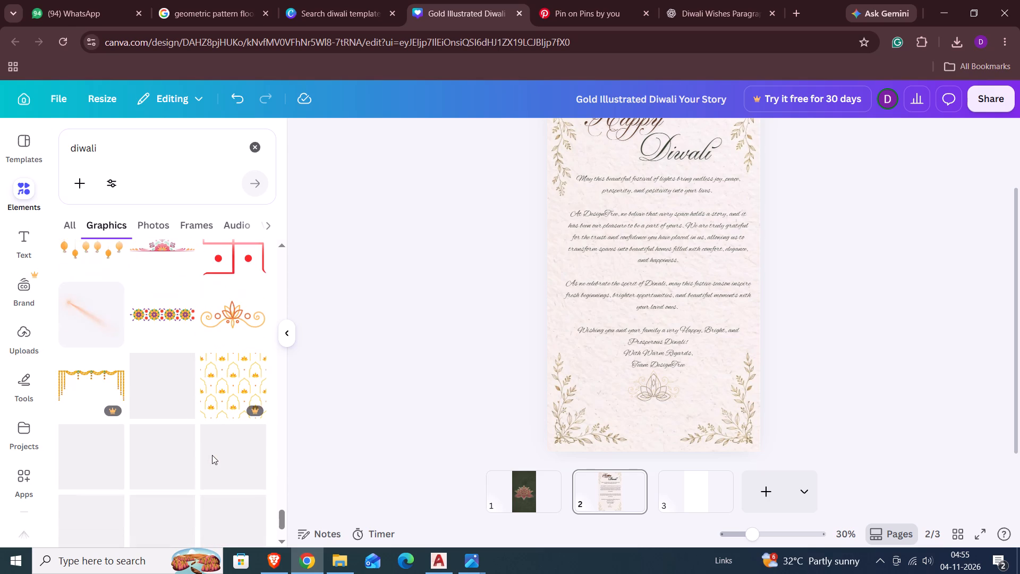
{"action": "scroll", "coordinate": [212, 455], "scroll_direction": "down", "scroll_amount": 8}
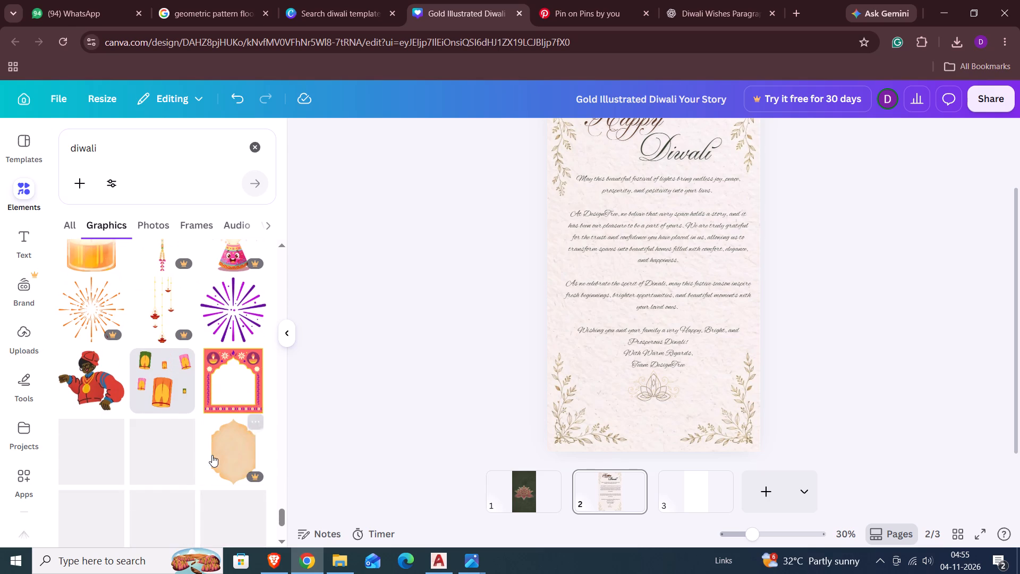
{"action": "scroll", "coordinate": [212, 455], "scroll_direction": "down", "scroll_amount": 8}
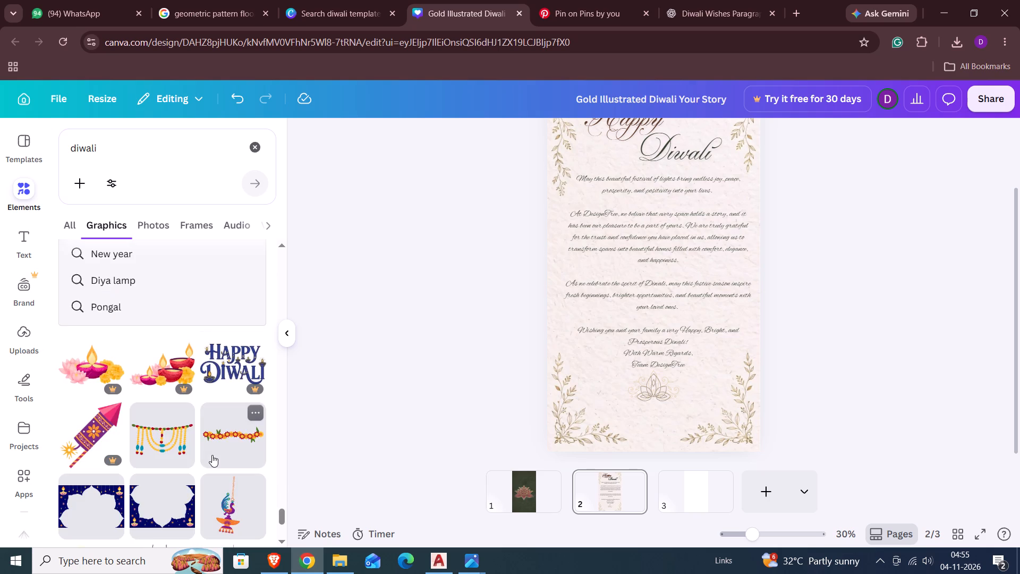
{"action": "scroll", "coordinate": [212, 455], "scroll_direction": "down", "scroll_amount": 10}
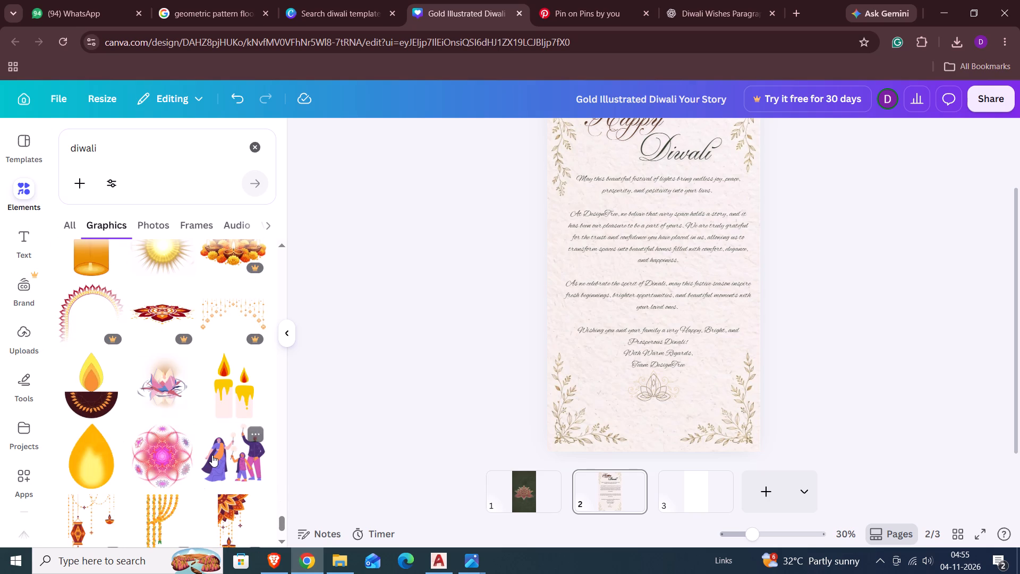
{"action": "scroll", "coordinate": [212, 455], "scroll_direction": "down", "scroll_amount": 4}
{"action": "scroll", "coordinate": [212, 455], "scroll_direction": "up", "scroll_amount": 18}
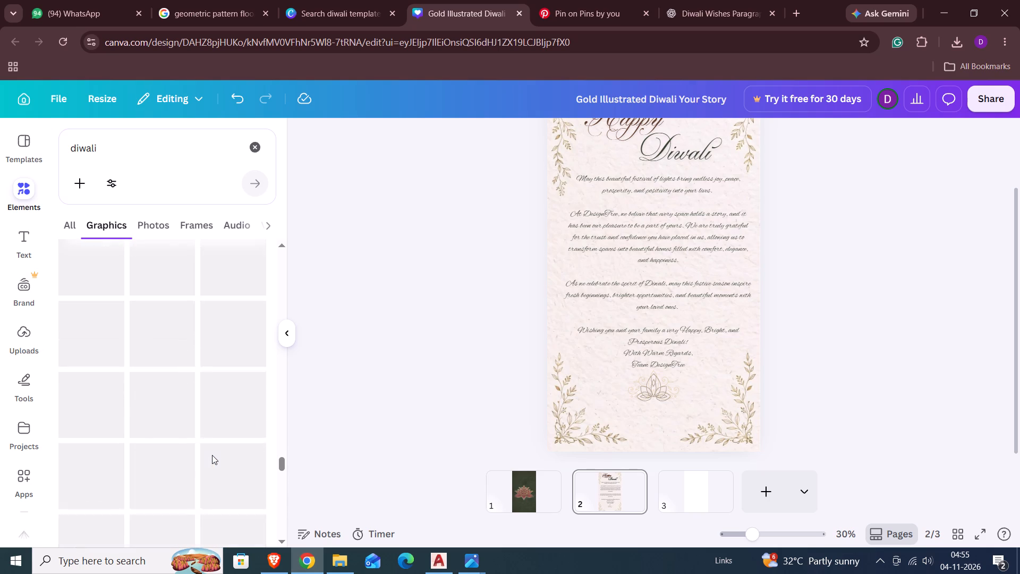
{"action": "scroll", "coordinate": [212, 455], "scroll_direction": "up", "scroll_amount": 5}
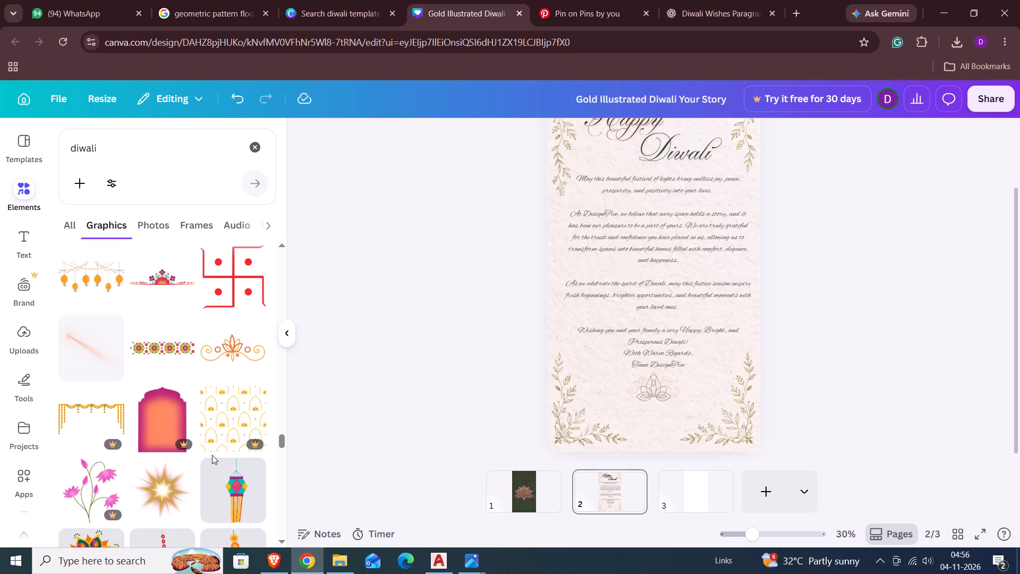
{"action": "scroll", "coordinate": [212, 455], "scroll_direction": "up", "scroll_amount": 5}
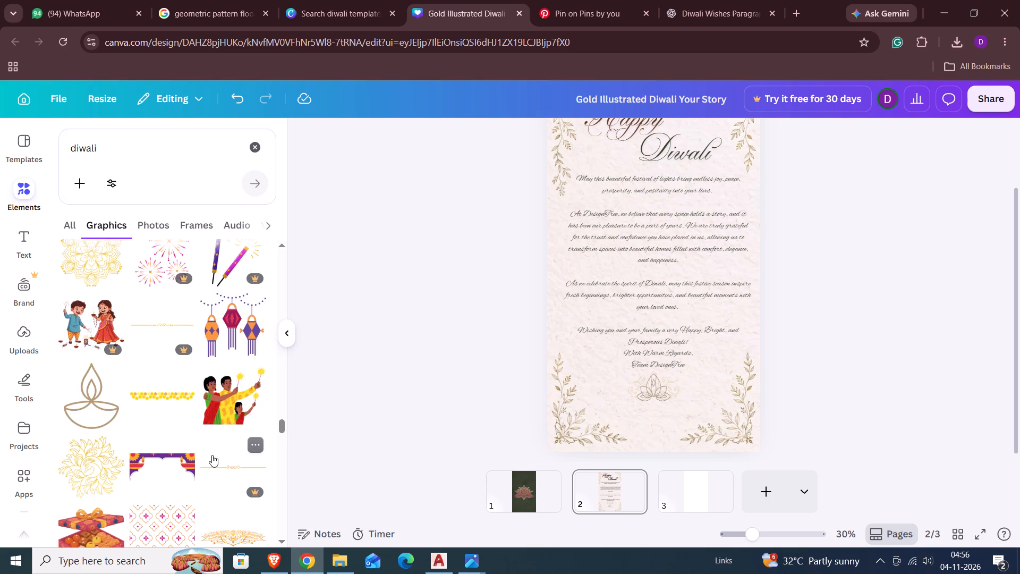
{"action": "scroll", "coordinate": [212, 455], "scroll_direction": "up", "scroll_amount": 4}
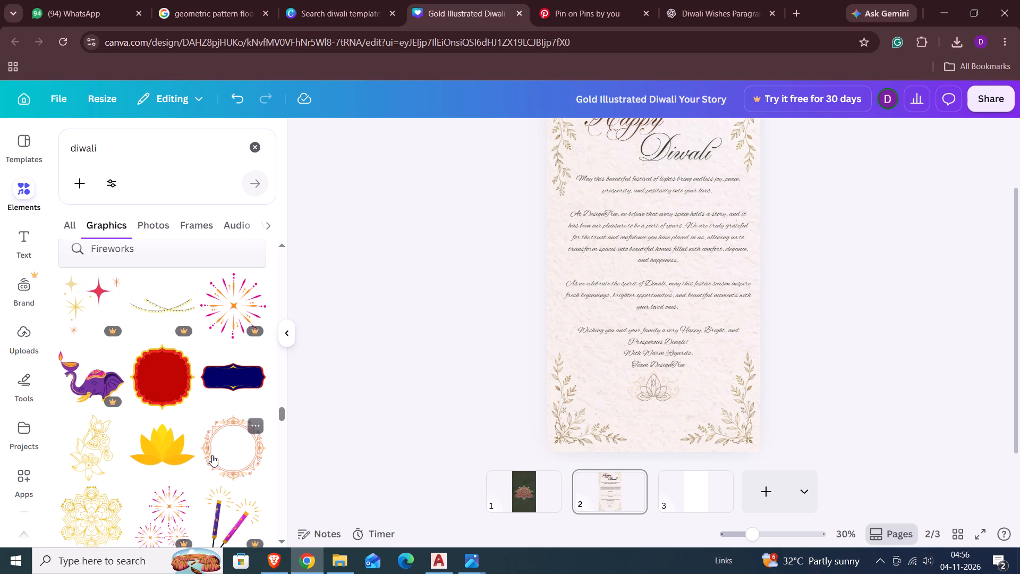
{"action": "scroll", "coordinate": [212, 455], "scroll_direction": "up", "scroll_amount": 4}
{"action": "scroll", "coordinate": [212, 455], "scroll_direction": "down", "scroll_amount": 4}
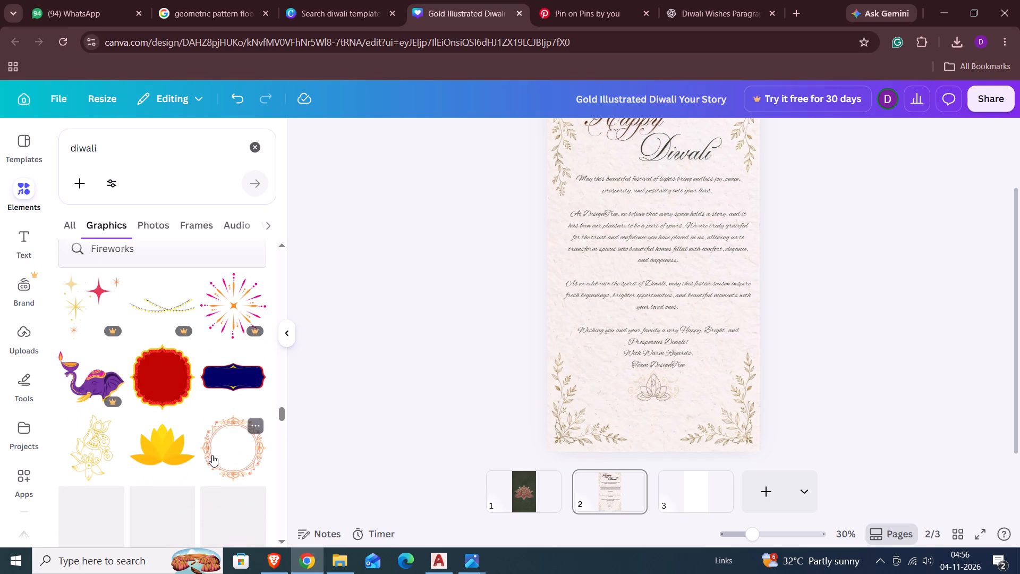
{"action": "scroll", "coordinate": [212, 455], "scroll_direction": "up", "scroll_amount": 6}
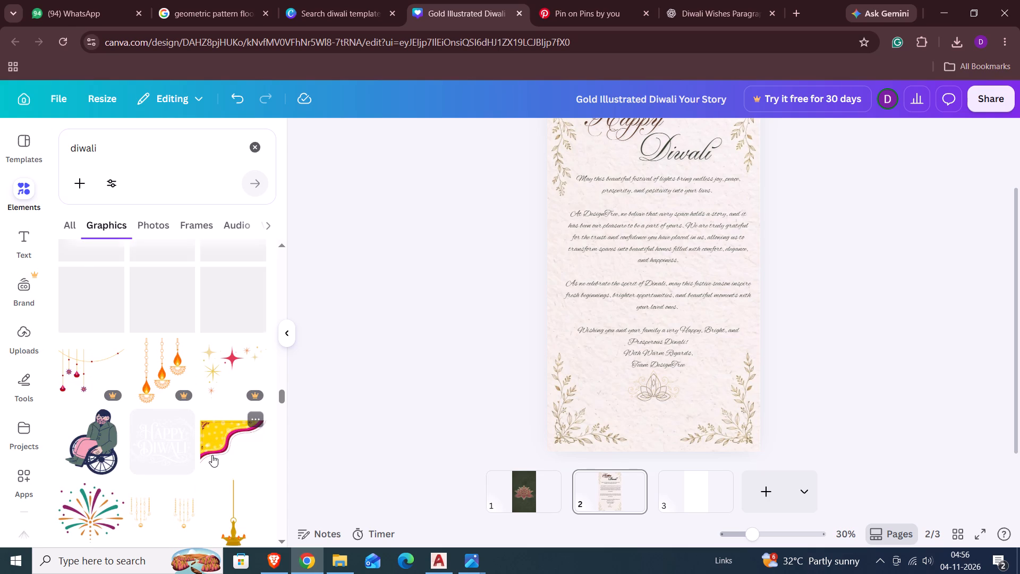
{"action": "scroll", "coordinate": [212, 455], "scroll_direction": "up", "scroll_amount": 10}
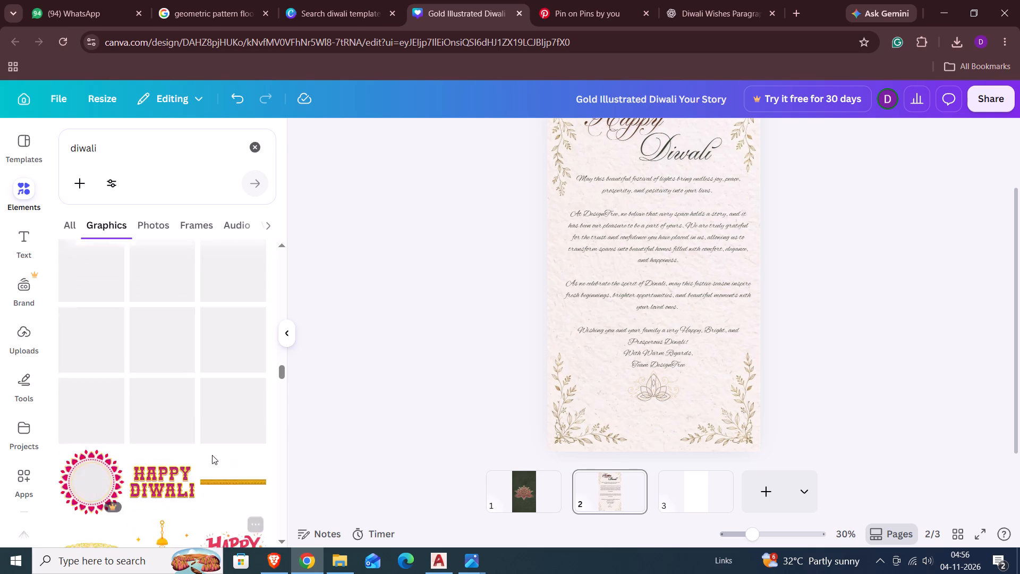
{"action": "scroll", "coordinate": [212, 455], "scroll_direction": "down", "scroll_amount": 1}
{"action": "scroll", "coordinate": [212, 455], "scroll_direction": "up", "scroll_amount": 3}
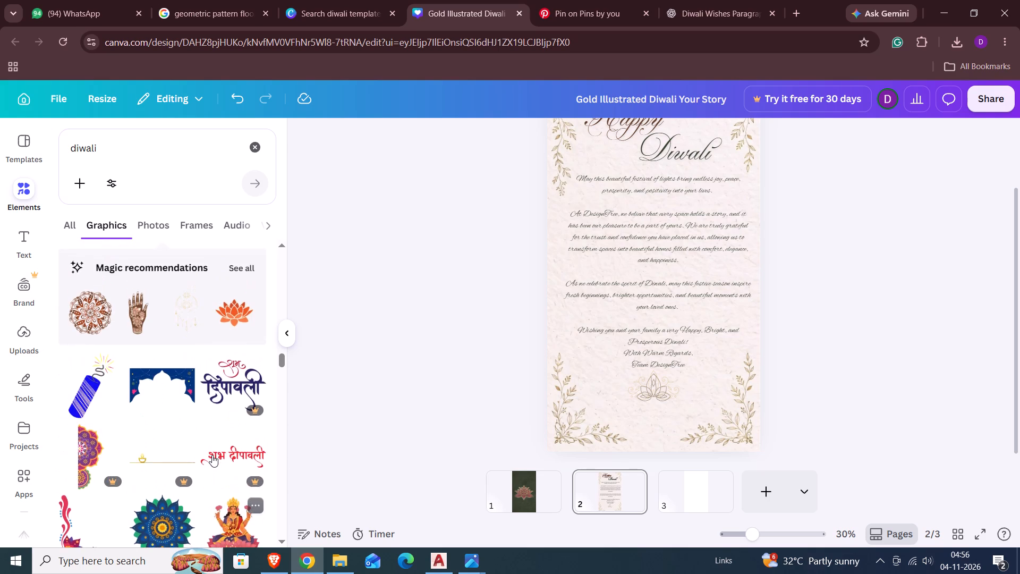
{"action": "scroll", "coordinate": [212, 455], "scroll_direction": "up", "scroll_amount": 3}
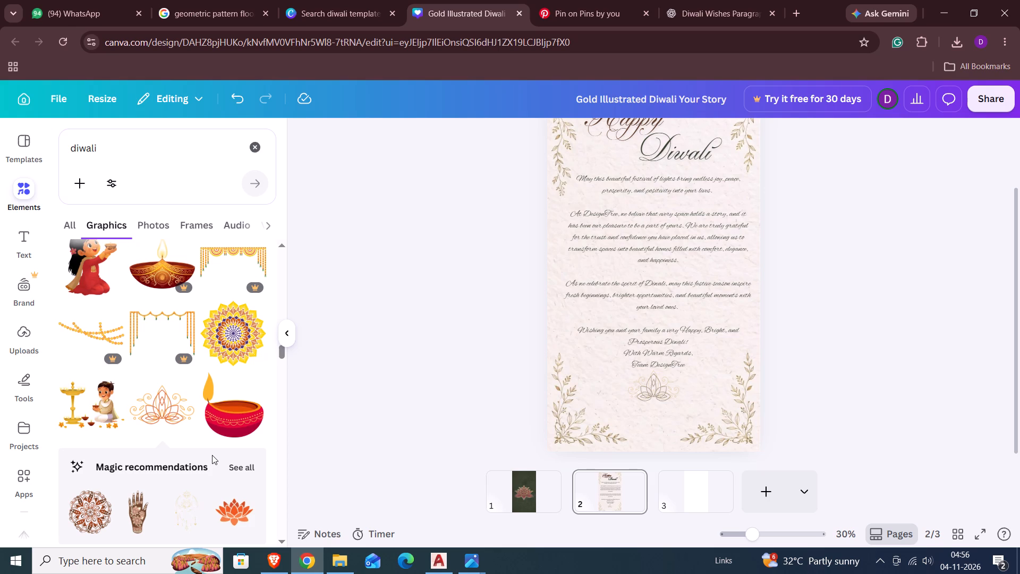
{"action": "scroll", "coordinate": [212, 455], "scroll_direction": "up", "scroll_amount": 7}
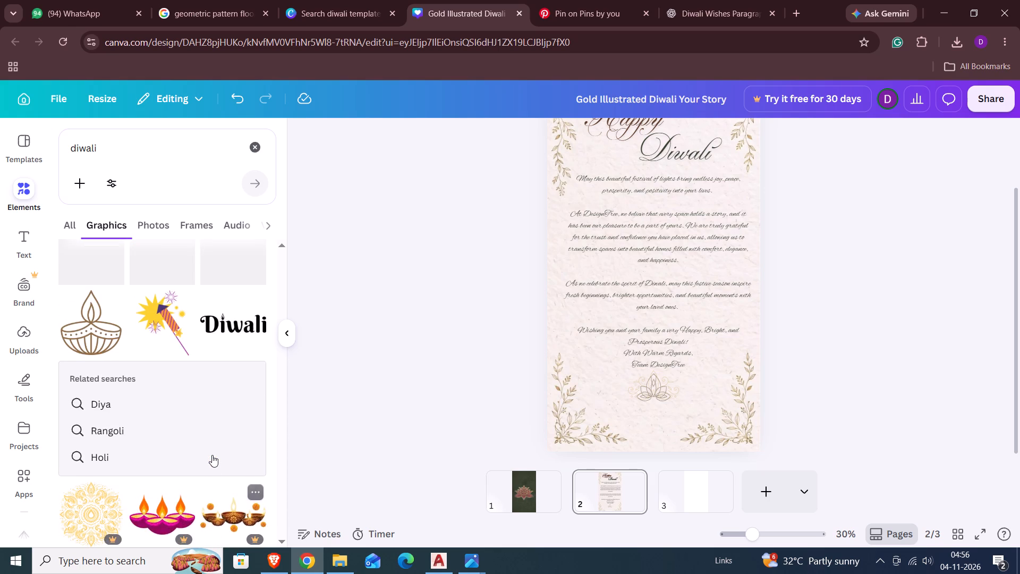
{"action": "scroll", "coordinate": [212, 455], "scroll_direction": "up", "scroll_amount": 4}
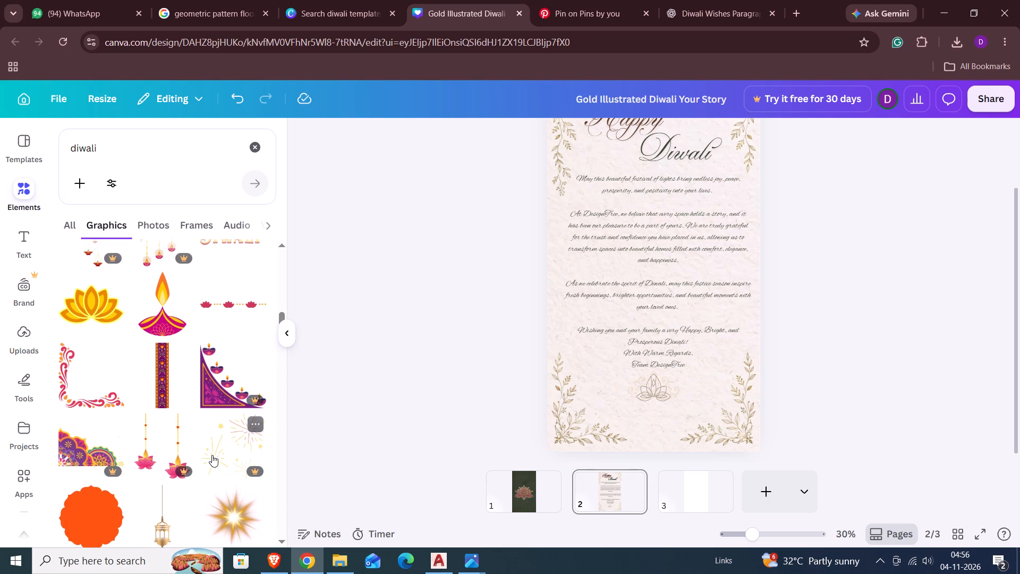
{"action": "scroll", "coordinate": [212, 455], "scroll_direction": "up", "scroll_amount": 3}
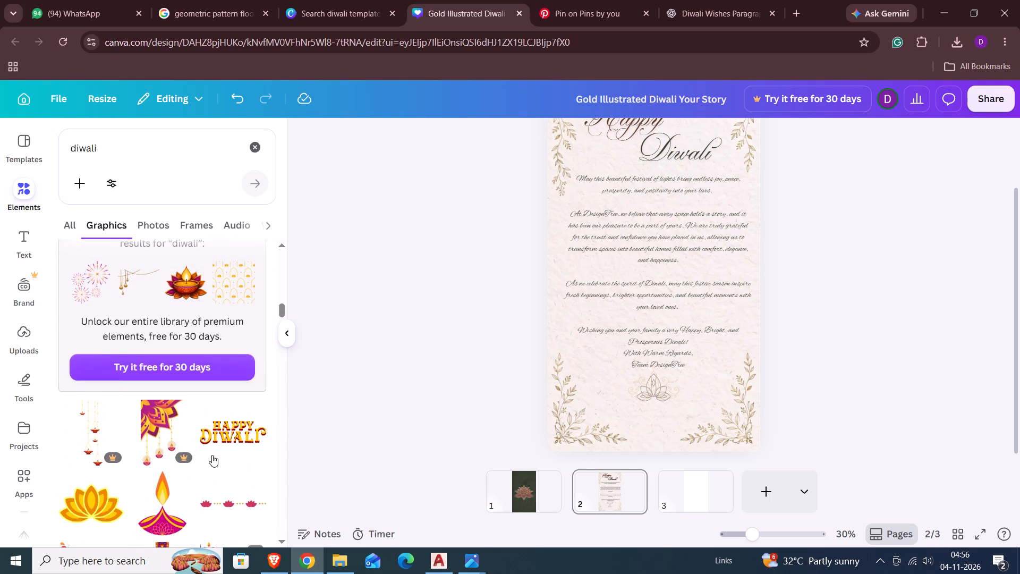
{"action": "scroll", "coordinate": [212, 455], "scroll_direction": "up", "scroll_amount": 5}
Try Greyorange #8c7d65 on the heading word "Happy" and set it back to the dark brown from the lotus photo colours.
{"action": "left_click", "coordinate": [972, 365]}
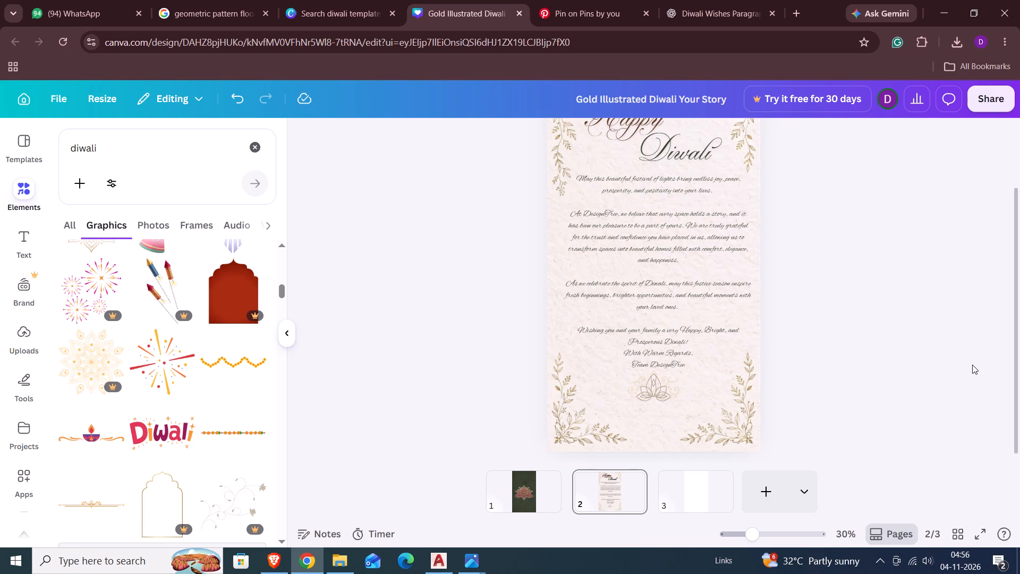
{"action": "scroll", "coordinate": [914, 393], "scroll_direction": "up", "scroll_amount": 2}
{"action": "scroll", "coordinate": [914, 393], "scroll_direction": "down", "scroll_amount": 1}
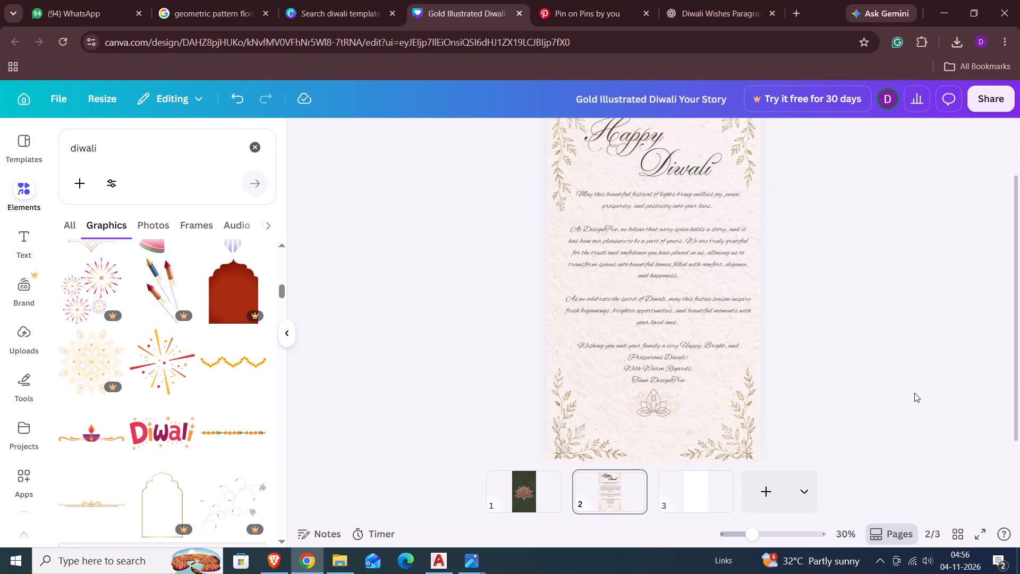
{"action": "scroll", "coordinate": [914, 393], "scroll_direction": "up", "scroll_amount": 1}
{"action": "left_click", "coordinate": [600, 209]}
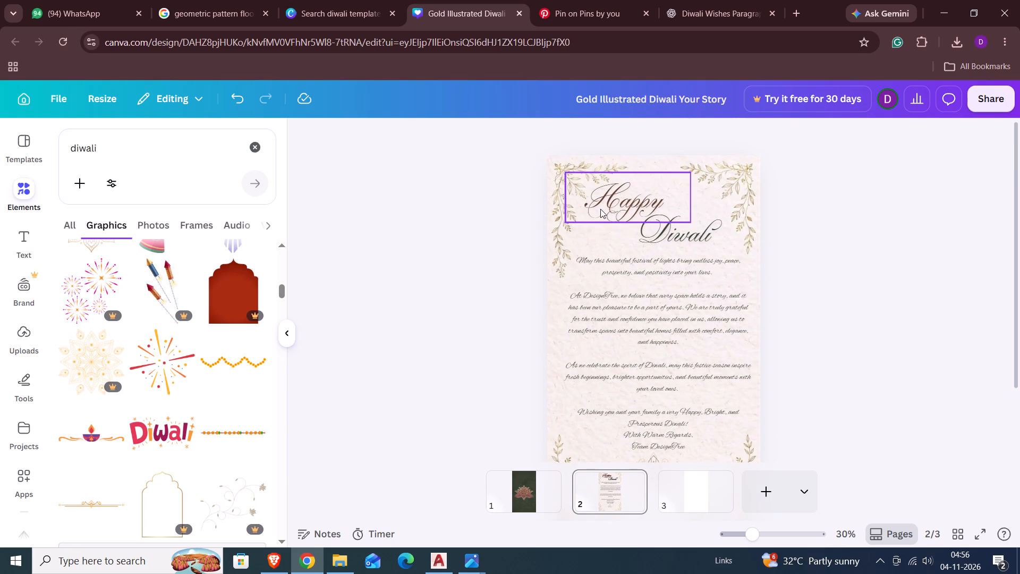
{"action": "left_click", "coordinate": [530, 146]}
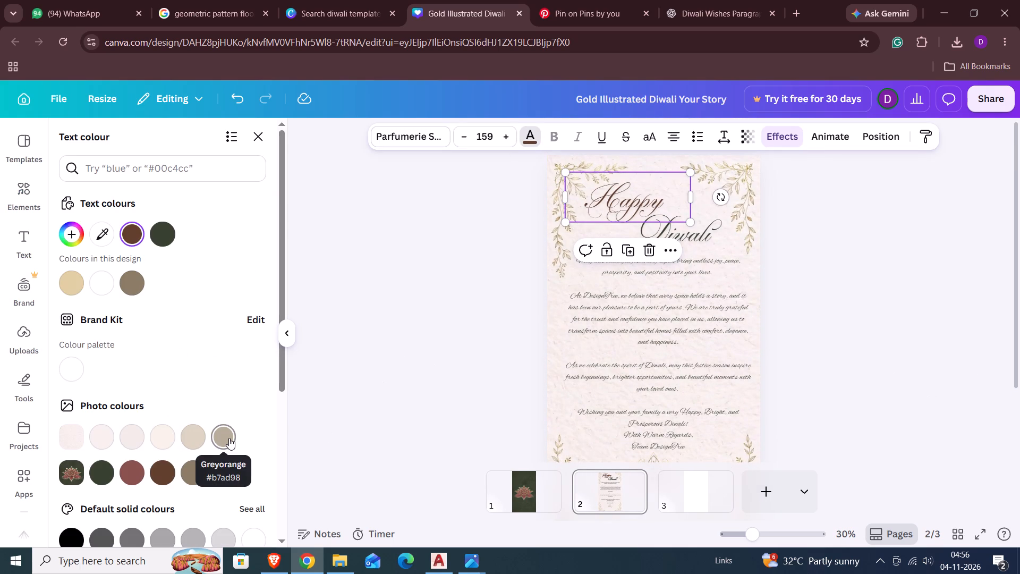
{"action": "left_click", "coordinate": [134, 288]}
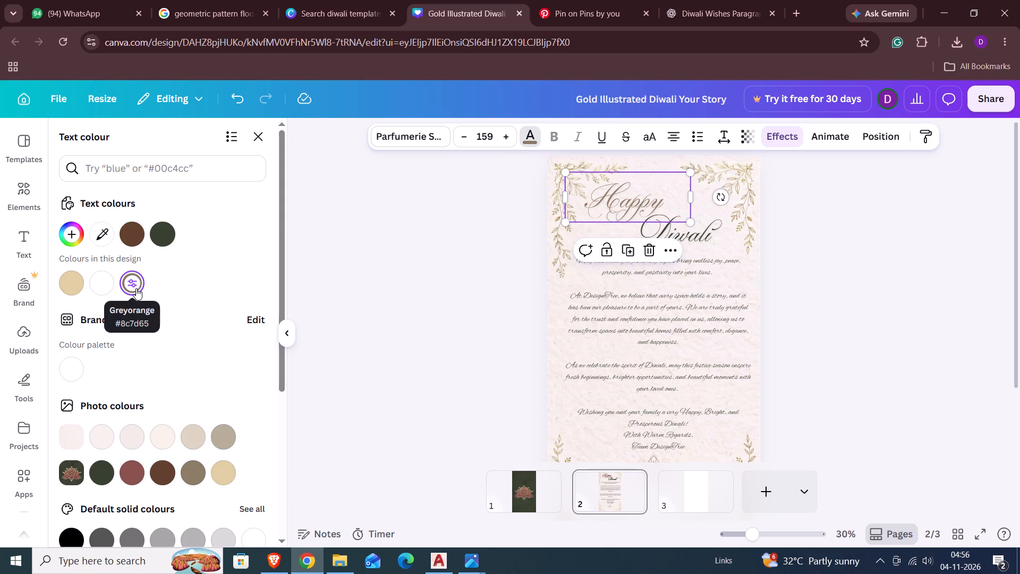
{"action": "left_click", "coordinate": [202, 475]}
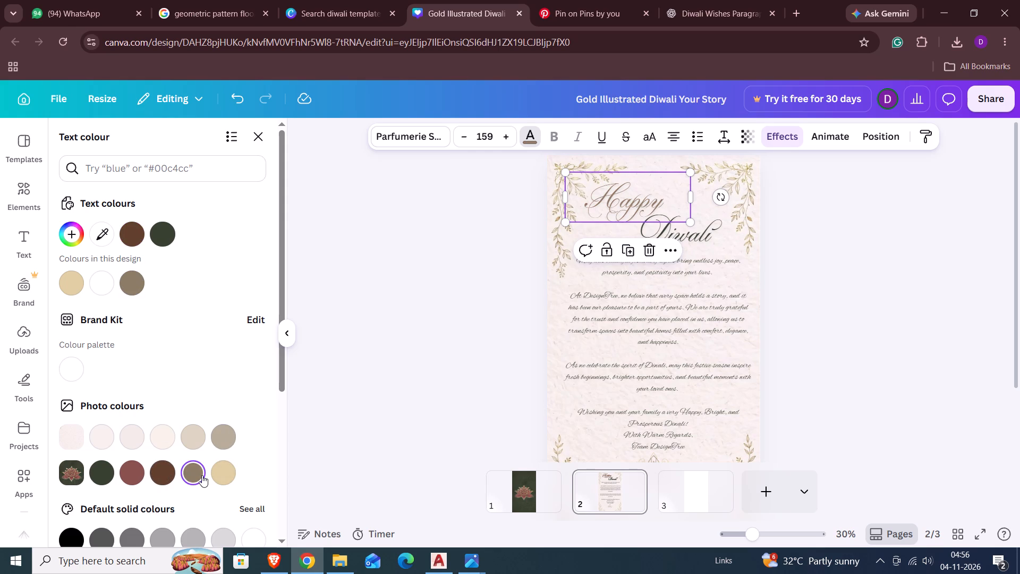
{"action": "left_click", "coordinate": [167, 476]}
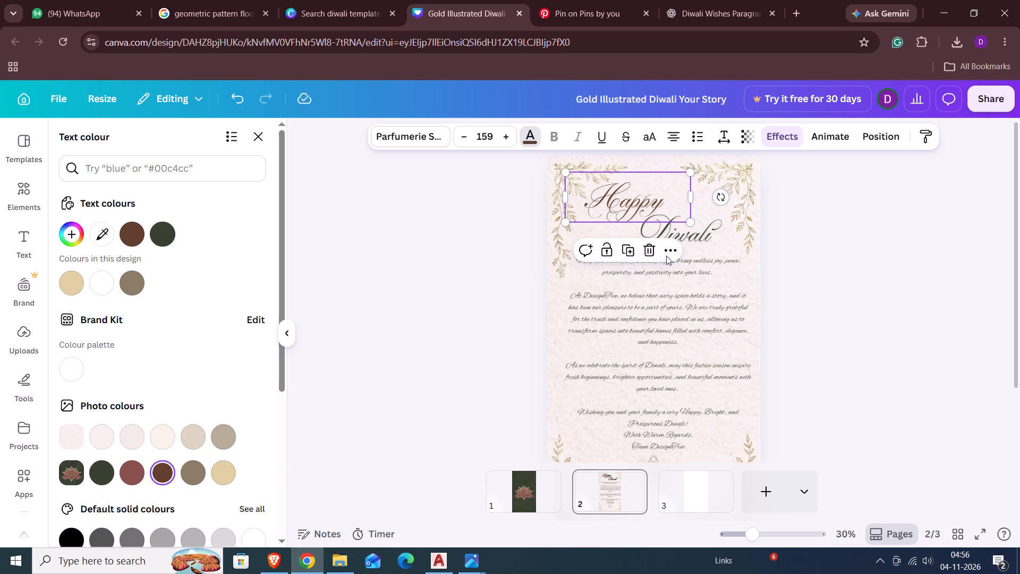
Recolour the heading word "Diwali" on page 2 with the dark brown from the lotus photo colours.
{"action": "left_click", "coordinate": [707, 230]}
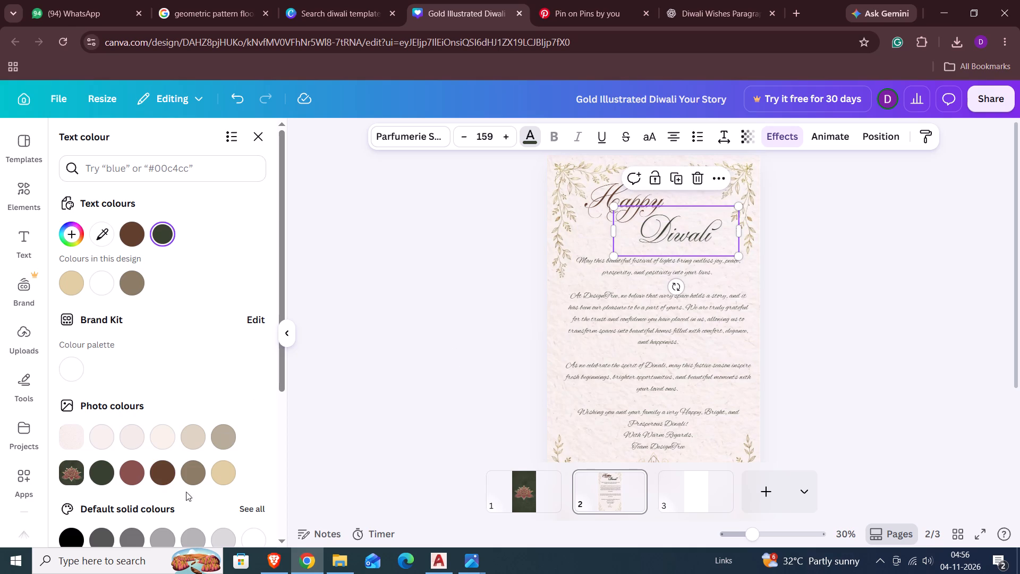
{"action": "left_click", "coordinate": [165, 478]}
{"action": "left_click", "coordinate": [385, 308]}
{"action": "left_click", "coordinate": [386, 308]}
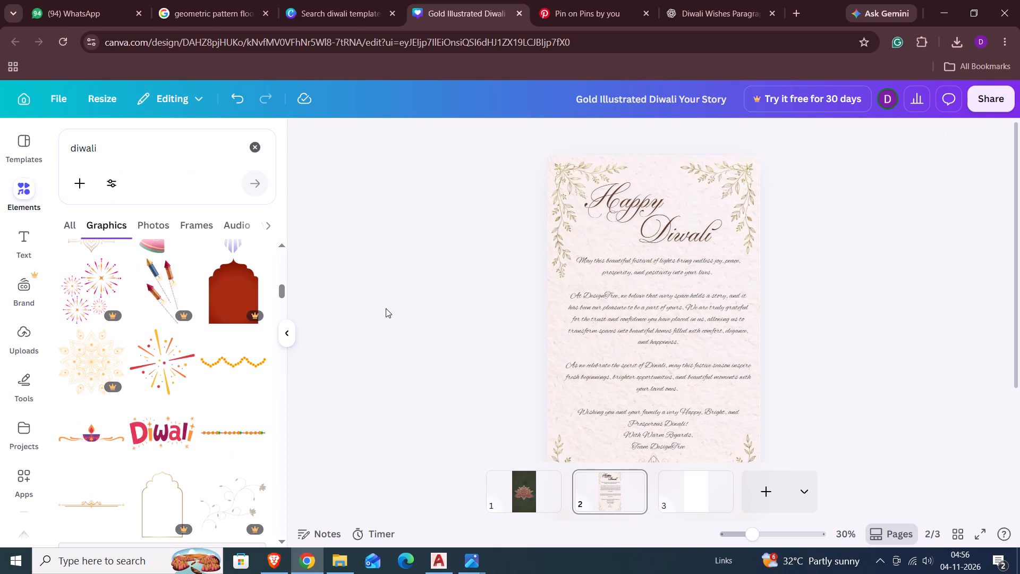
Move the lotus graphic slightly lower beneath the "Team DesignTree" sign-off, centred on the page.
{"action": "scroll", "coordinate": [962, 288], "scroll_direction": "down", "scroll_amount": 1}
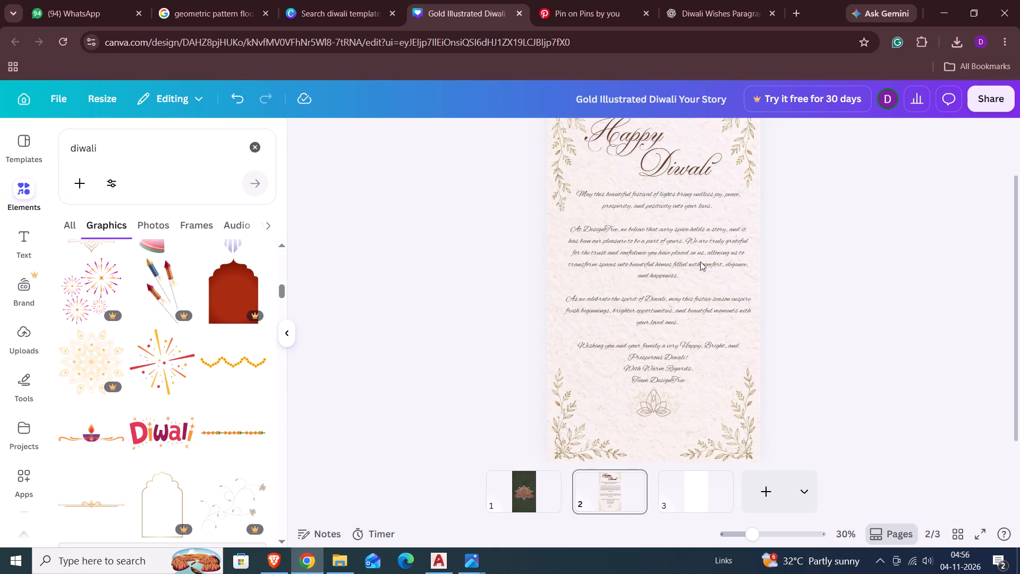
{"action": "left_click", "coordinate": [669, 258]}
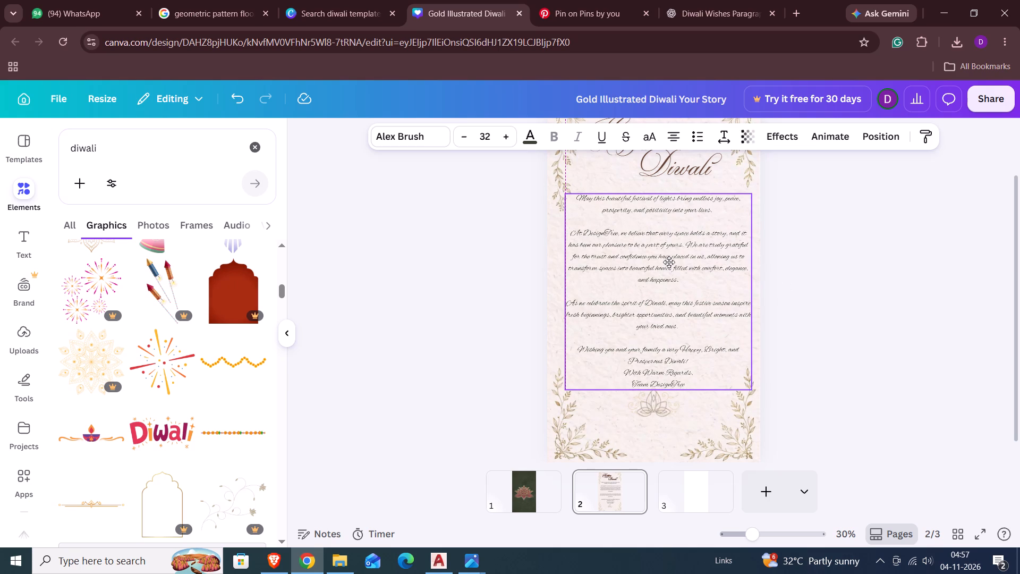
{"action": "left_click", "coordinate": [645, 402]}
{"action": "left_click_drag", "start_coordinate": [654, 405], "coordinate": [657, 411]}
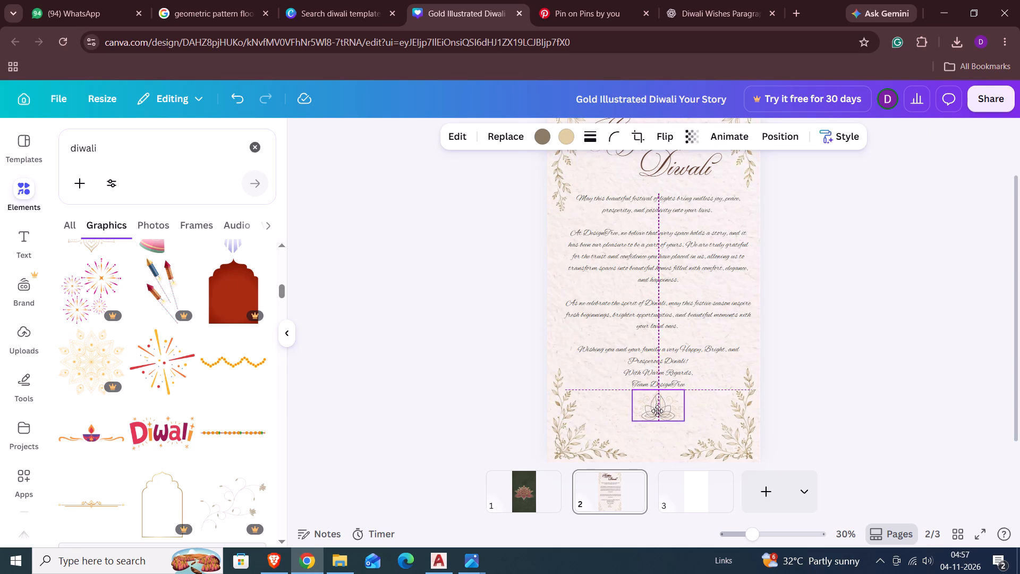
{"action": "left_click_drag", "start_coordinate": [657, 411], "coordinate": [653, 416]}
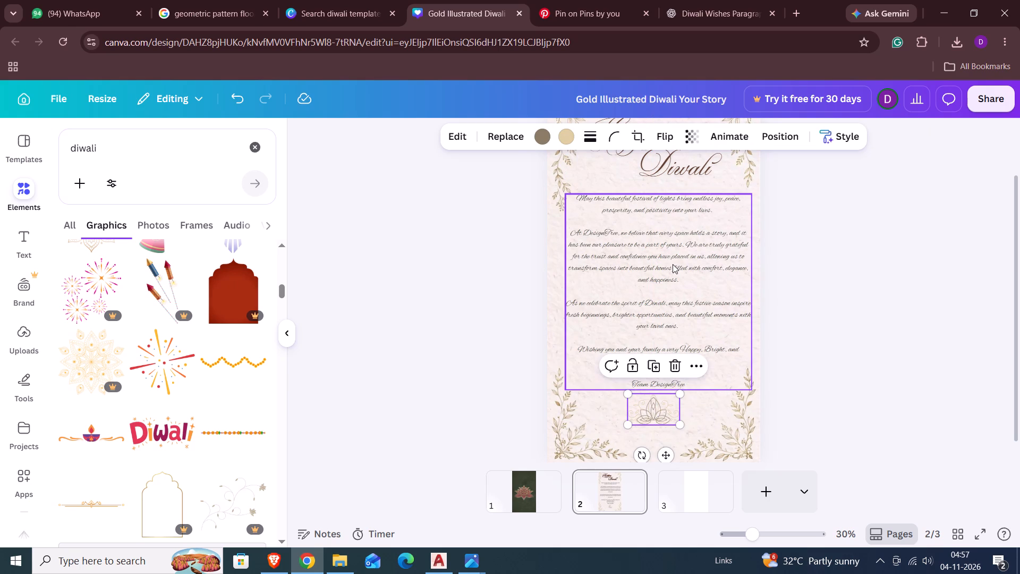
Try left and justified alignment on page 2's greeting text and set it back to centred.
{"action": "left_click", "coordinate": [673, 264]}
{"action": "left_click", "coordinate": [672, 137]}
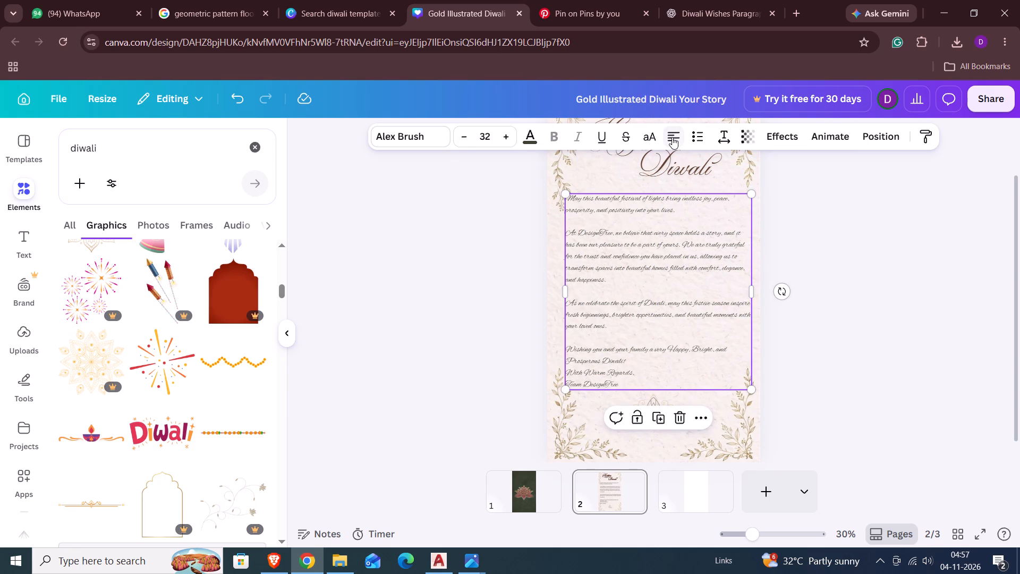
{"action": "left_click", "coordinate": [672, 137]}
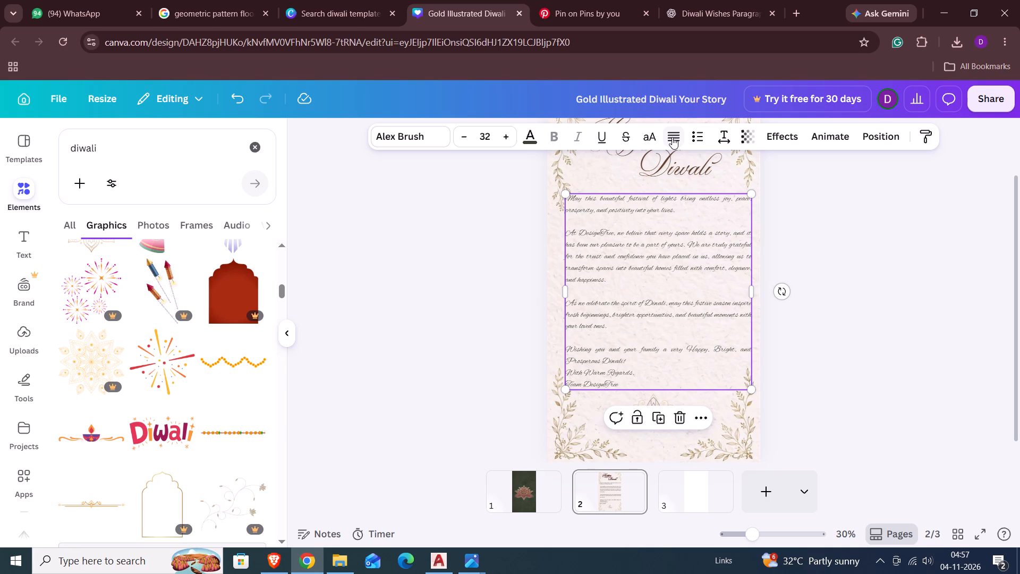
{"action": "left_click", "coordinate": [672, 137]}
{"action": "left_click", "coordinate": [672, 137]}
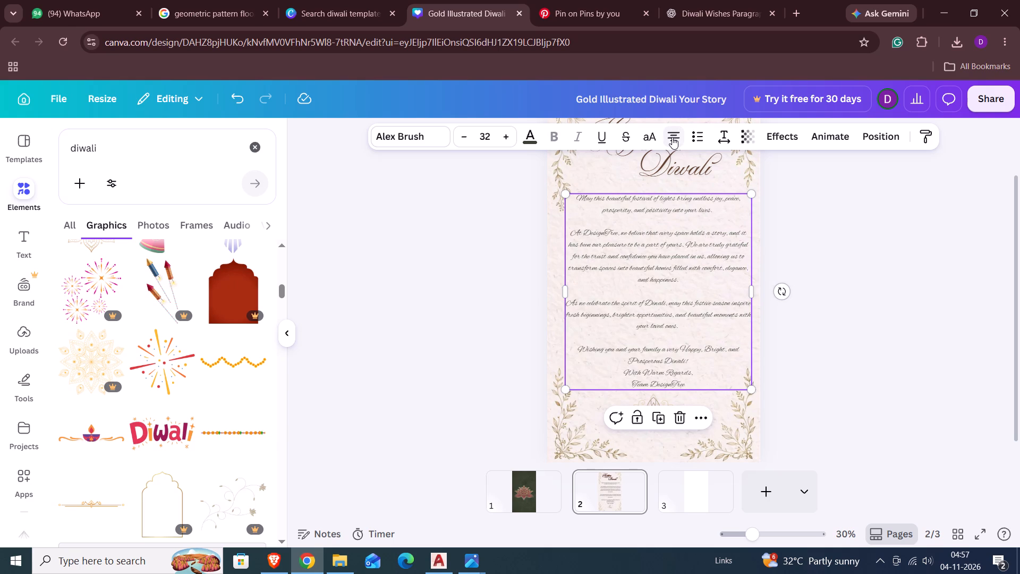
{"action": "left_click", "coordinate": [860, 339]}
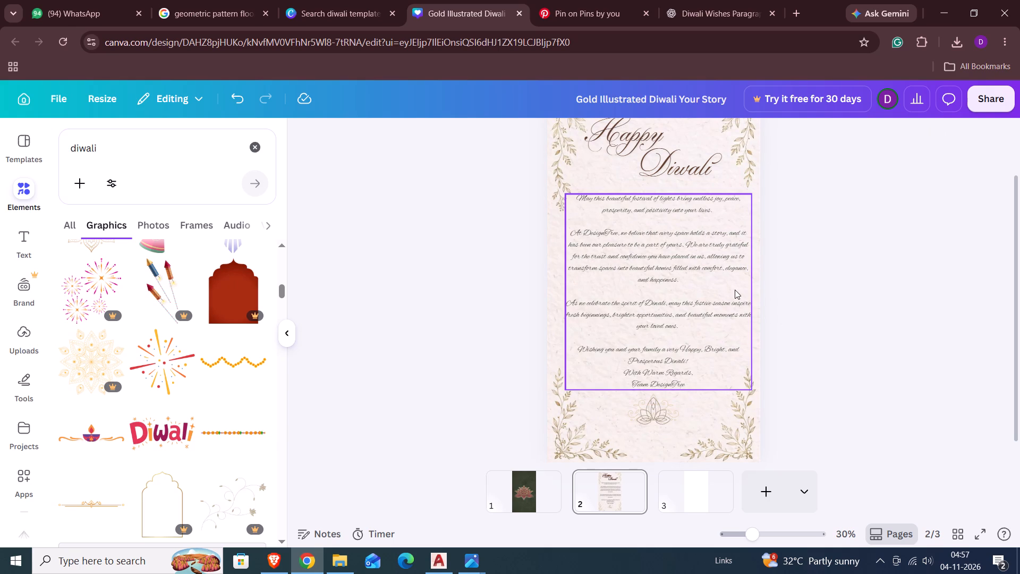
Move the heading words "Diwali" and "Happy" slightly lower on page 2, keeping their staggered arrangement.
{"action": "scroll", "coordinate": [856, 326], "scroll_direction": "up", "scroll_amount": 1}
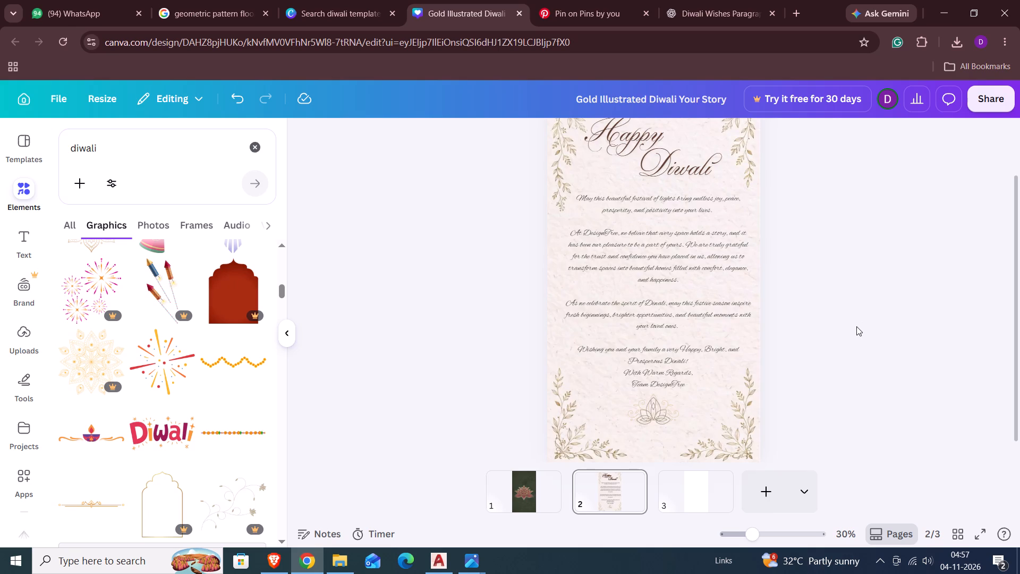
{"action": "scroll", "coordinate": [856, 326], "scroll_direction": "up", "scroll_amount": 1}
{"action": "left_click", "coordinate": [643, 193]}
{"action": "left_click_drag", "start_coordinate": [679, 225], "coordinate": [686, 237]}
{"action": "left_click", "coordinate": [616, 200]}
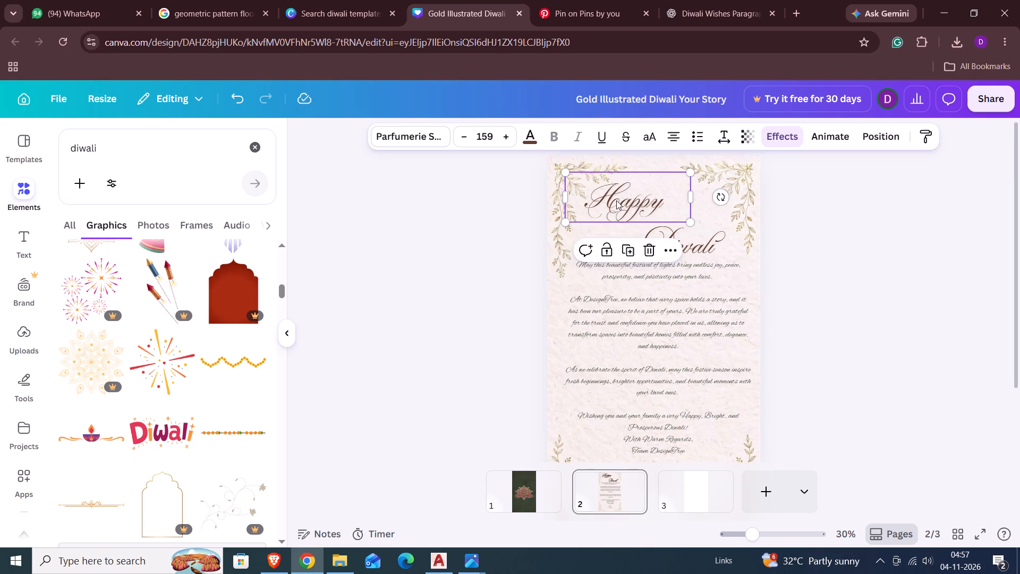
{"action": "left_click_drag", "start_coordinate": [621, 200], "coordinate": [624, 213]}
{"action": "left_click", "coordinate": [886, 313]}
Examine page 2's overall layout and check the greeting text up close.
{"action": "scroll", "coordinate": [886, 313], "scroll_direction": "down", "scroll_amount": 1}
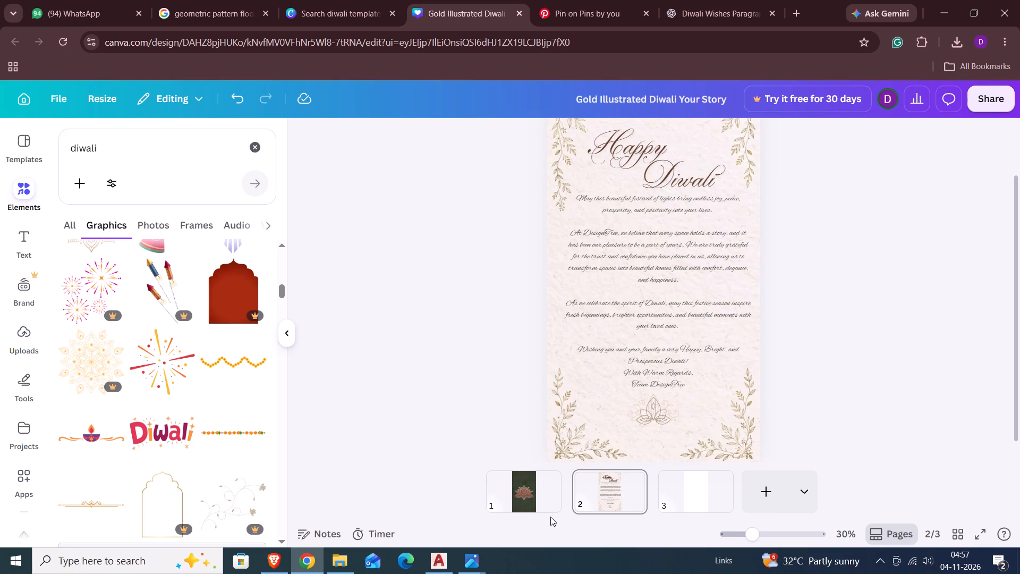
{"action": "left_click", "coordinate": [532, 503]}
{"action": "left_click", "coordinate": [624, 502]}
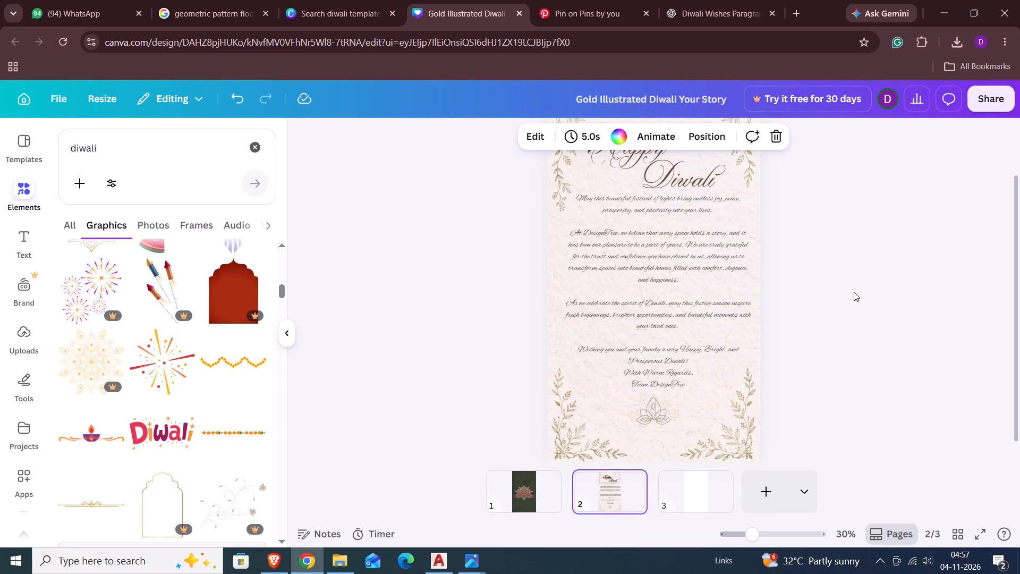
{"action": "left_click", "coordinate": [932, 329]}
{"action": "scroll", "coordinate": [923, 358], "scroll_direction": "up", "scroll_amount": 1}
{"action": "scroll", "coordinate": [923, 359], "scroll_direction": "down", "scroll_amount": 1}
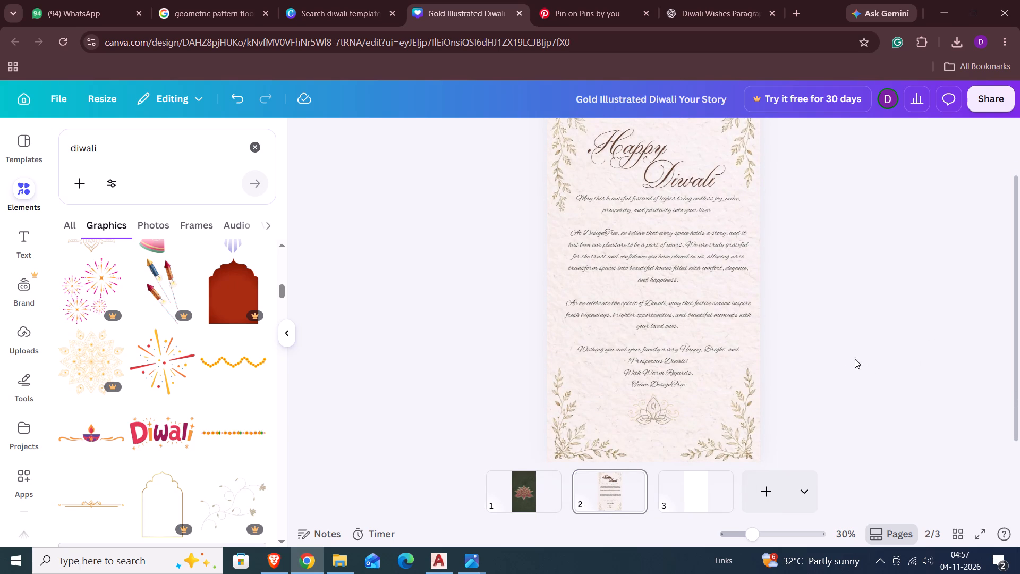
{"action": "left_click", "coordinate": [705, 291]}
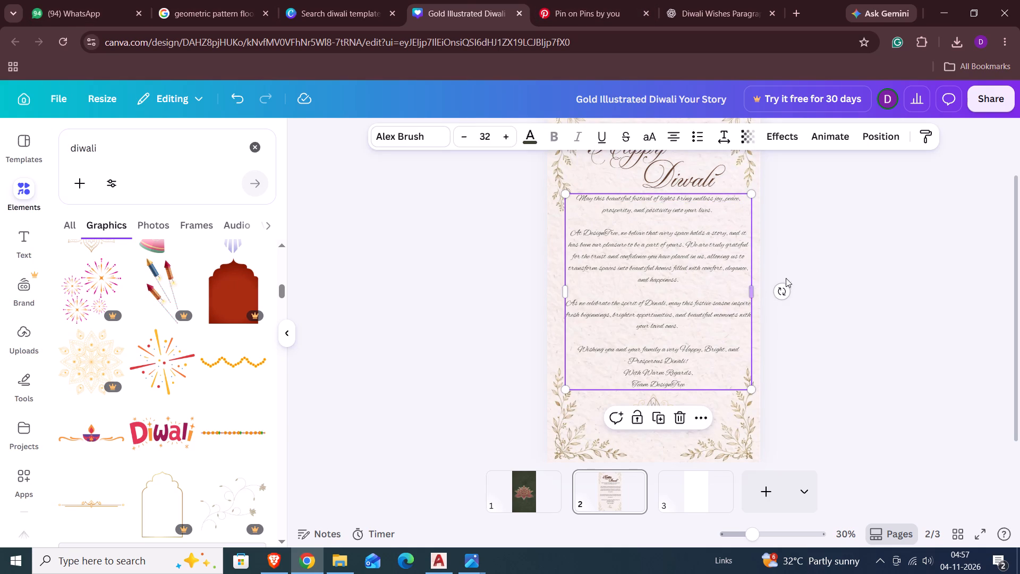
{"action": "left_click", "coordinate": [805, 246]}
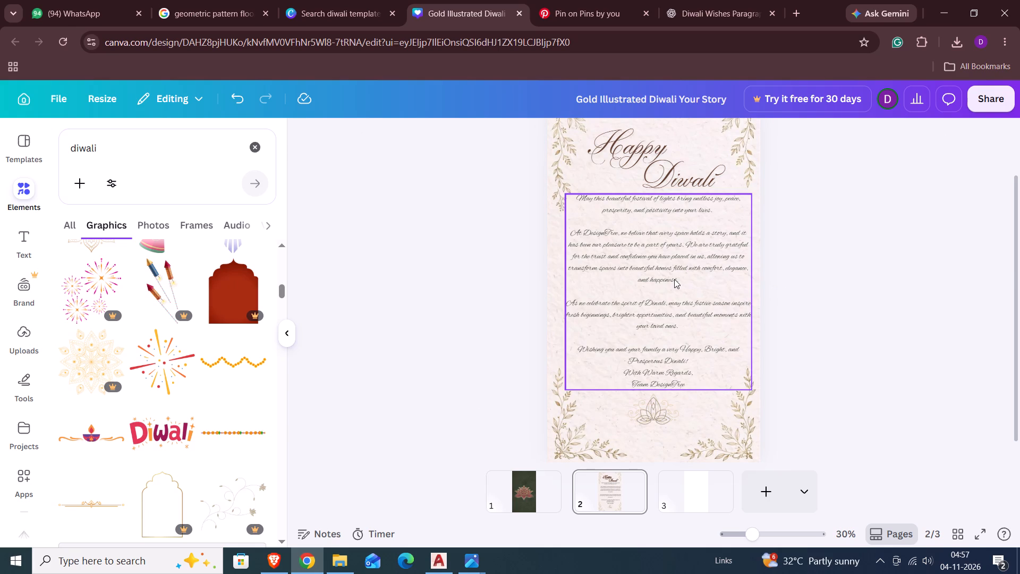
{"action": "left_click", "coordinate": [674, 268]}
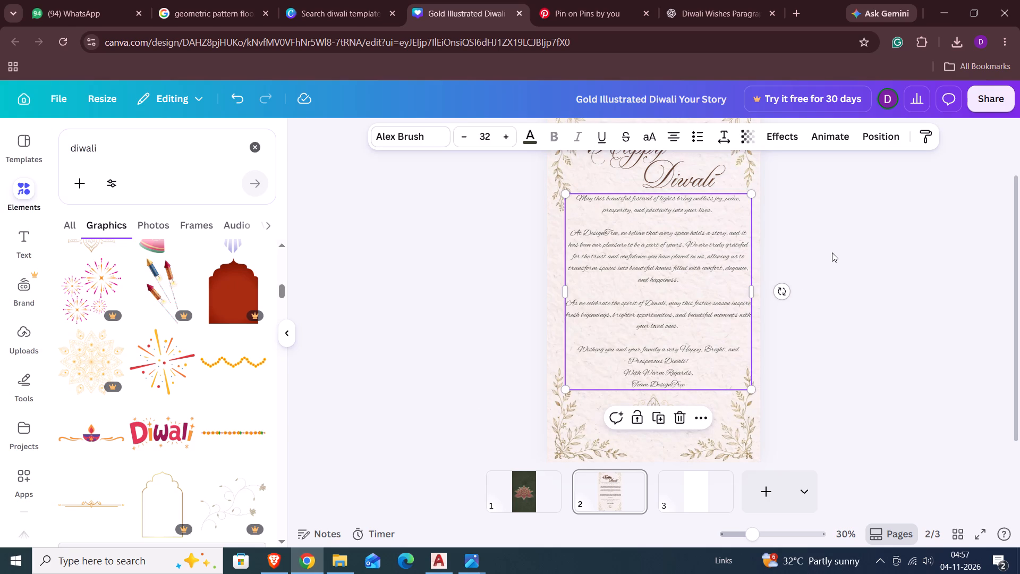
{"action": "left_click", "coordinate": [852, 242]}
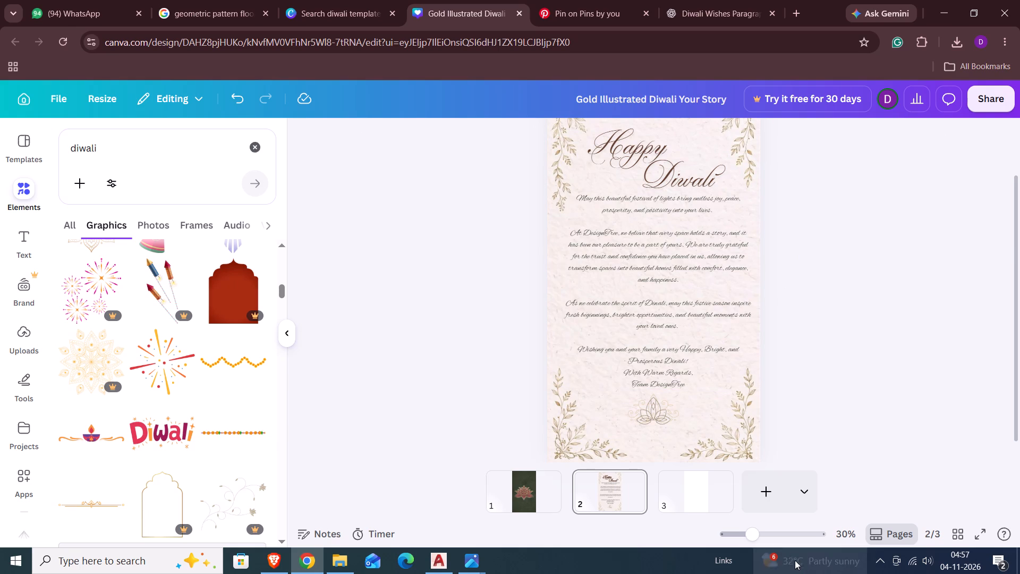
{"action": "left_click", "coordinate": [780, 536]}
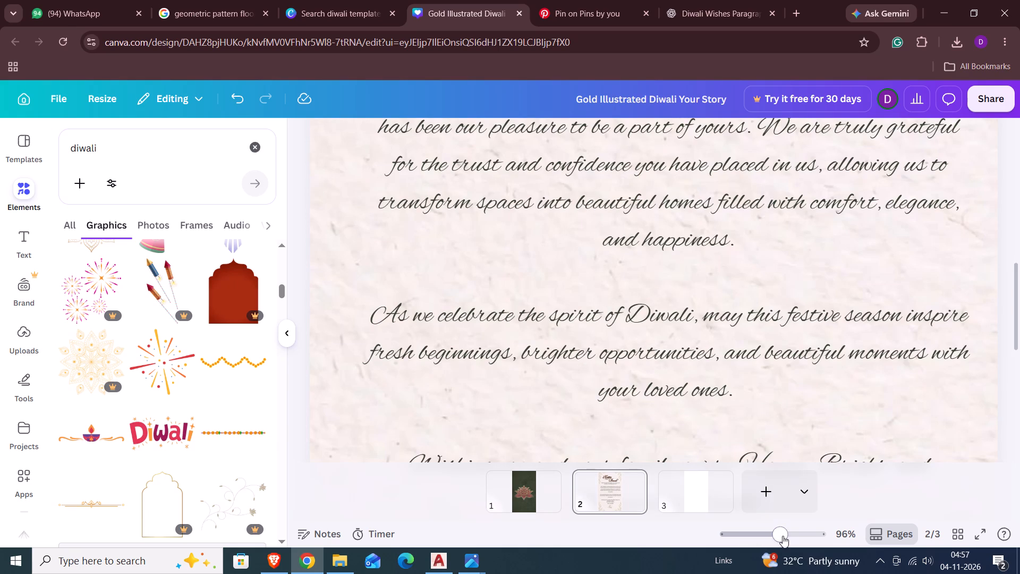
{"action": "left_click", "coordinate": [762, 538]}
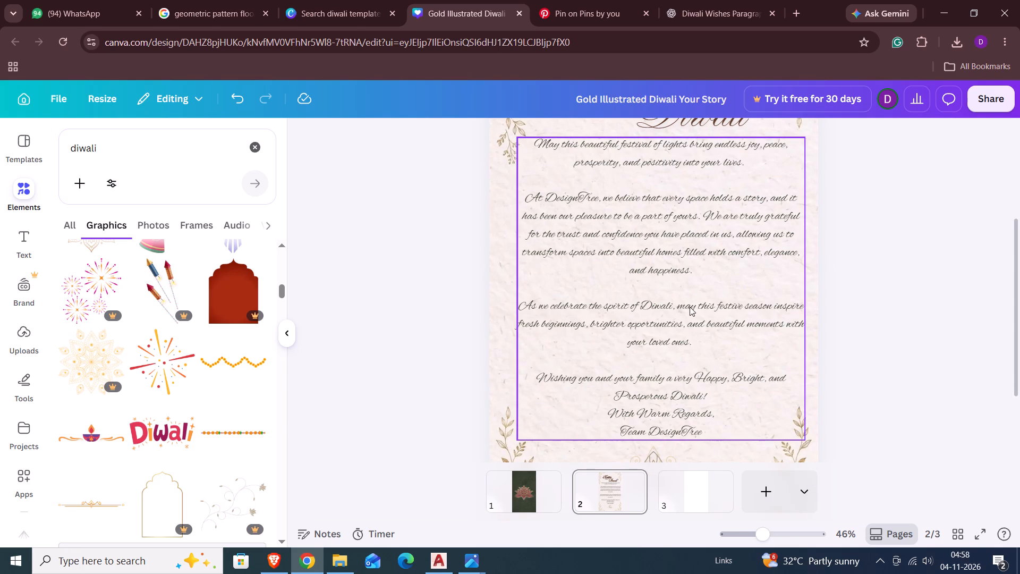
{"action": "left_click", "coordinate": [879, 349]}
Nudge the lotus graphic slightly further down from the sign-off, keeping it horizontally centred on page 2.
{"action": "scroll", "coordinate": [872, 368], "scroll_direction": "down", "scroll_amount": 1}
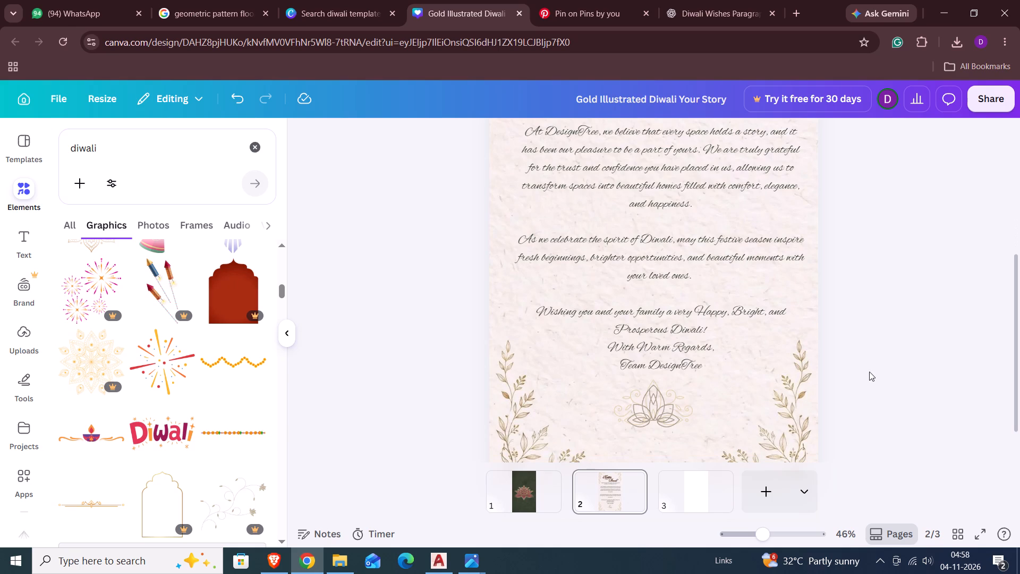
{"action": "left_click", "coordinate": [650, 407]}
{"action": "left_click_drag", "start_coordinate": [666, 400], "coordinate": [664, 410]}
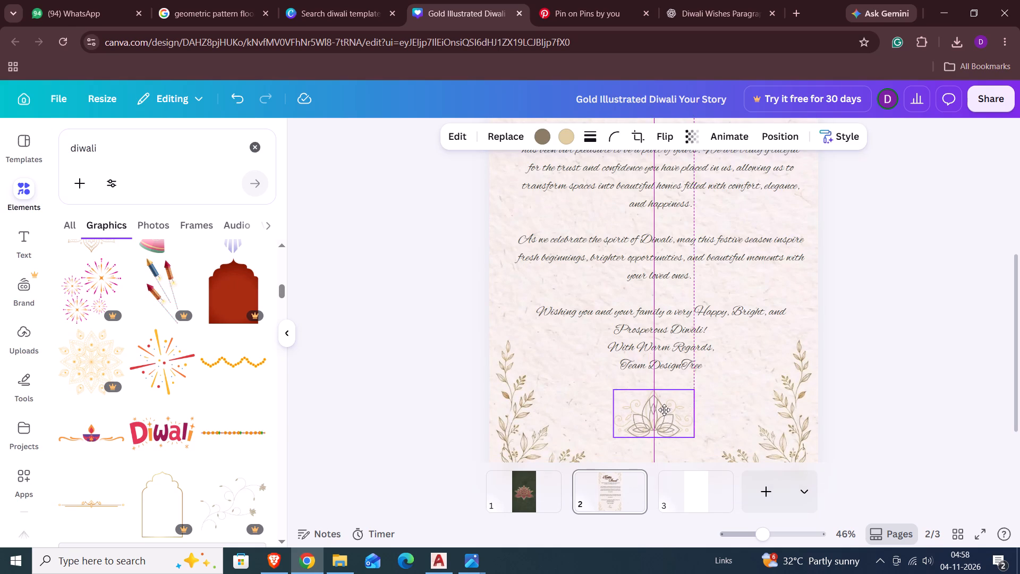
{"action": "left_click_drag", "start_coordinate": [664, 410], "coordinate": [664, 411]}
{"action": "left_click", "coordinate": [885, 340]}
Set the heading word "Diwali" to font size 130 and move it slightly up, away from the greeting text.
{"action": "scroll", "coordinate": [796, 349], "scroll_direction": "up", "scroll_amount": 3}
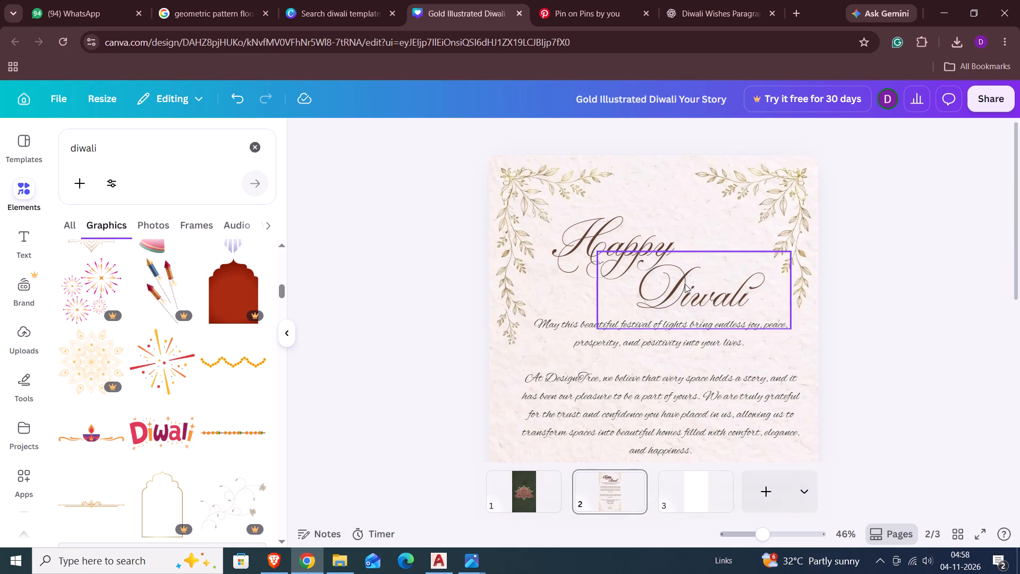
{"action": "left_click", "coordinate": [749, 537]}
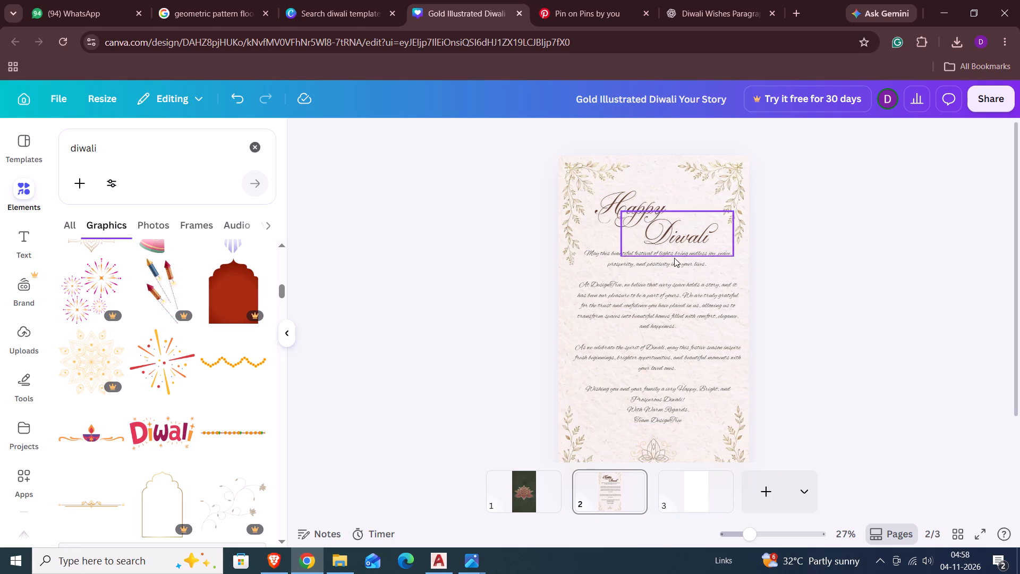
{"action": "left_click", "coordinate": [702, 244]}
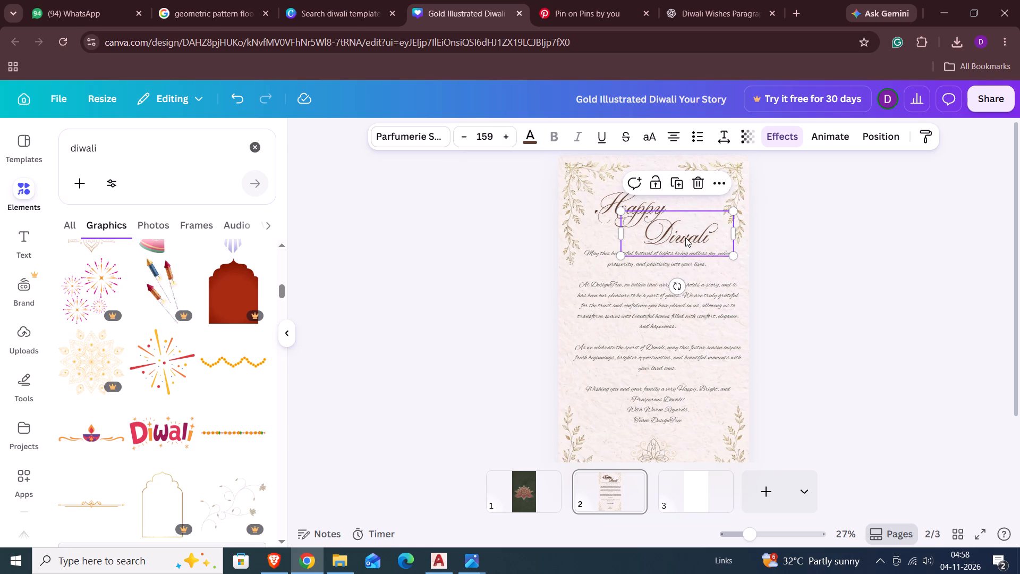
{"action": "left_click", "coordinate": [494, 142]}
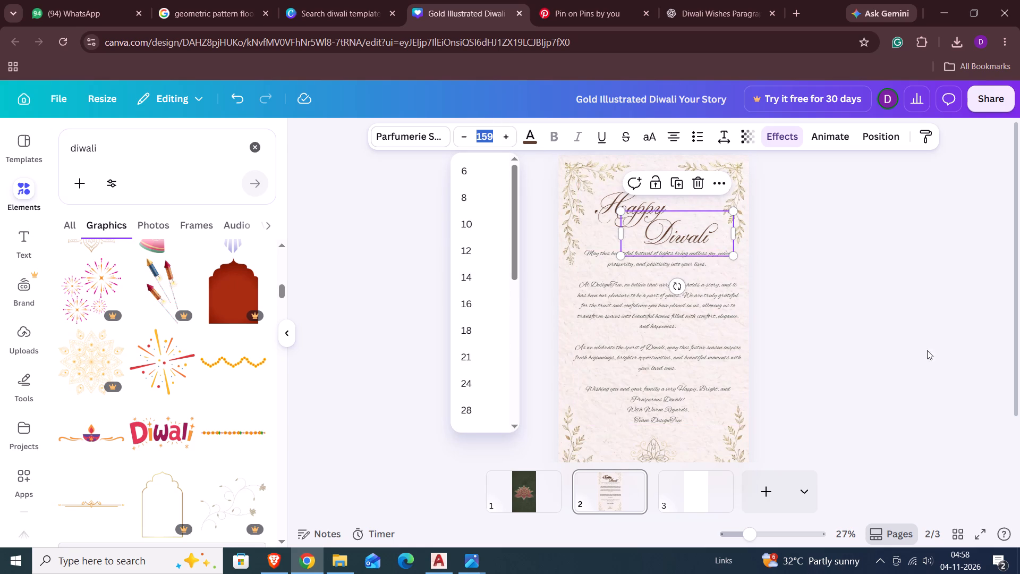
{"action": "left_click", "coordinate": [938, 349]}
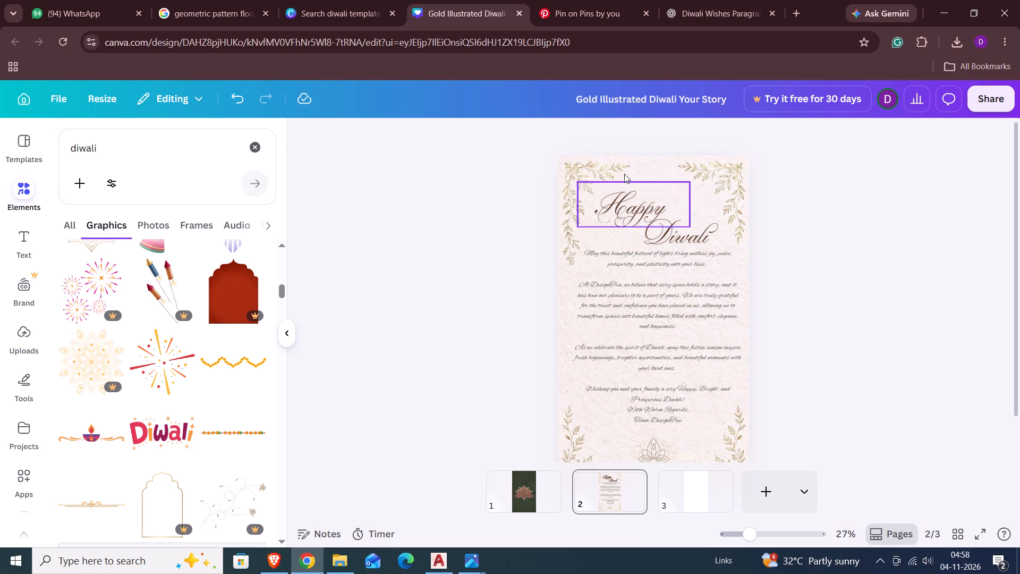
{"action": "left_click", "coordinate": [700, 257]}
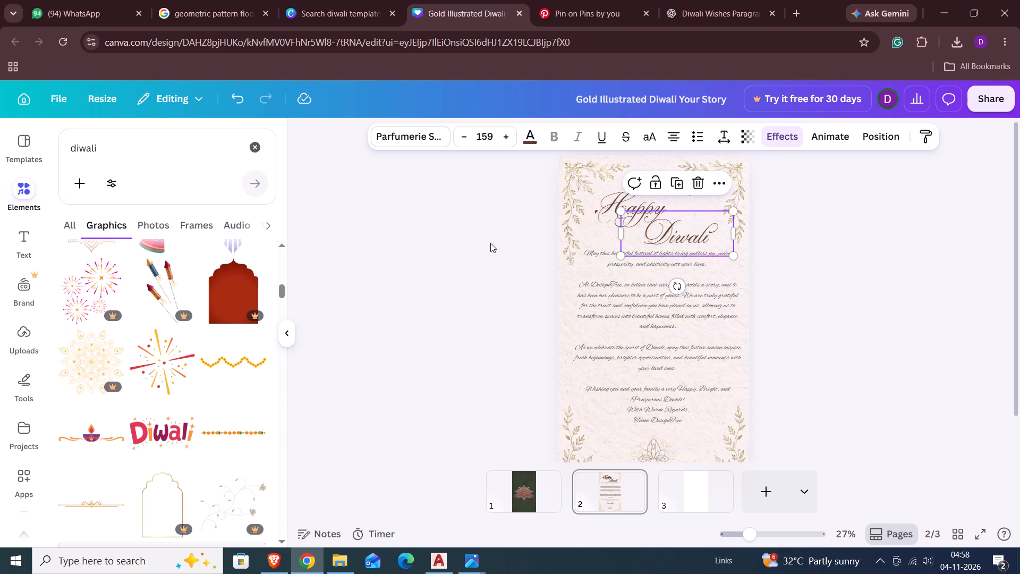
{"action": "left_click", "coordinate": [497, 136]}
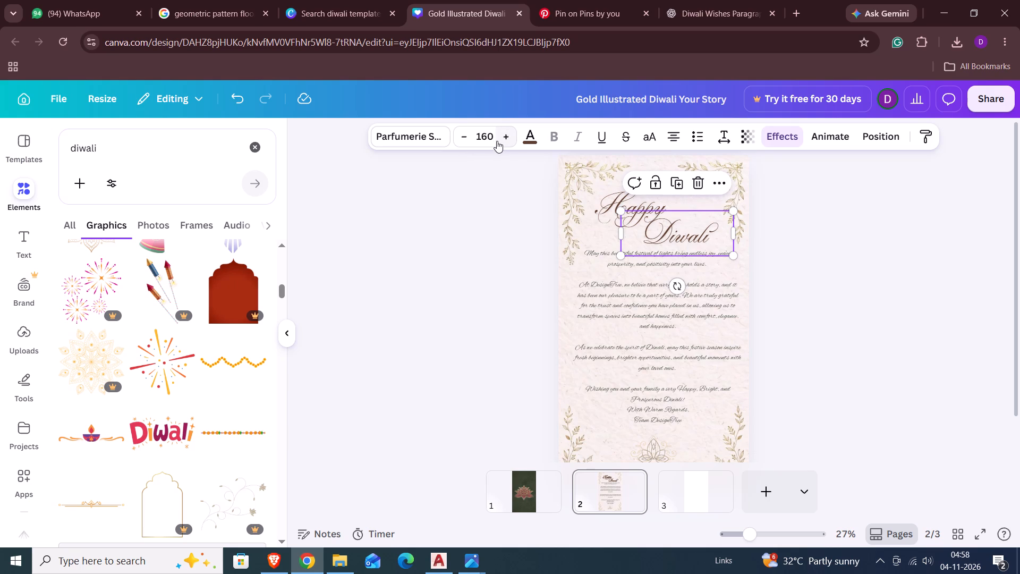
{"action": "left_click", "coordinate": [490, 138]}
{"action": "type", "text": "130"}
{"action": "key", "text": "Return"}
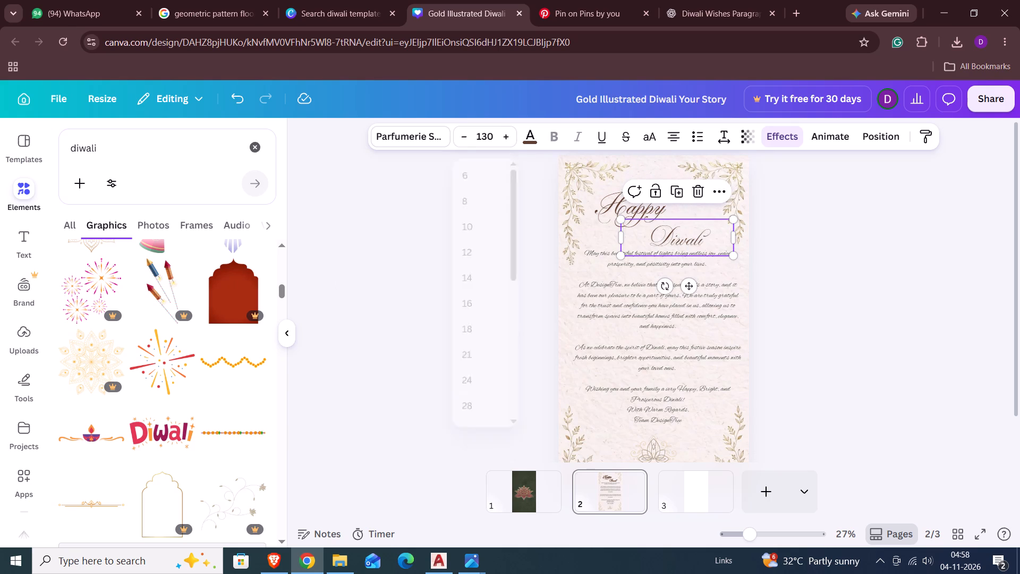
{"action": "left_click", "coordinate": [904, 338]}
{"action": "left_click_drag", "start_coordinate": [679, 241], "coordinate": [679, 233]}
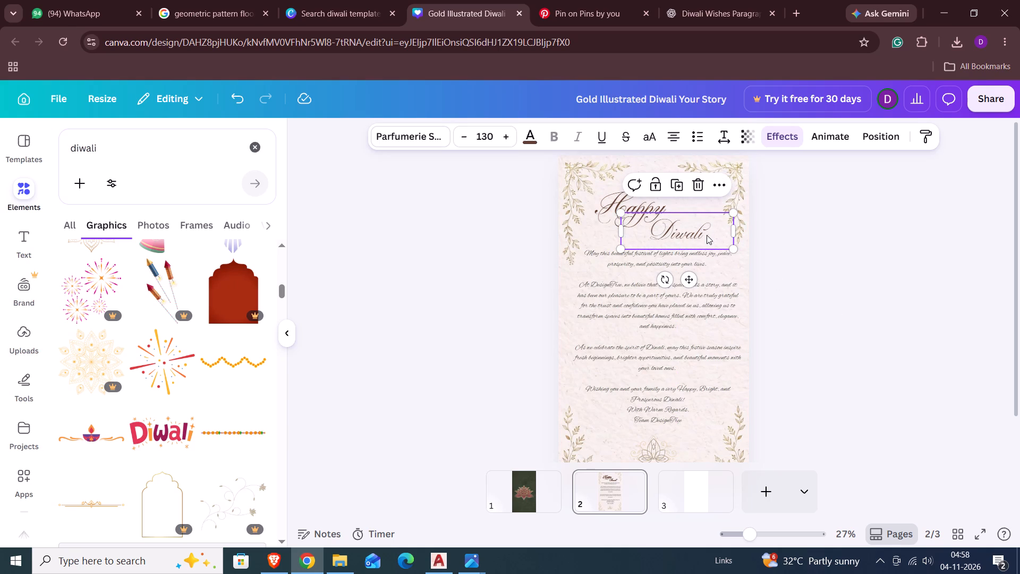
Increase the font size of the heading word "Diwali" to 139.
{"action": "double_click", "coordinate": [707, 235]}
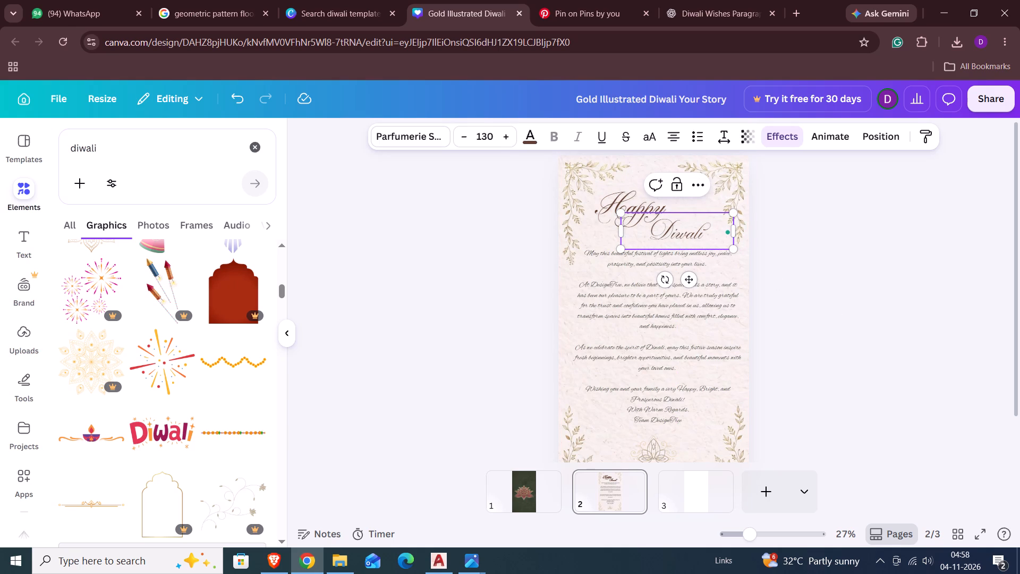
{"action": "left_click", "coordinate": [495, 136]}
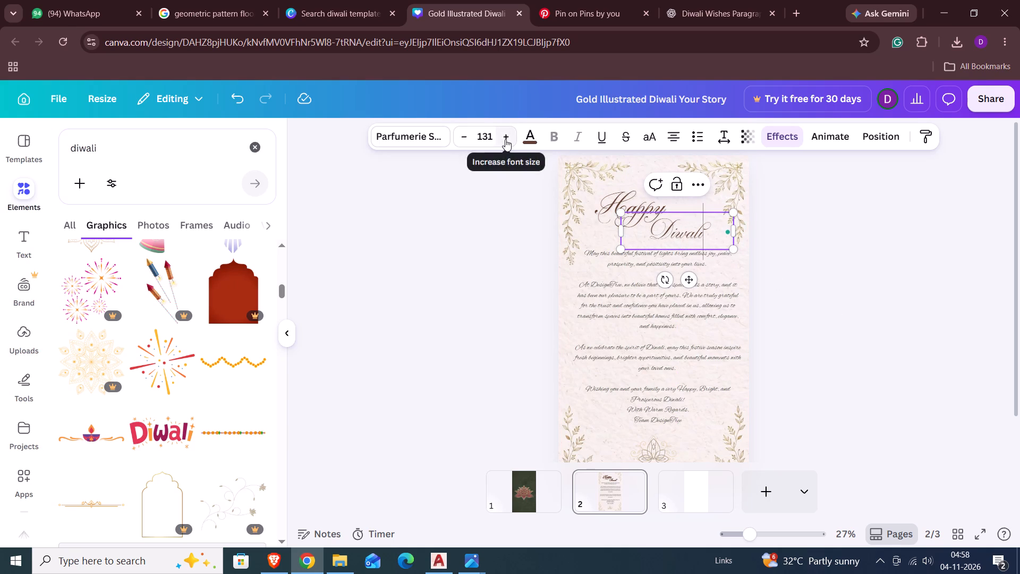
{"action": "triple_click", "coordinate": [505, 139]}
{"action": "triple_click", "coordinate": [505, 139]}
{"action": "double_click", "coordinate": [505, 139]}
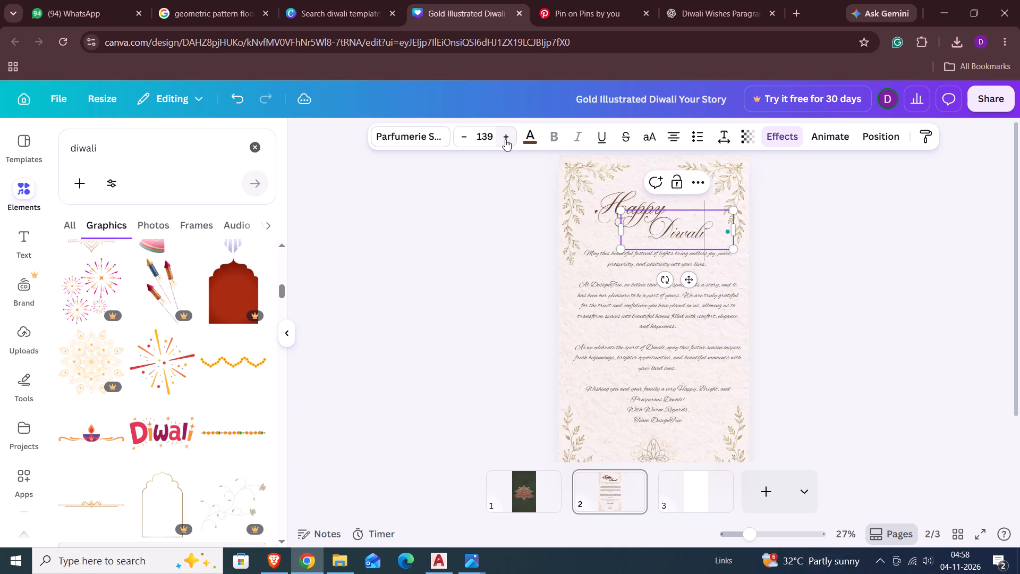
Set both heading words, "Diwali" and "Happy", to font size 140 on page 2.
{"action": "left_click", "coordinate": [505, 139]}
{"action": "left_click", "coordinate": [843, 325]}
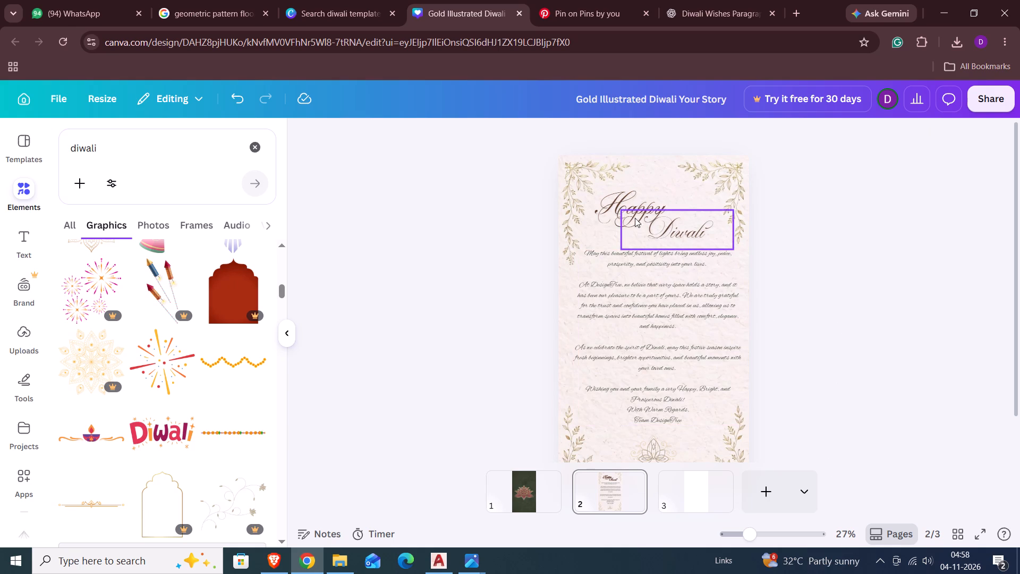
{"action": "left_click", "coordinate": [626, 198]}
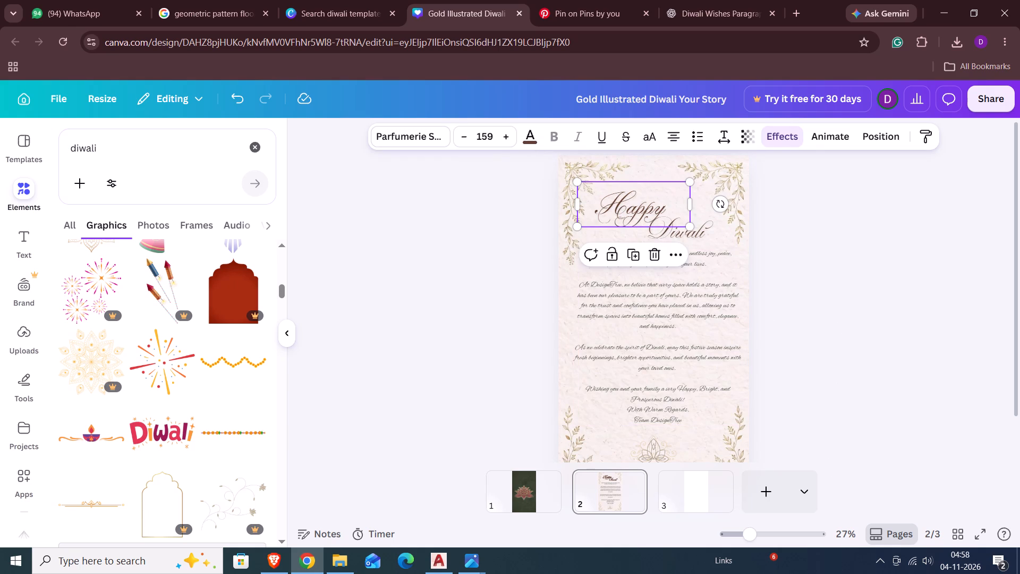
{"action": "left_click", "coordinate": [495, 137]}
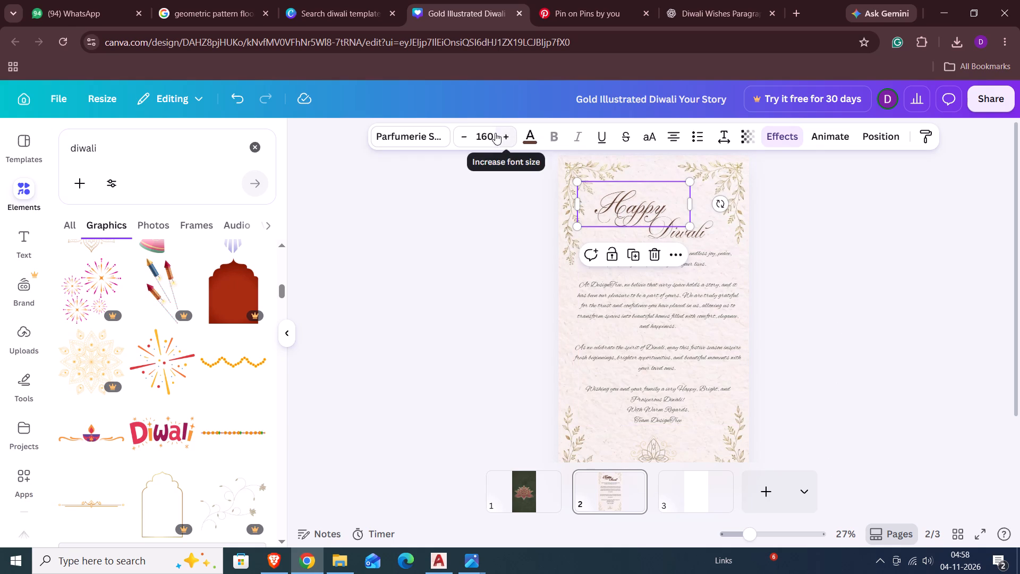
{"action": "left_click", "coordinate": [494, 134]}
{"action": "type", "text": "140"}
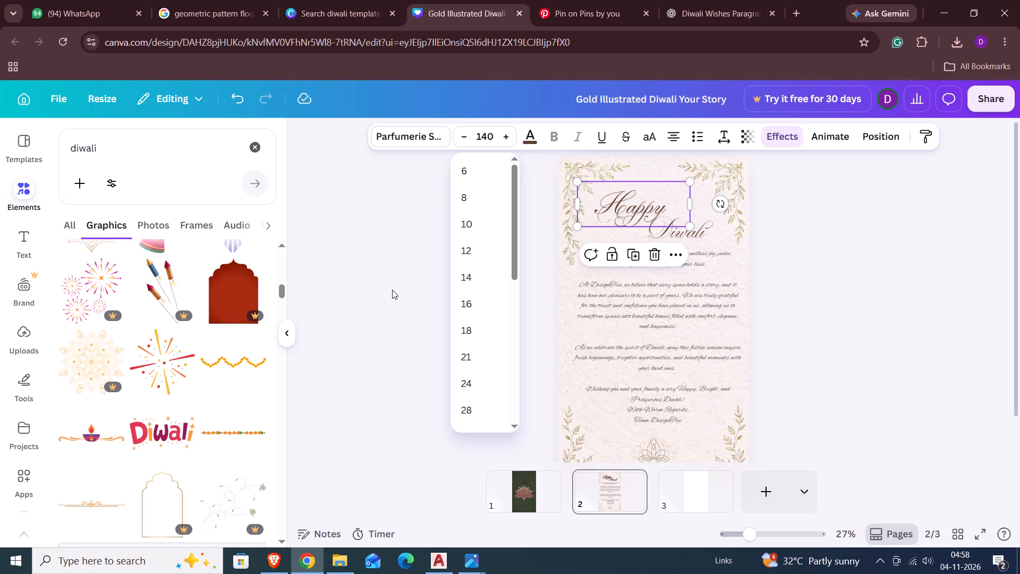
{"action": "key", "text": "Return"}
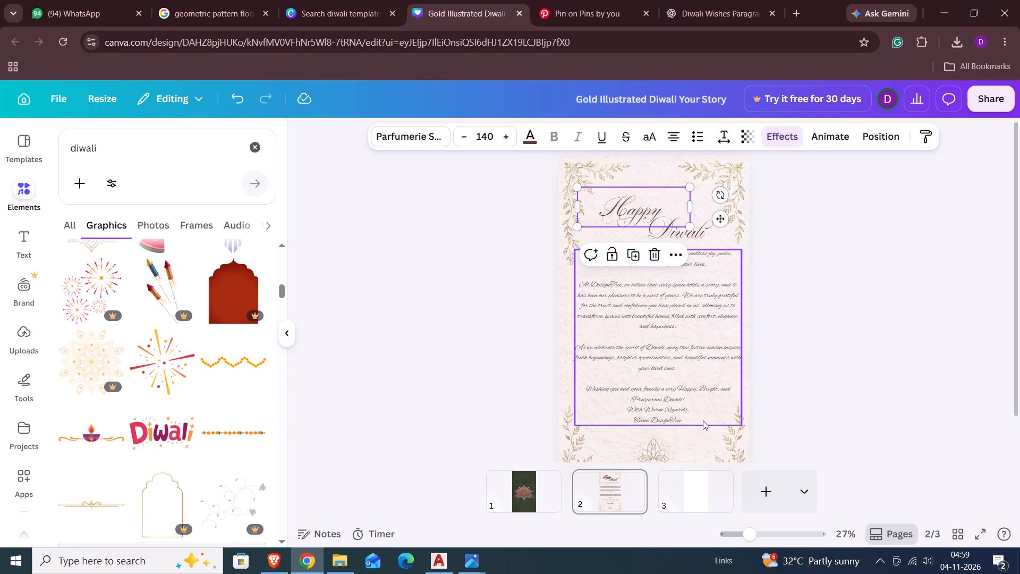
{"action": "left_click", "coordinate": [691, 440]}
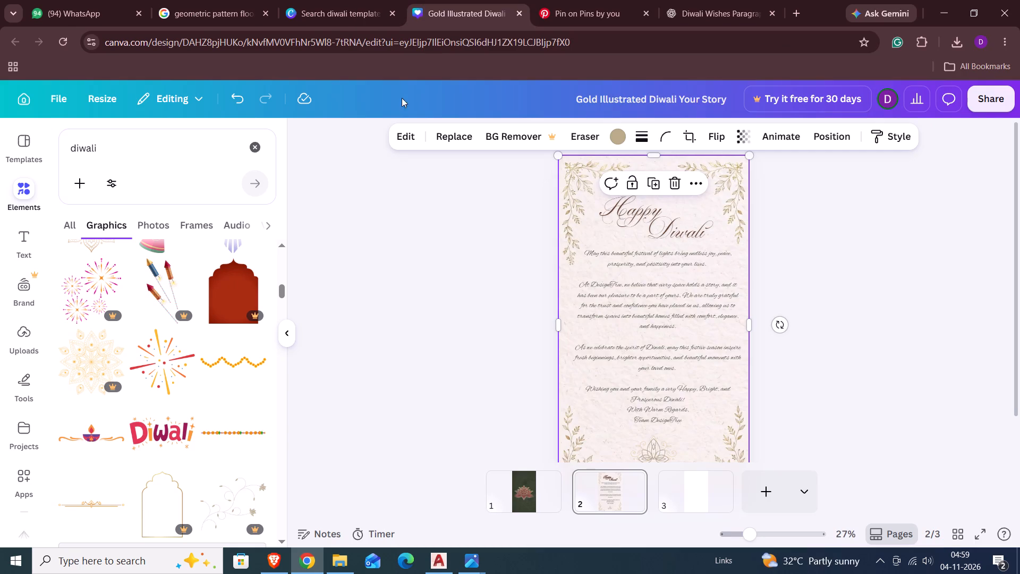
{"action": "left_click", "coordinate": [902, 341]}
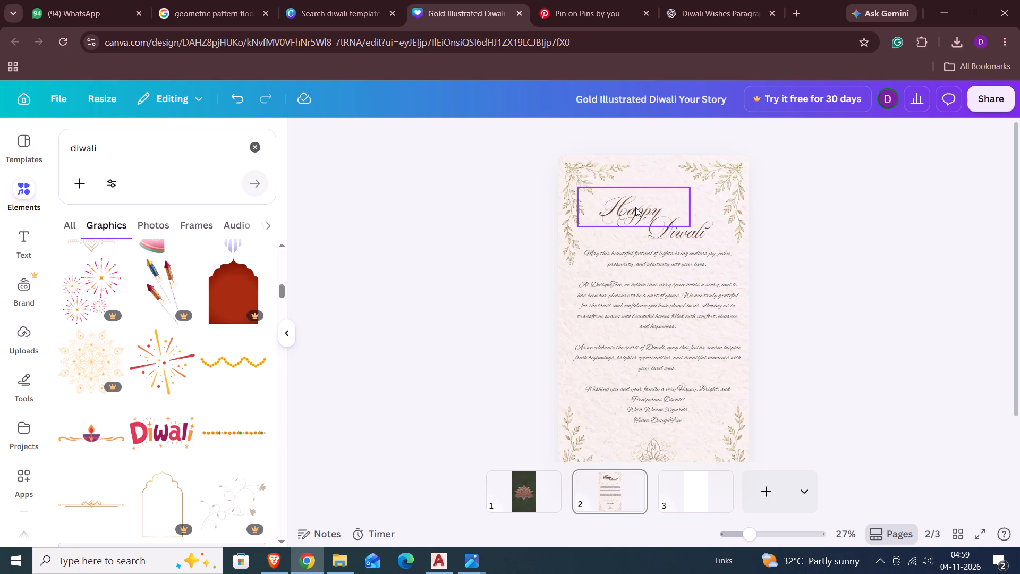
Move the heading word "Happy" slightly up and shift "Diwali" slightly to the left.
{"action": "left_click_drag", "start_coordinate": [635, 207], "coordinate": [632, 202]}
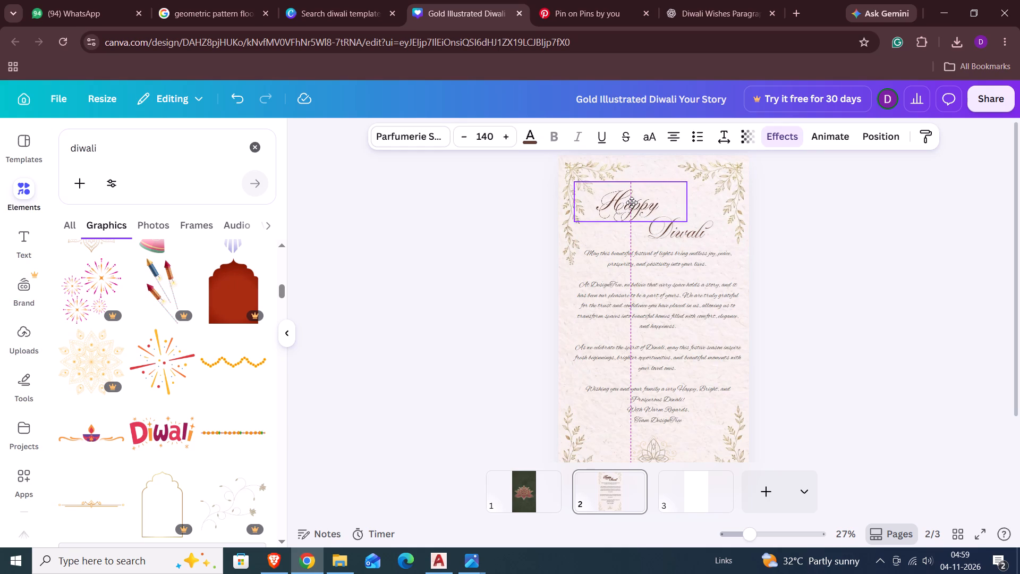
{"action": "left_click_drag", "start_coordinate": [632, 202], "coordinate": [635, 202]}
{"action": "left_click", "coordinate": [690, 229]}
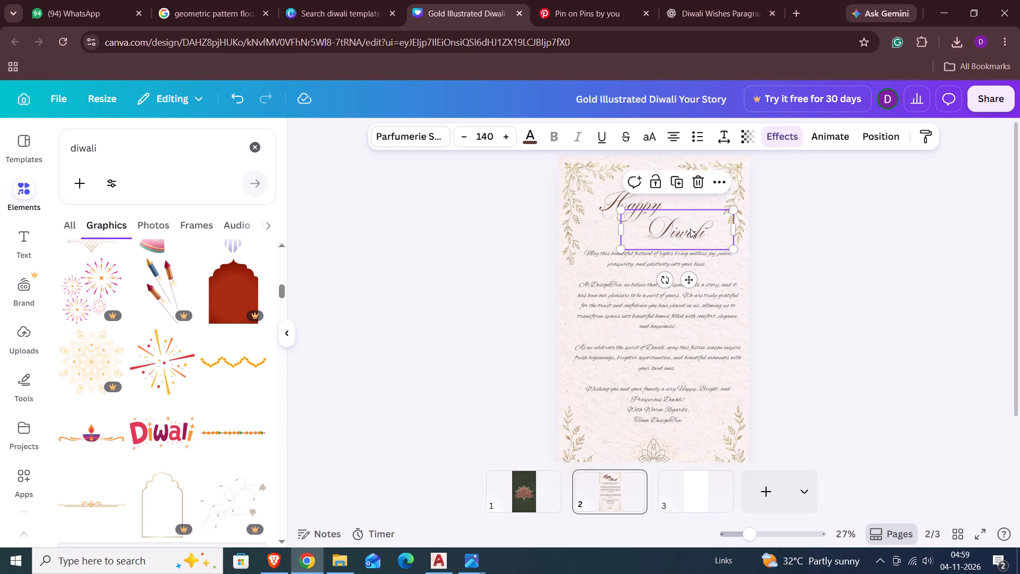
{"action": "left_click", "coordinate": [687, 238]}
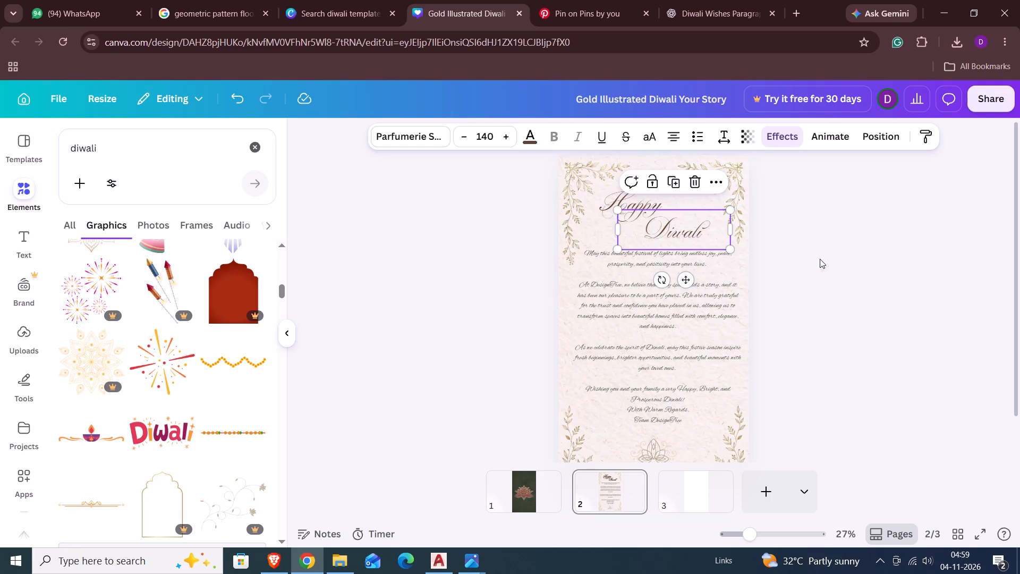
{"action": "left_click", "coordinate": [821, 259]}
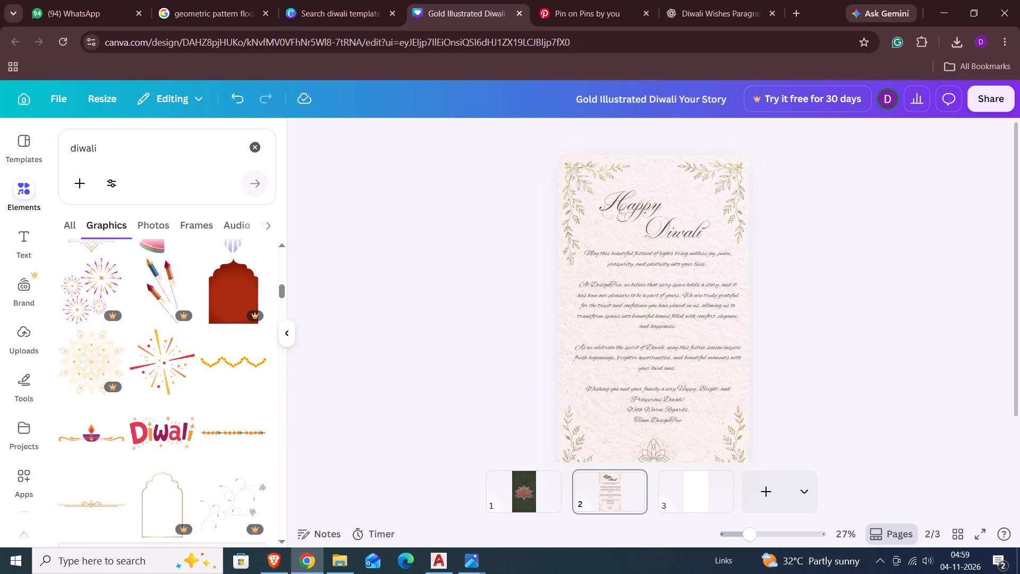
Compare the green lotus cover on page 1 with the full greeting layout on page 2.
{"action": "left_click", "coordinate": [527, 485]}
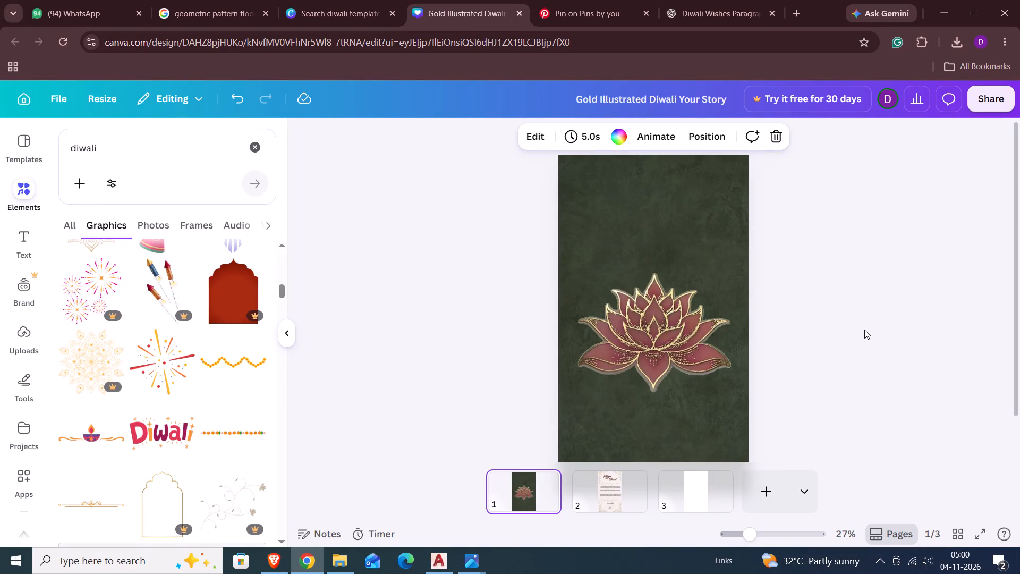
{"action": "left_click", "coordinate": [593, 500]}
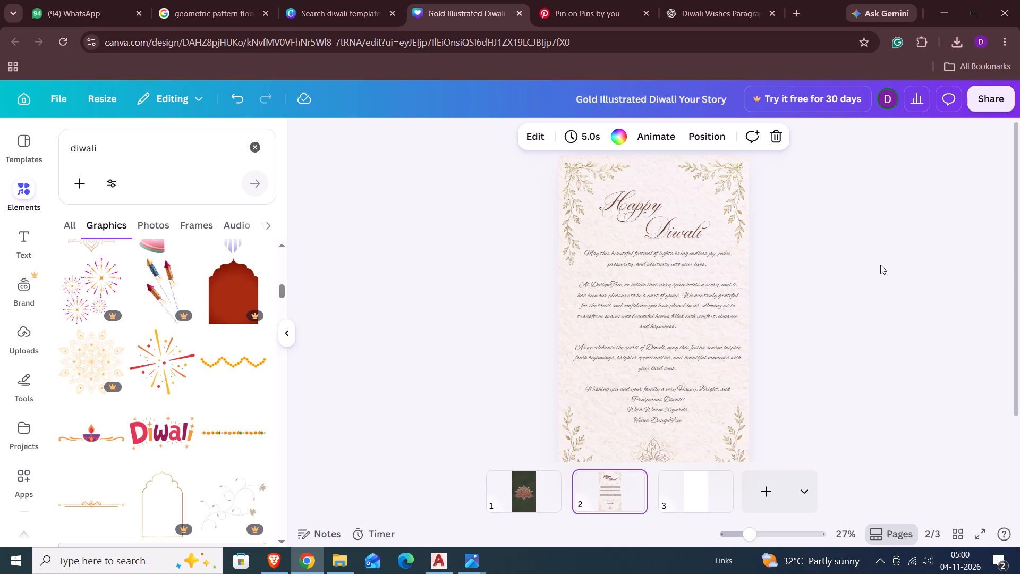
{"action": "left_click", "coordinate": [887, 296]}
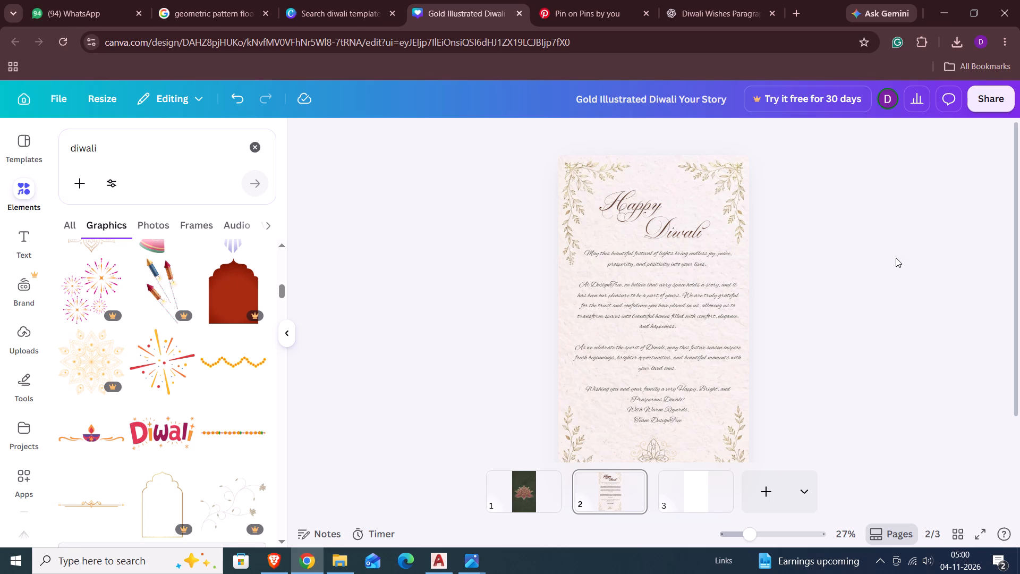
{"action": "left_click", "coordinate": [523, 499]}
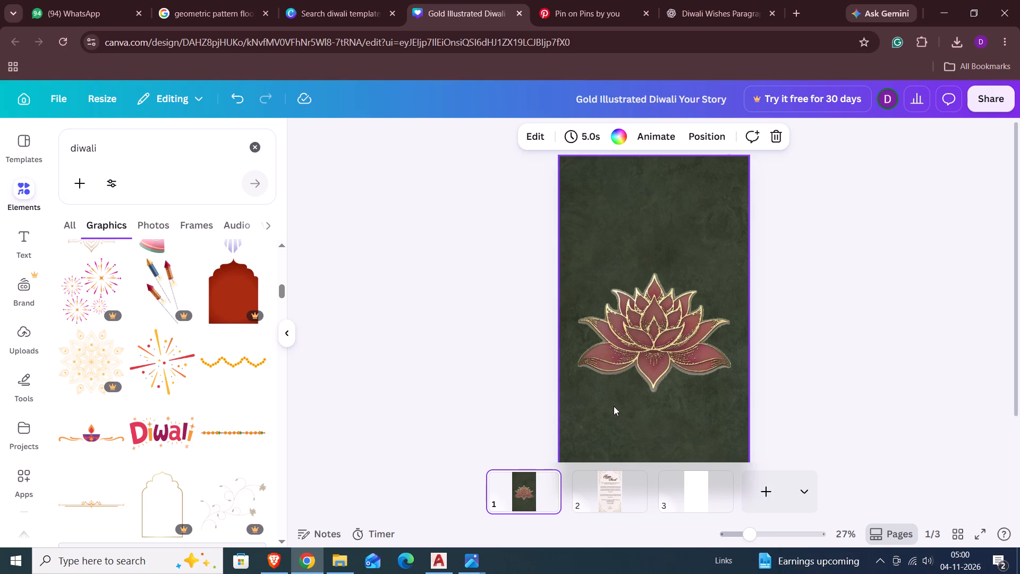
{"action": "left_click", "coordinate": [615, 506]}
{"action": "left_click", "coordinate": [541, 498]}
{"action": "left_click", "coordinate": [624, 492]}
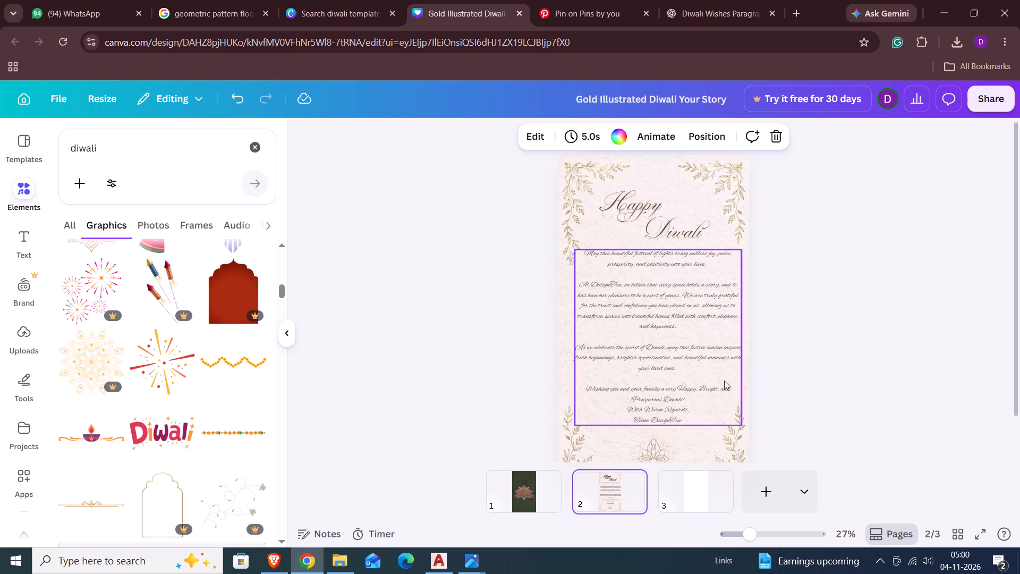
{"action": "scroll", "coordinate": [781, 340], "scroll_direction": "down", "scroll_amount": 1}
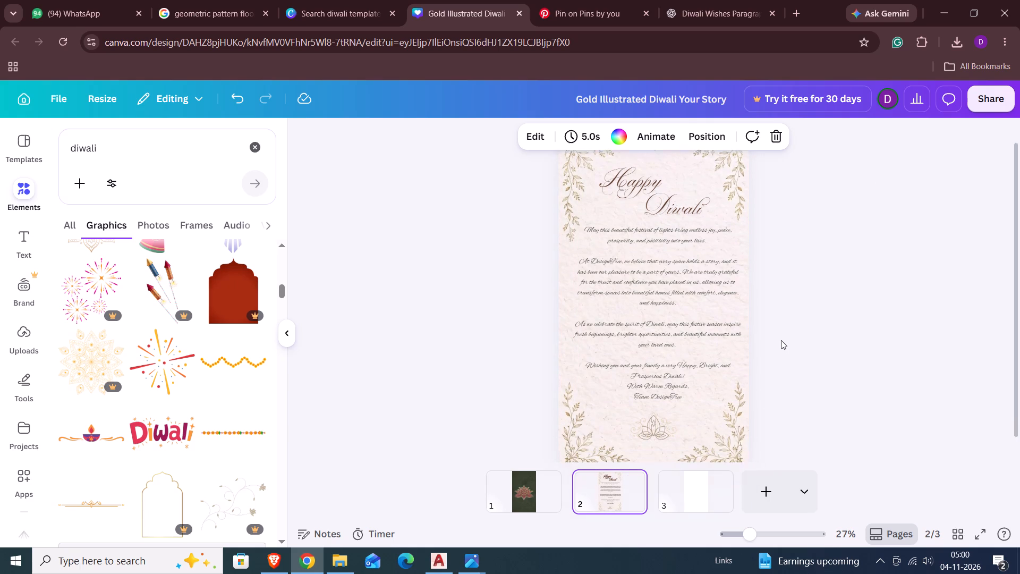
{"action": "scroll", "coordinate": [781, 340], "scroll_direction": "down", "scroll_amount": 1}
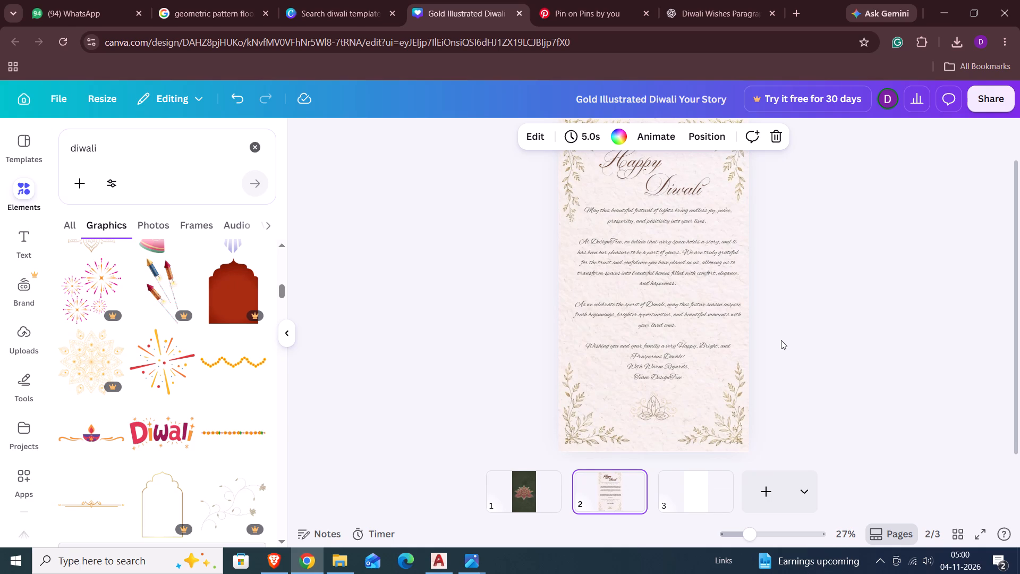
{"action": "left_click", "coordinate": [528, 504]}
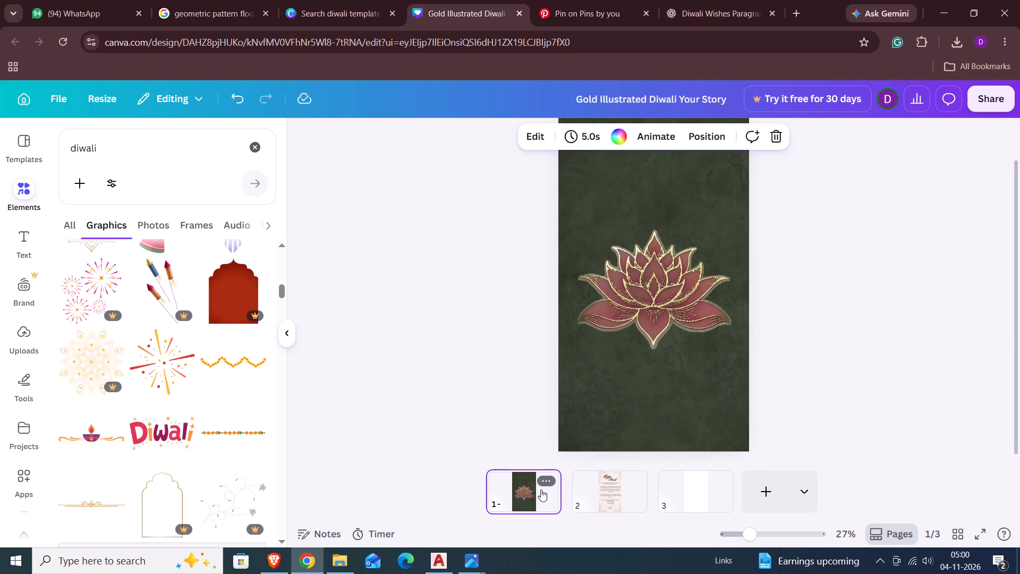
{"action": "left_click", "coordinate": [594, 499]}
{"action": "scroll", "coordinate": [666, 407], "scroll_direction": "up", "scroll_amount": 2}
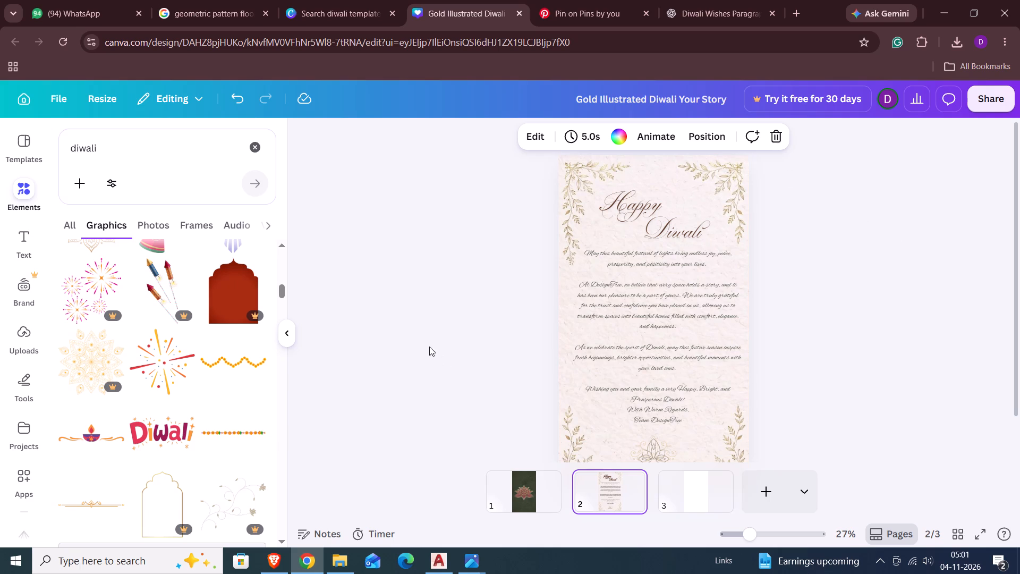
Delete page 1, the dark green cover with the pink lotus.
{"action": "left_click", "coordinate": [549, 496]}
{"action": "key", "text": "Delete"}
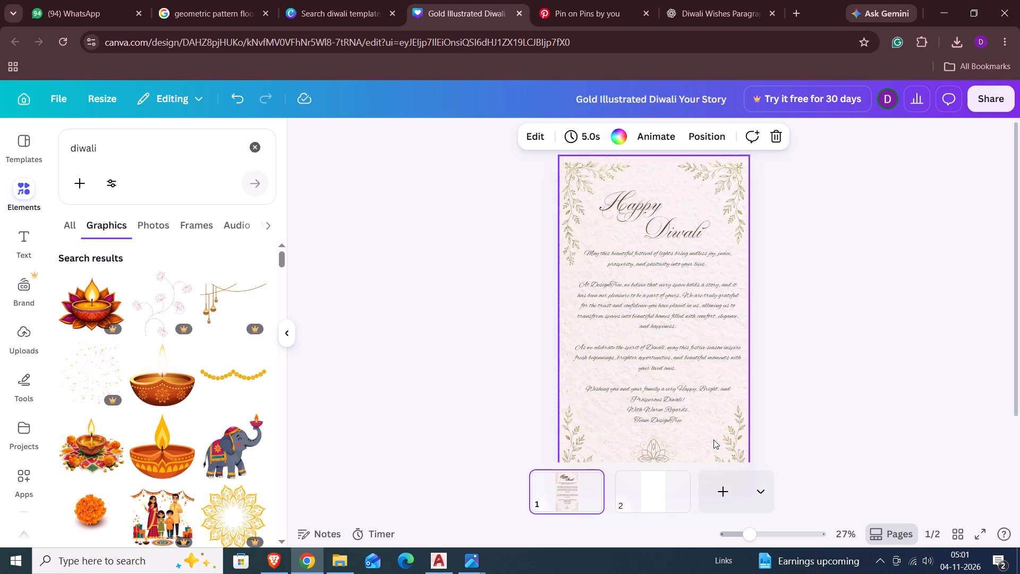
{"action": "left_click", "coordinate": [806, 398]}
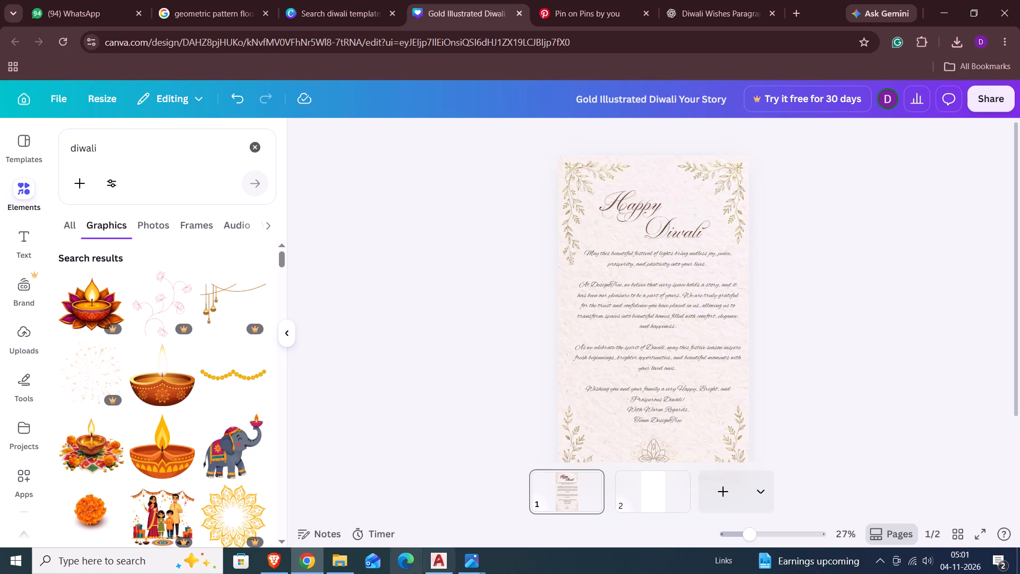
Copy FINAL LOGO BLACK.png from the Downloads folder in File Explorer and paste it onto the greeting page in Canva.
{"action": "left_click", "coordinate": [329, 558]}
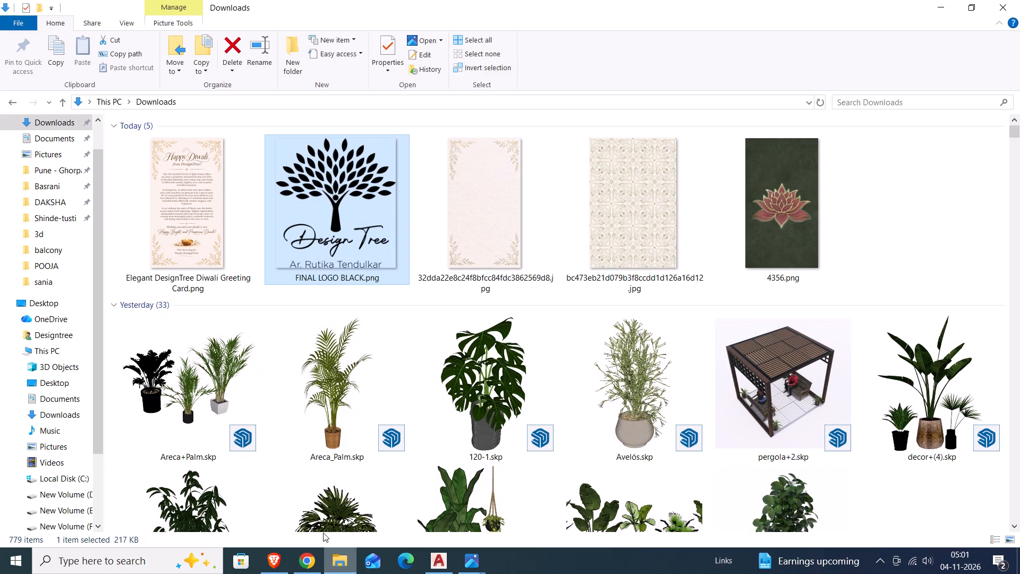
{"action": "left_click", "coordinate": [354, 197]}
{"action": "key", "text": "ctrl+c"}
{"action": "left_click", "coordinate": [447, 555]}
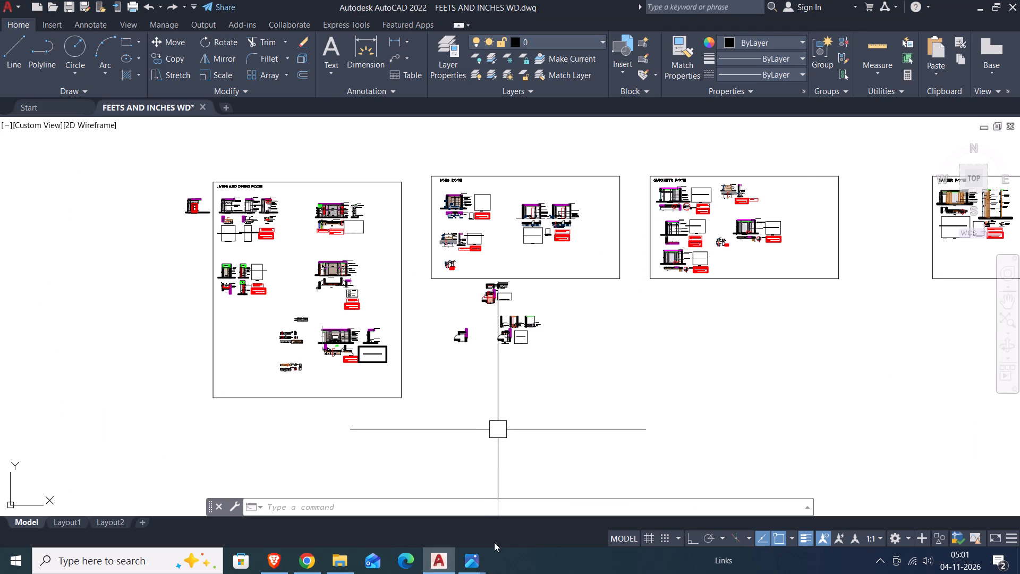
{"action": "left_click", "coordinate": [319, 564]}
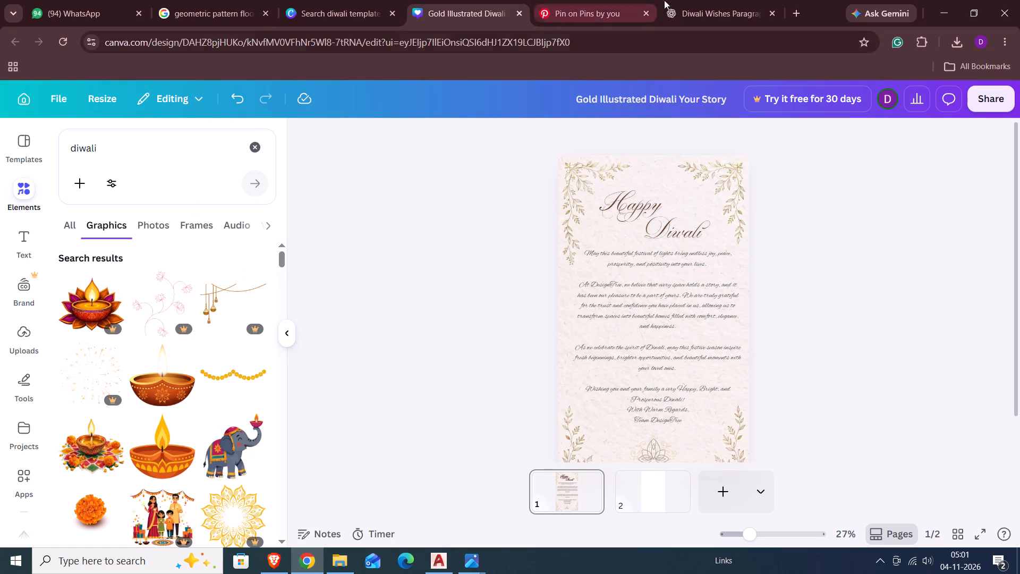
{"action": "left_click", "coordinate": [716, 11]}
{"action": "left_click", "coordinate": [565, 10]}
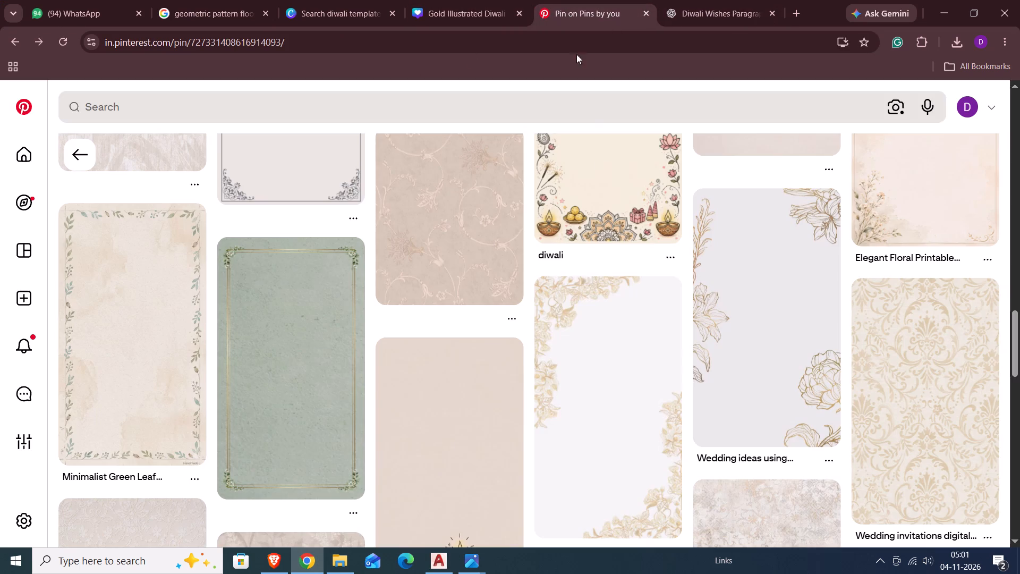
{"action": "left_click", "coordinate": [451, 5]}
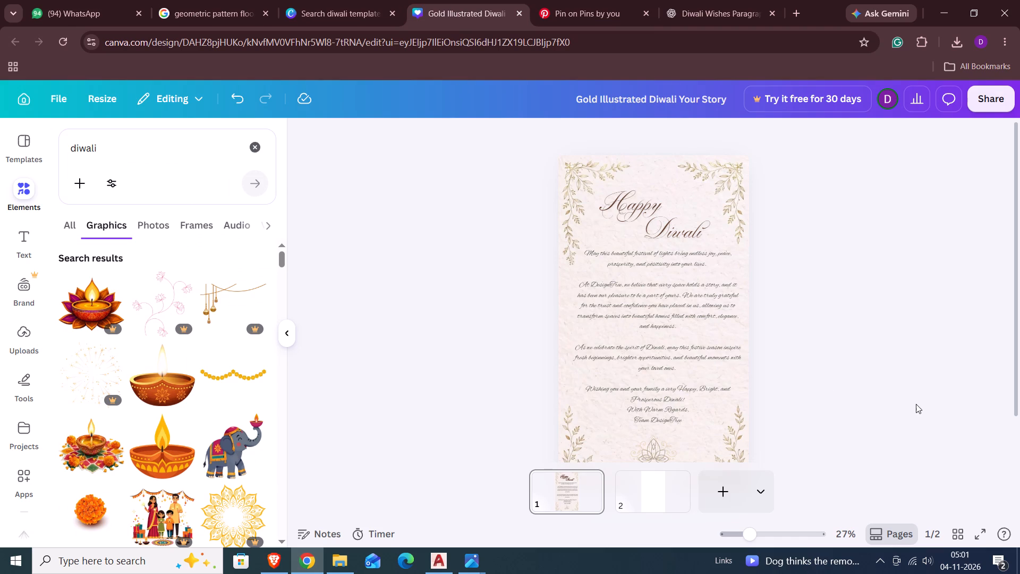
{"action": "left_click", "coordinate": [917, 404]}
{"action": "key", "text": "ctrl+v"}
Shrink the DesignTree logo to a small mark and place it centrally just beneath the "Team DesignTree" sign-off.
{"action": "left_click_drag", "start_coordinate": [722, 396], "coordinate": [647, 264]}
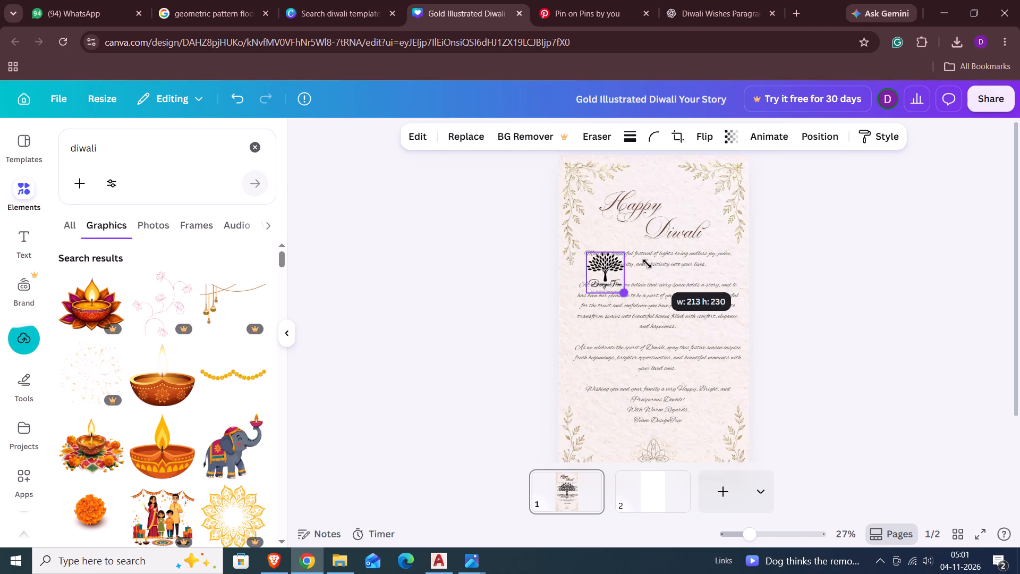
{"action": "left_click_drag", "start_coordinate": [647, 264], "coordinate": [656, 266]}
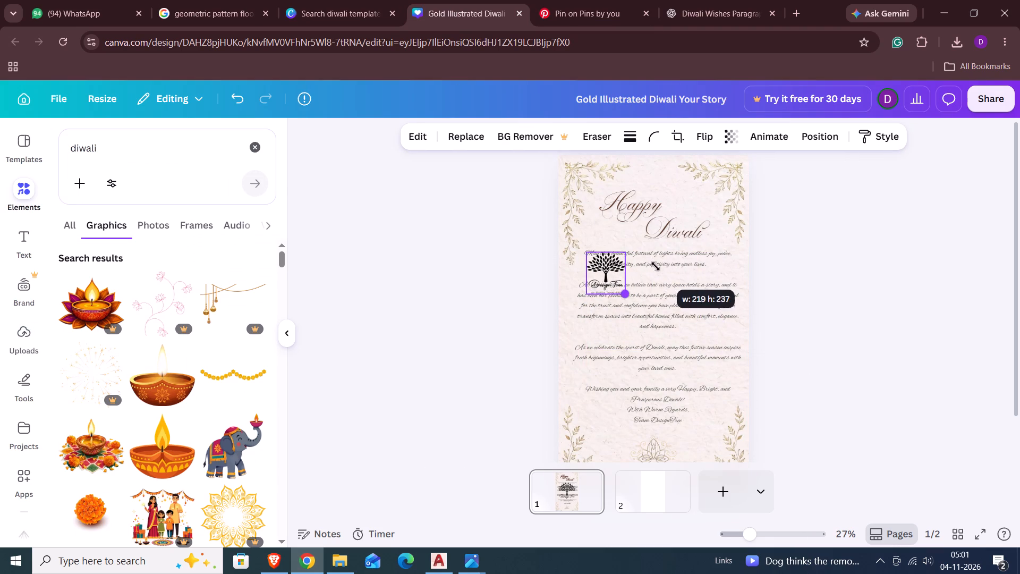
{"action": "left_click_drag", "start_coordinate": [656, 266], "coordinate": [656, 267]}
{"action": "left_click_drag", "start_coordinate": [609, 269], "coordinate": [625, 283]}
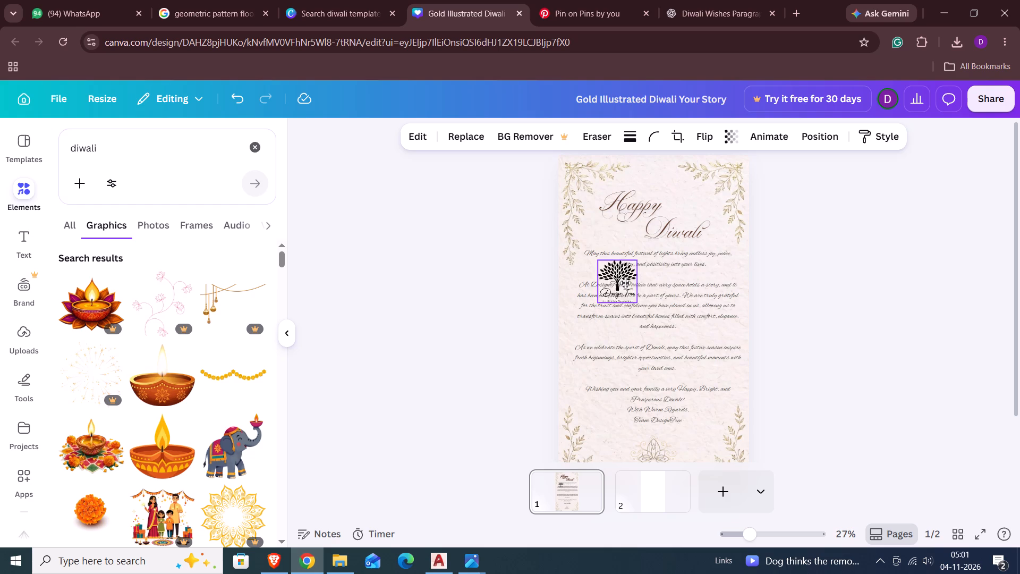
{"action": "left_click_drag", "start_coordinate": [625, 283], "coordinate": [712, 425]}
{"action": "left_click_drag", "start_coordinate": [731, 447], "coordinate": [713, 428]}
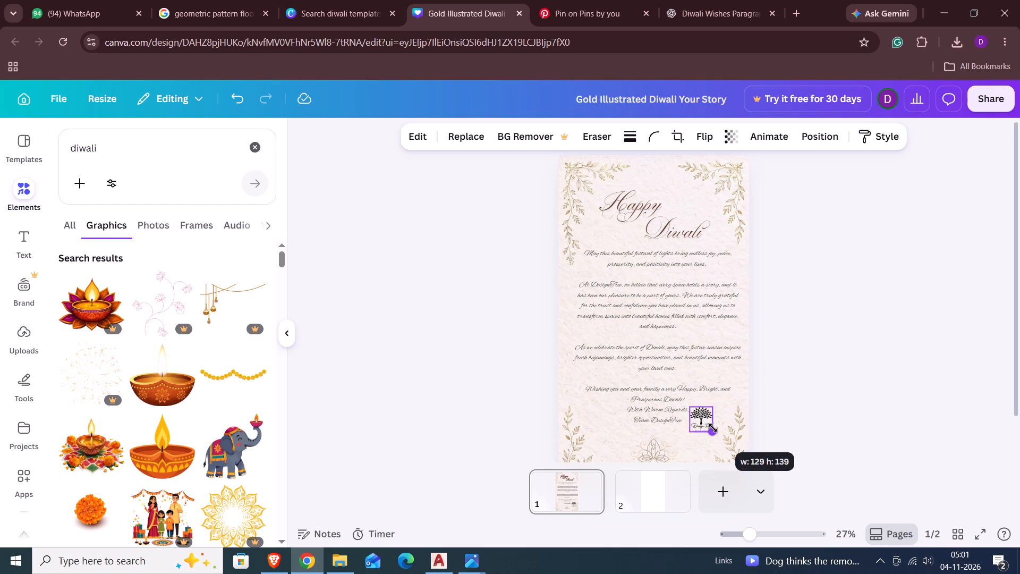
{"action": "left_click_drag", "start_coordinate": [713, 428], "coordinate": [718, 428]}
{"action": "scroll", "coordinate": [876, 402], "scroll_direction": "down", "scroll_amount": 2}
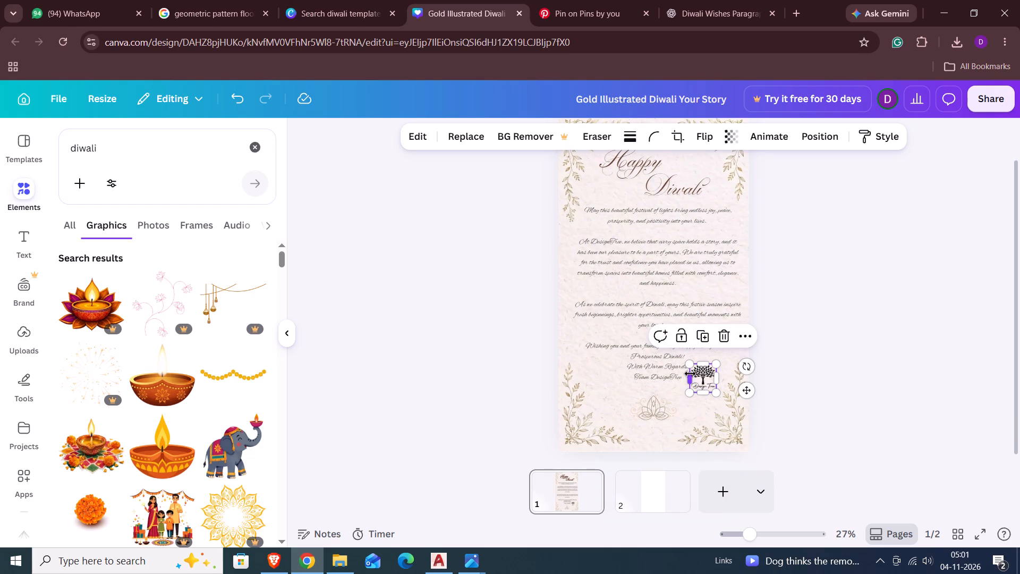
{"action": "left_click_drag", "start_coordinate": [700, 377], "coordinate": [705, 369]}
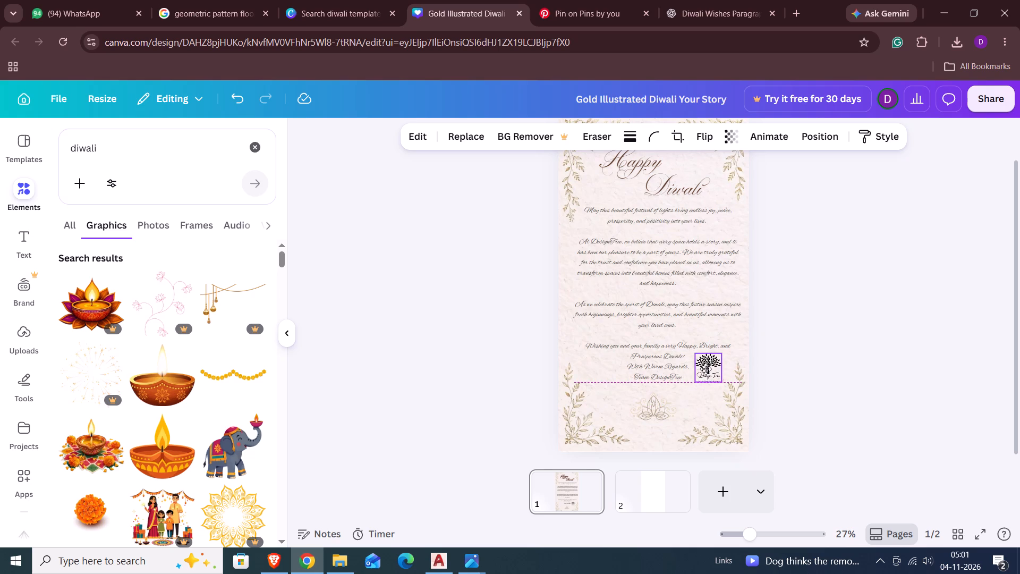
{"action": "left_click_drag", "start_coordinate": [705, 369], "coordinate": [672, 407]}
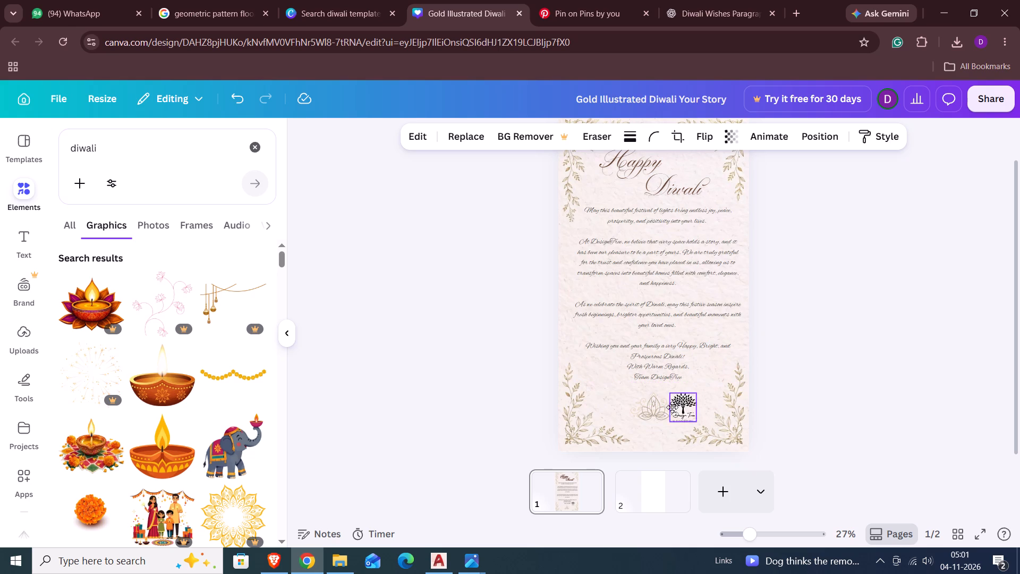
{"action": "left_click_drag", "start_coordinate": [672, 407], "coordinate": [655, 400]}
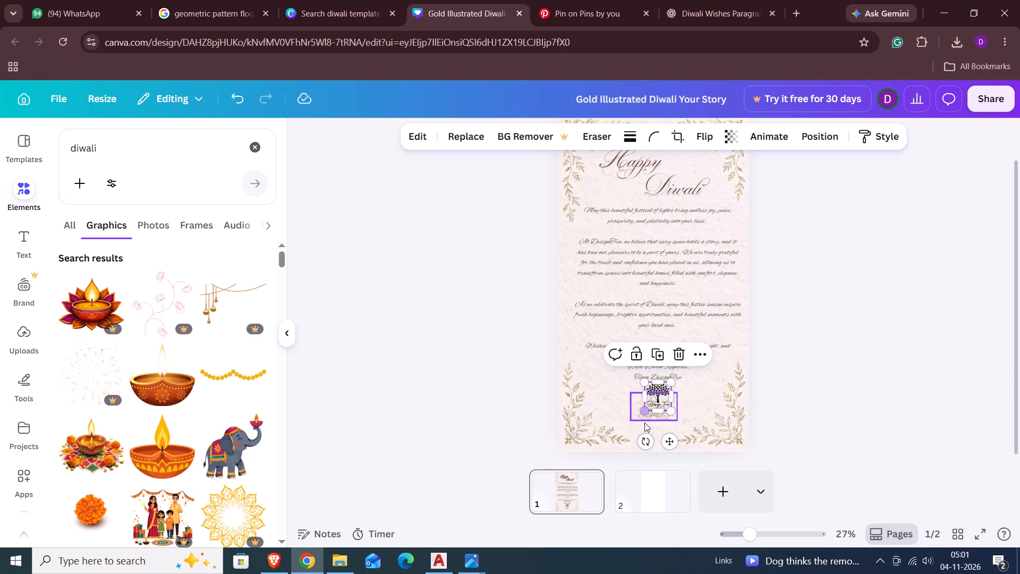
Move the line-art lotus down to the card's bottom edge, centred beneath the logo.
{"action": "left_click", "coordinate": [654, 417]}
{"action": "left_click_drag", "start_coordinate": [656, 411], "coordinate": [661, 433]}
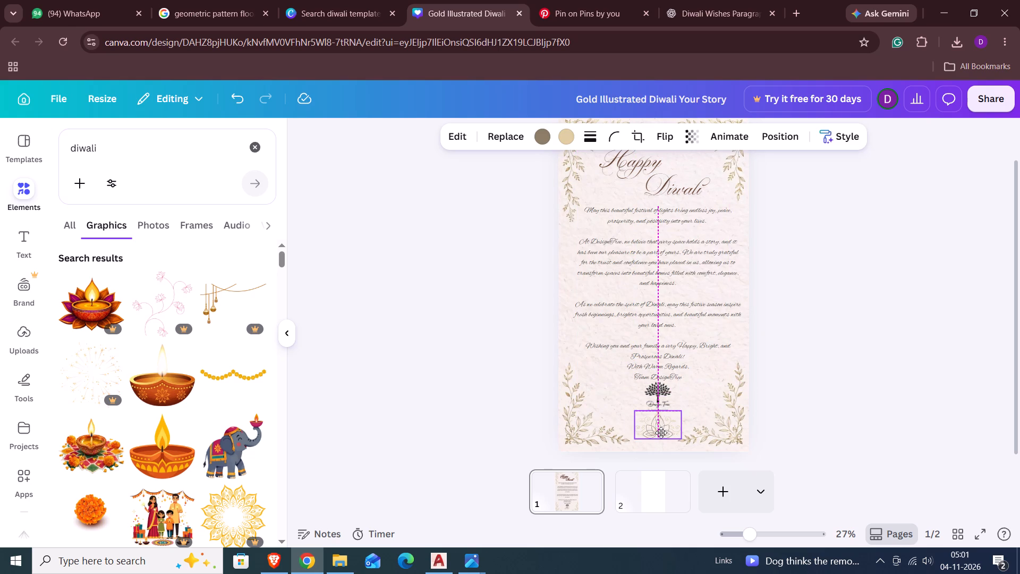
{"action": "left_click_drag", "start_coordinate": [661, 433], "coordinate": [663, 434]}
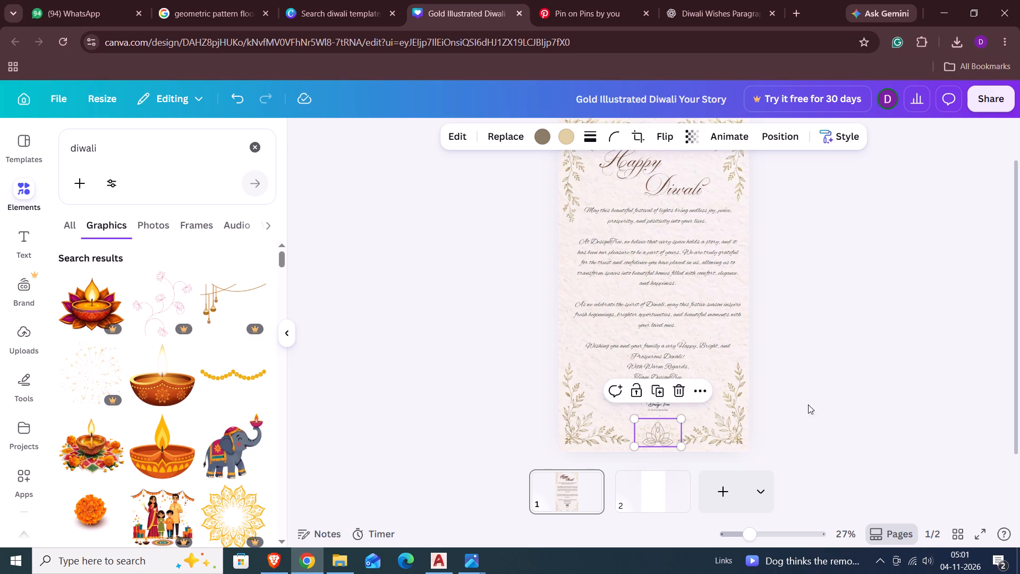
{"action": "left_click", "coordinate": [876, 399]}
{"action": "left_click", "coordinate": [657, 431]}
{"action": "left_click", "coordinate": [879, 420]}
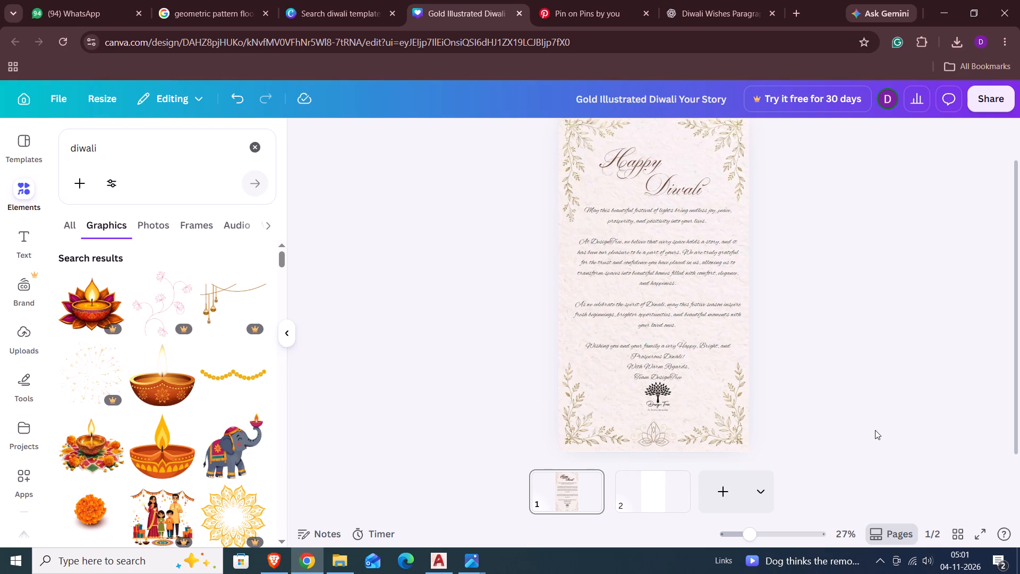
Shift the greeting message and the logo slightly left so both sit on the page's vertical centre line.
{"action": "left_click", "coordinate": [685, 343]}
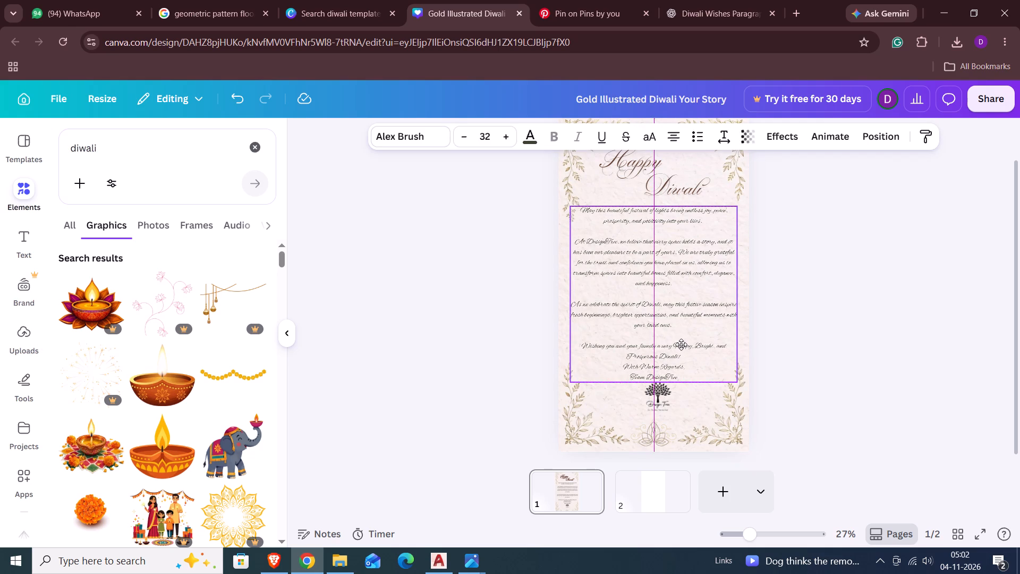
{"action": "left_click_drag", "start_coordinate": [663, 395], "coordinate": [658, 395]}
{"action": "left_click", "coordinate": [857, 394]}
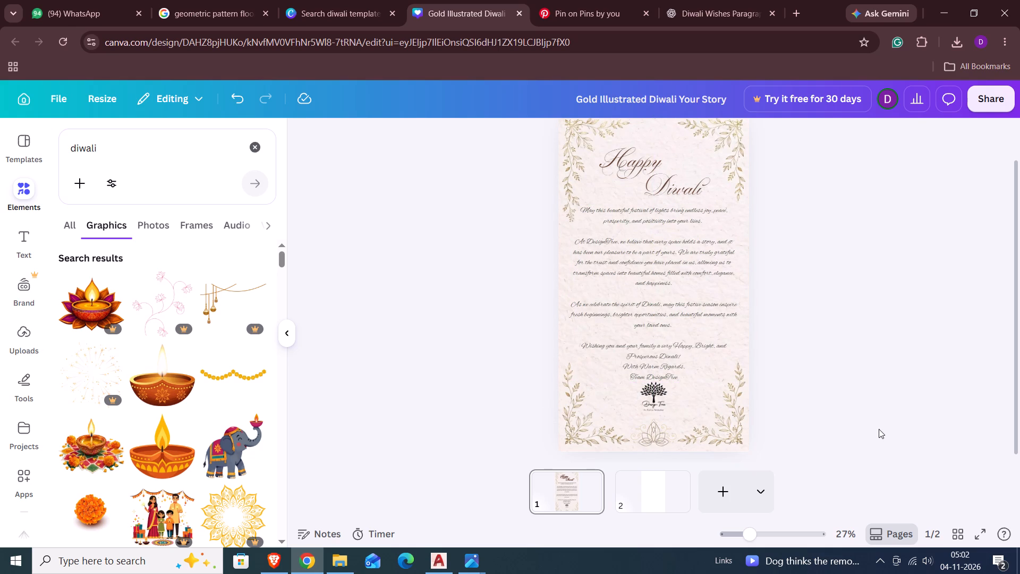
Lower the logo slightly to leave a gap between it and the "Team DesignTree" line, keeping it centred.
{"action": "scroll", "coordinate": [879, 429], "scroll_direction": "up", "scroll_amount": 2}
{"action": "scroll", "coordinate": [878, 423], "scroll_direction": "down", "scroll_amount": 1}
{"action": "scroll", "coordinate": [809, 432], "scroll_direction": "up", "scroll_amount": 1}
{"action": "scroll", "coordinate": [809, 432], "scroll_direction": "down", "scroll_amount": 1}
{"action": "left_click", "coordinate": [658, 370]}
{"action": "left_click", "coordinate": [660, 354]}
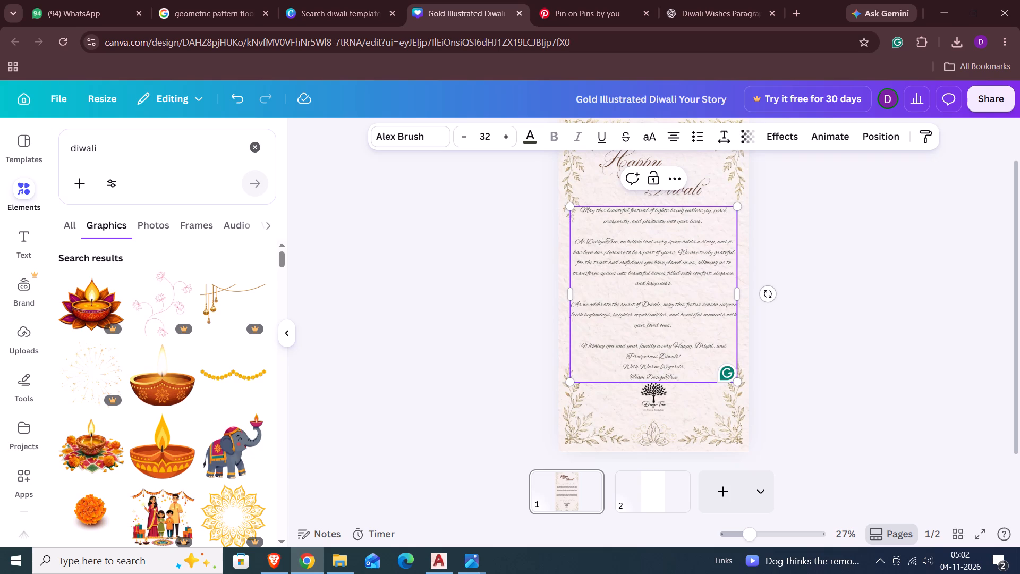
{"action": "left_click", "coordinate": [644, 404]}
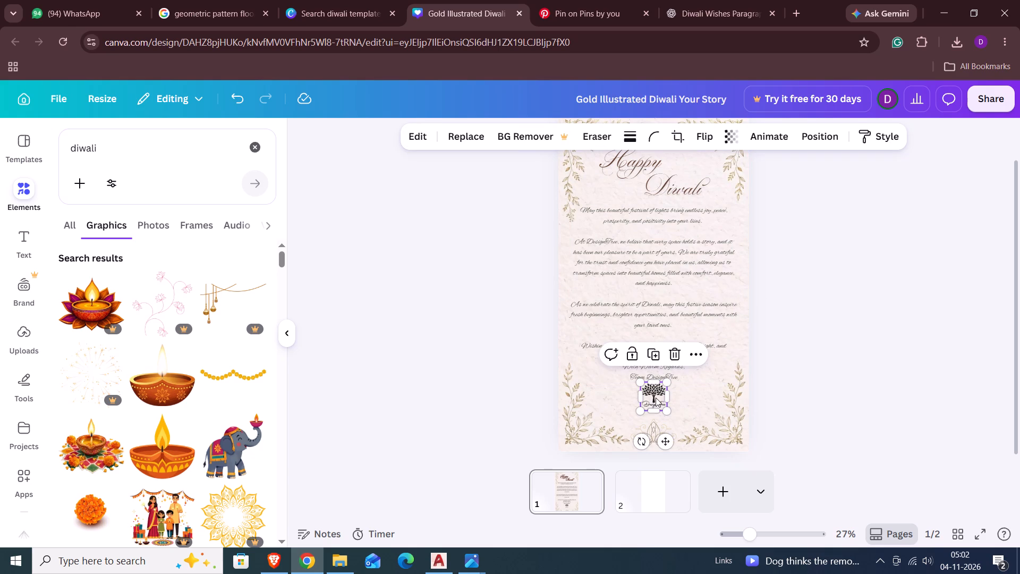
{"action": "left_click_drag", "start_coordinate": [656, 398], "coordinate": [656, 403]}
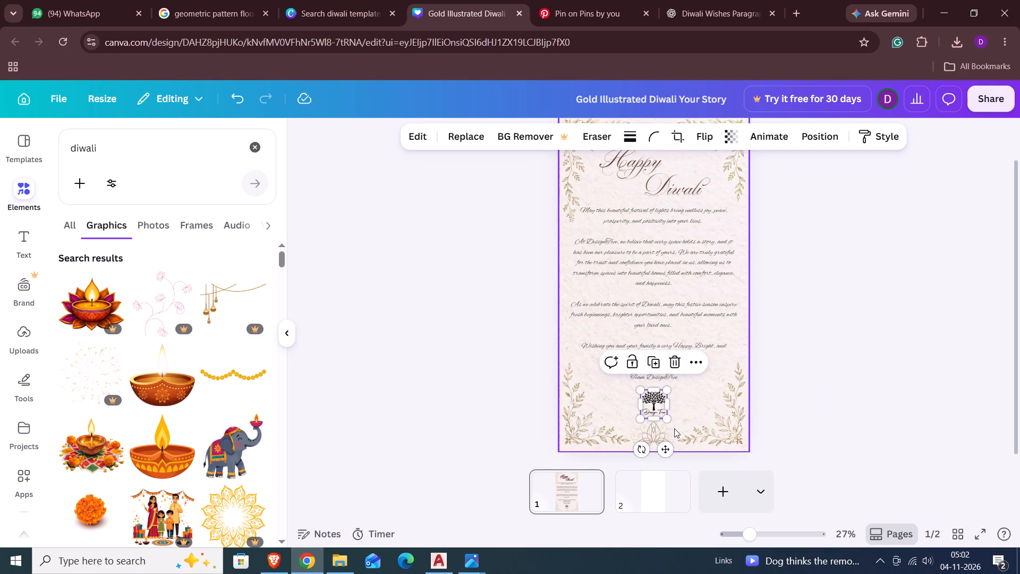
{"action": "left_click", "coordinate": [843, 406]}
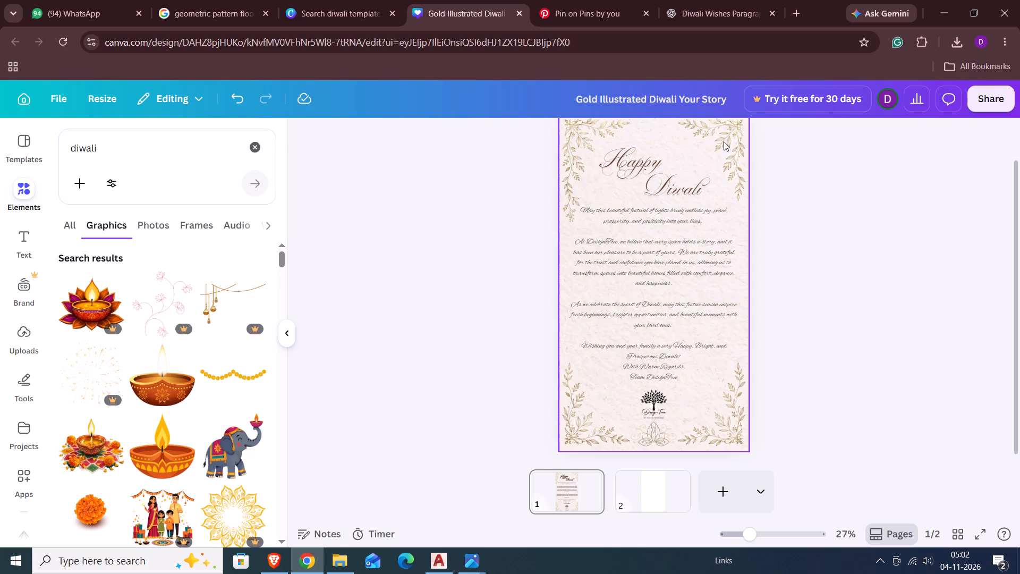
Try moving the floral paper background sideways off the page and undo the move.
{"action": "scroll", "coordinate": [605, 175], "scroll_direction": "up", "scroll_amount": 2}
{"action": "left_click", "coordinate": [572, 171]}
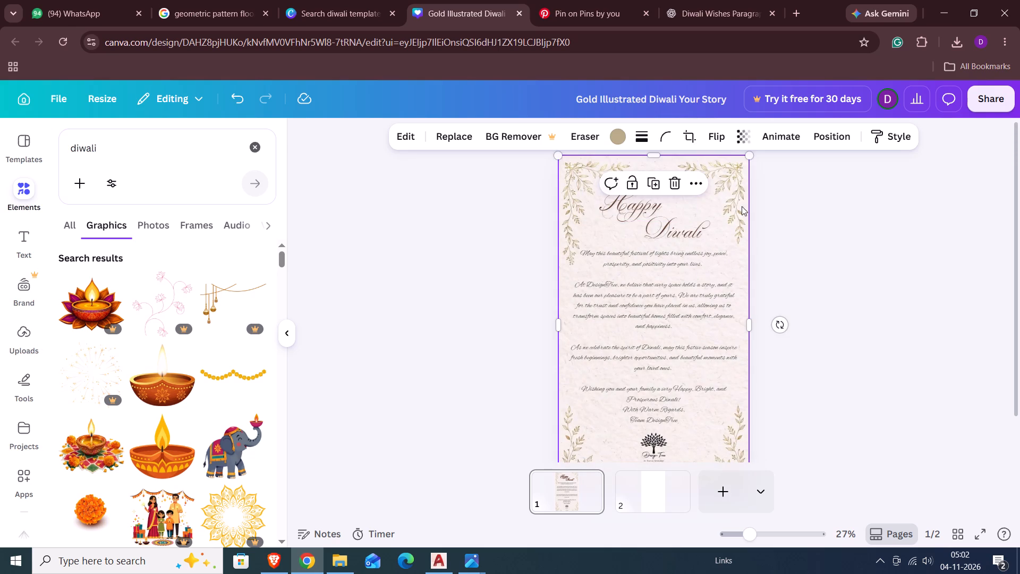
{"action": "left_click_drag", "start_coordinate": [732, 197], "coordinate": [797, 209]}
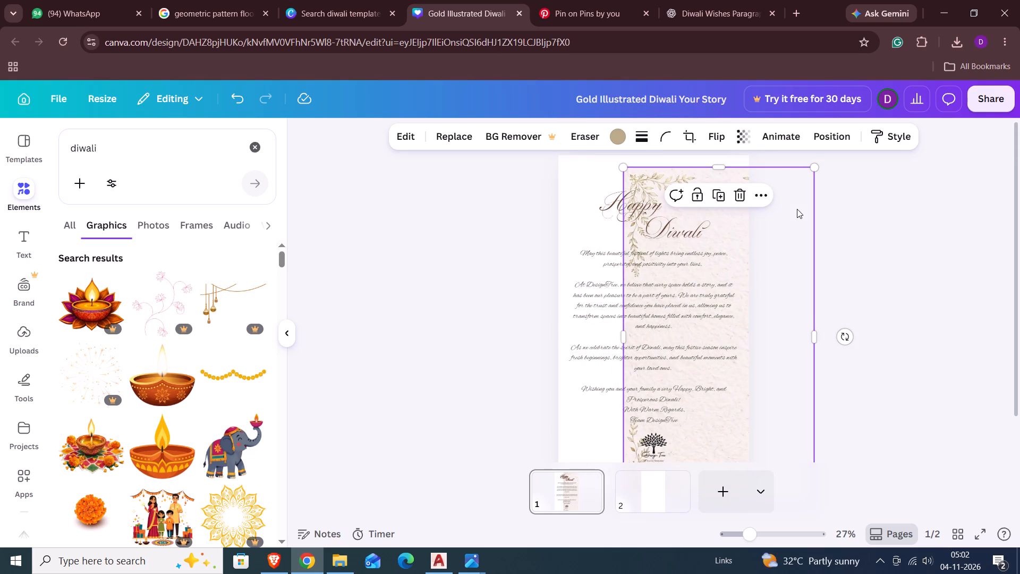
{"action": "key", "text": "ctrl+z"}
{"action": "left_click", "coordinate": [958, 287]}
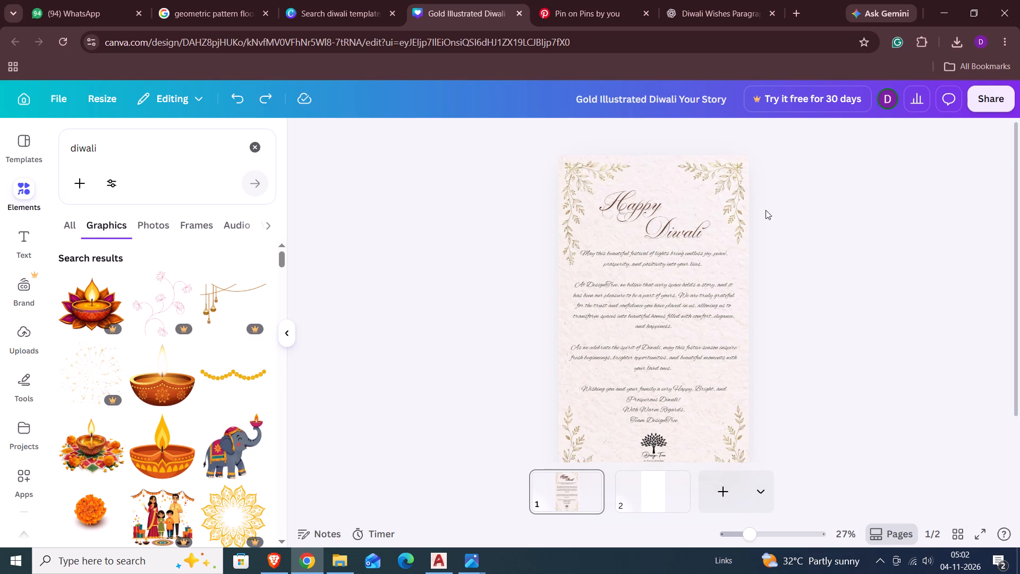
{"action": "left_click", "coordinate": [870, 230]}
Replace the diwali search with a search for "fireworks" among the graphic elements.
{"action": "scroll", "coordinate": [178, 391], "scroll_direction": "up", "scroll_amount": 10}
{"action": "left_click", "coordinate": [133, 151]}
{"action": "key", "text": "BackSpace"}
{"action": "key", "text": "BackSpace"}
{"action": "key", "text": "BackSpace"}
{"action": "key", "text": "BackSpace"}
{"action": "key", "text": "BackSpace"}
{"action": "key", "text": "BackSpace"}
{"action": "key", "text": "BackSpace"}
{"action": "key", "text": "BackSpace"}
{"action": "key", "text": "BackSpace"}
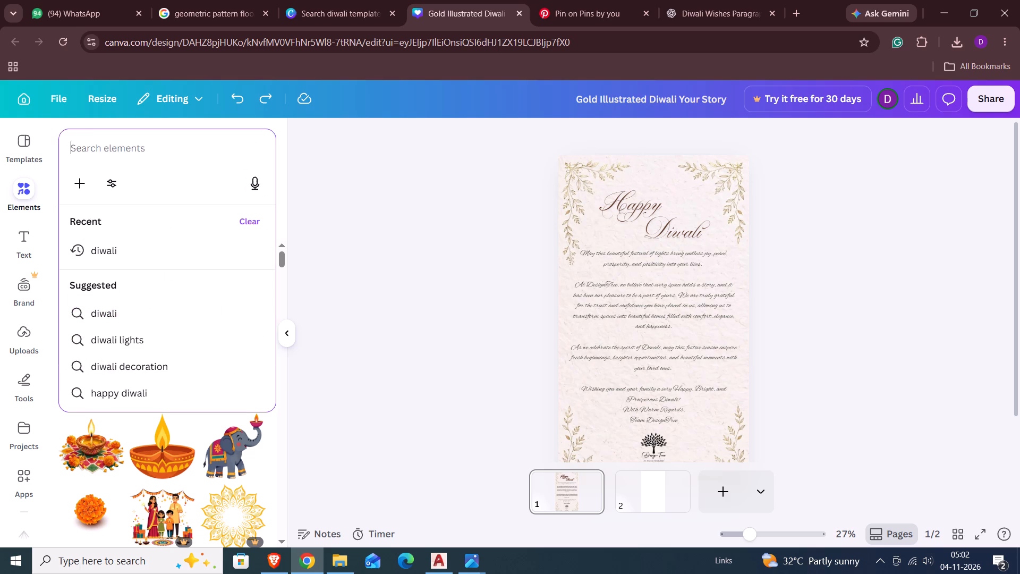
{"action": "type", "text": "fireworks"}
{"action": "key", "text": "space"}
{"action": "key", "text": "Return"}
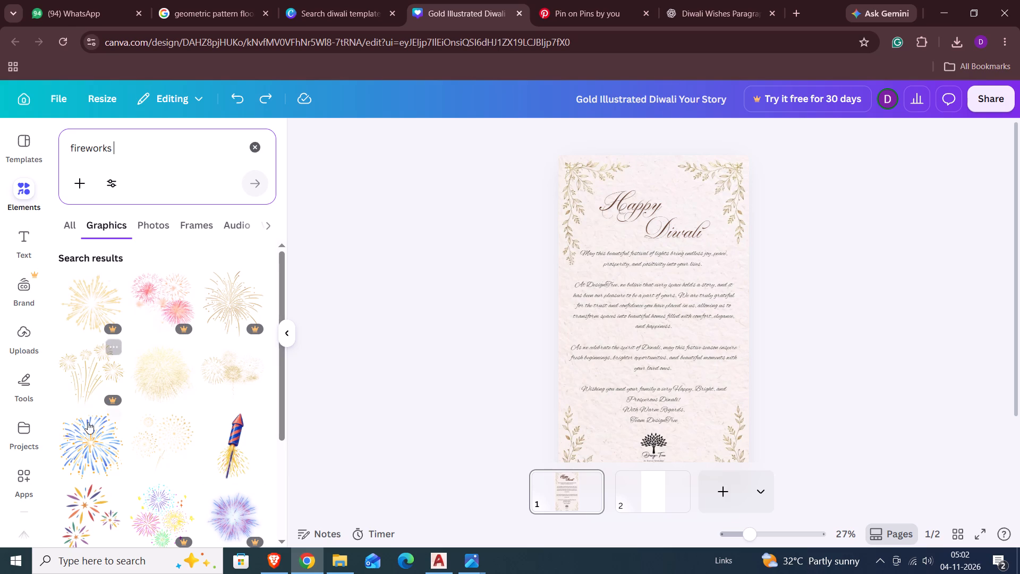
Look through the fireworks graphics for a subtle gold design that suits the card.
{"action": "scroll", "coordinate": [401, 415], "scroll_direction": "down", "scroll_amount": 3}
{"action": "scroll", "coordinate": [243, 421], "scroll_direction": "down", "scroll_amount": 5}
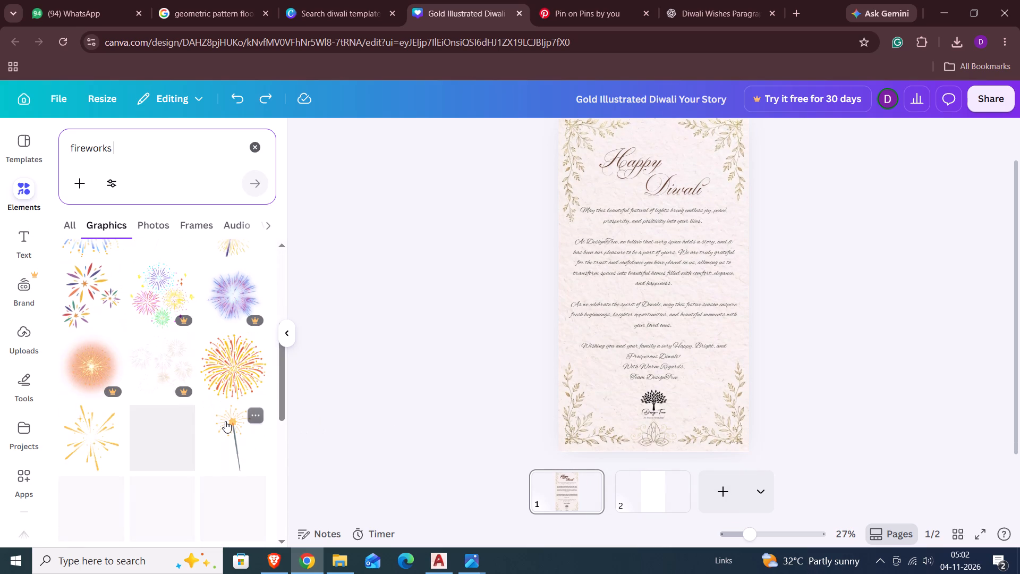
{"action": "scroll", "coordinate": [225, 421], "scroll_direction": "down", "scroll_amount": 8}
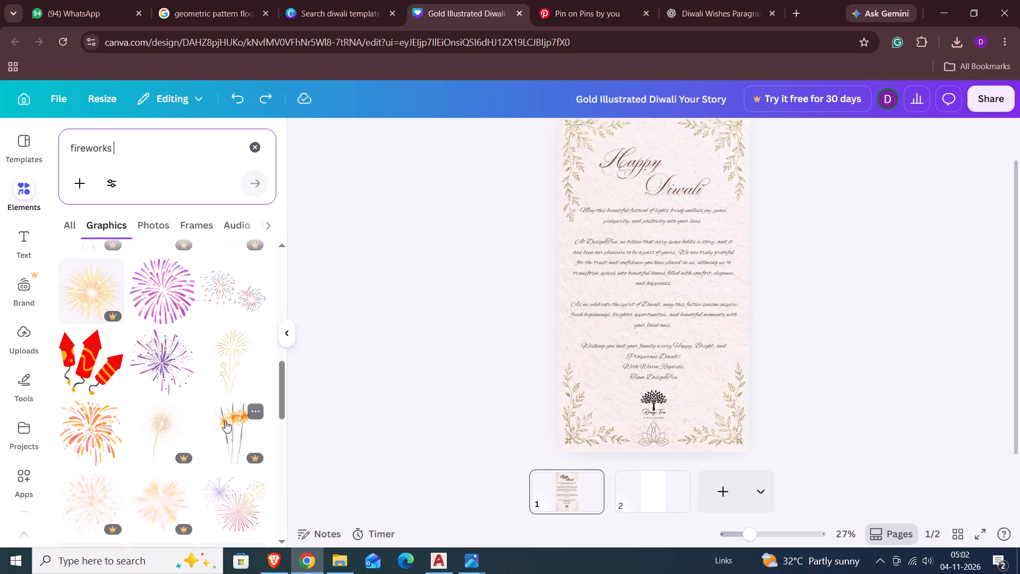
{"action": "scroll", "coordinate": [225, 421], "scroll_direction": "down", "scroll_amount": 9}
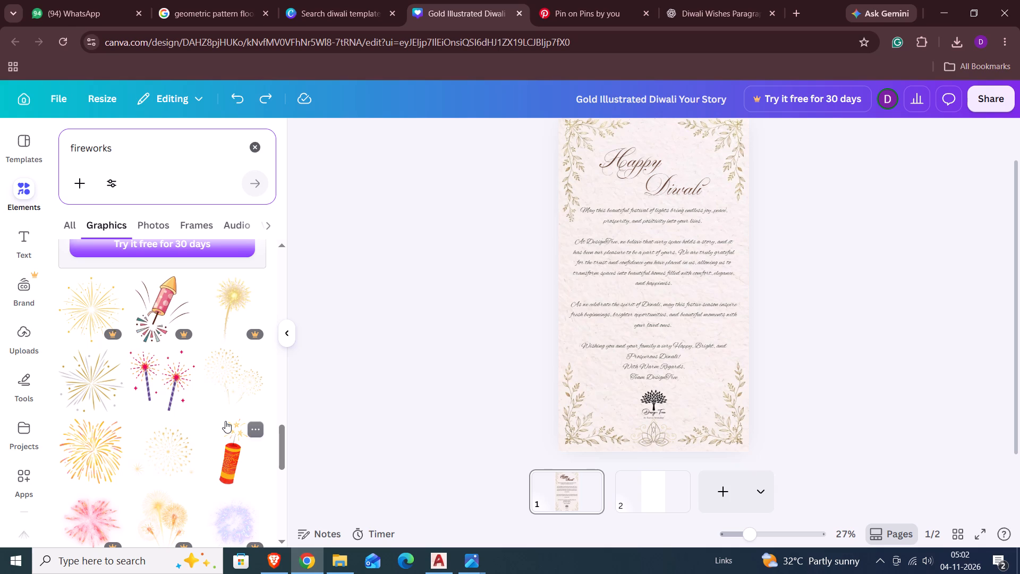
{"action": "scroll", "coordinate": [225, 421], "scroll_direction": "down", "scroll_amount": 6}
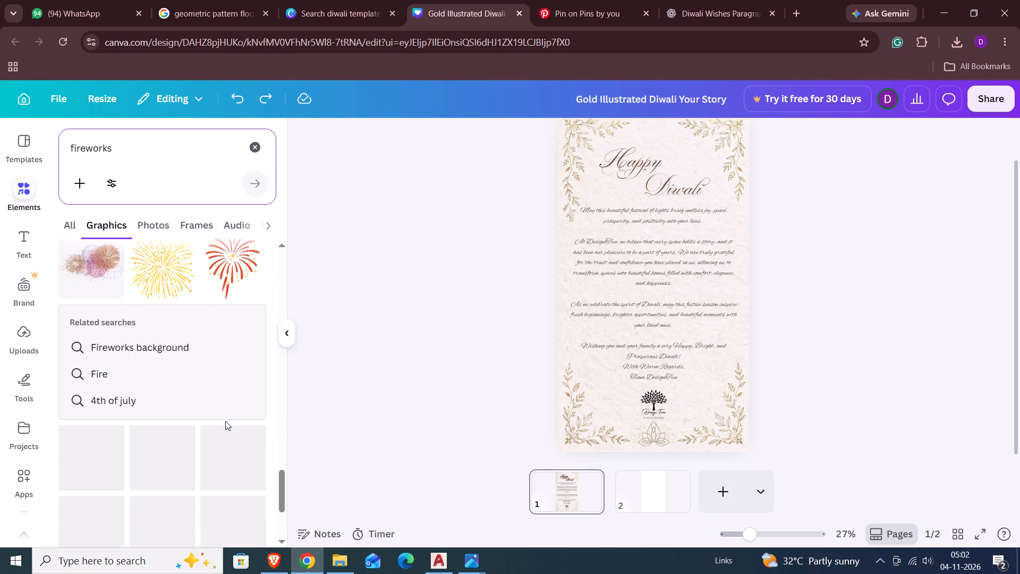
{"action": "scroll", "coordinate": [225, 421], "scroll_direction": "down", "scroll_amount": 9}
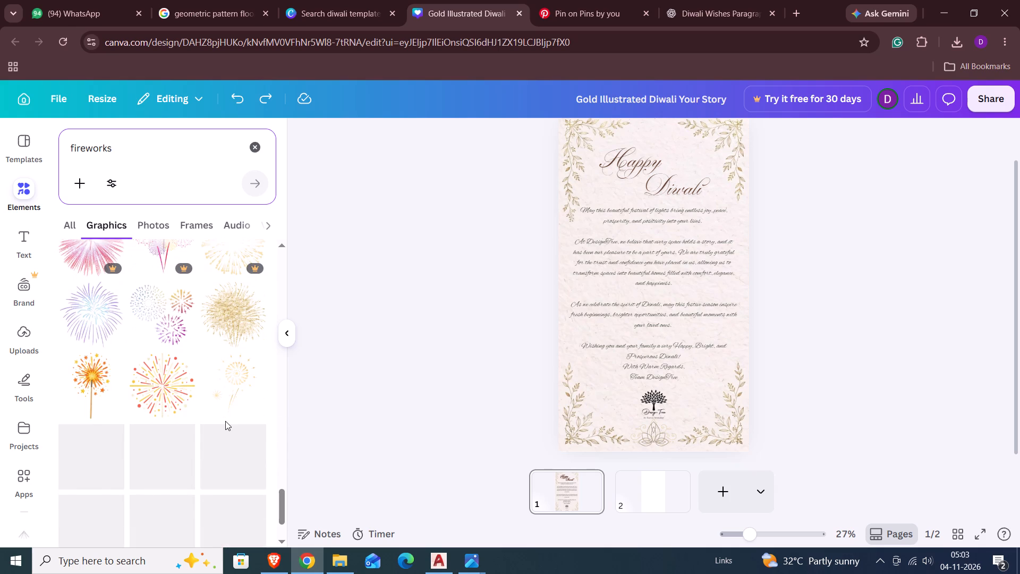
{"action": "scroll", "coordinate": [225, 421], "scroll_direction": "down", "scroll_amount": 4}
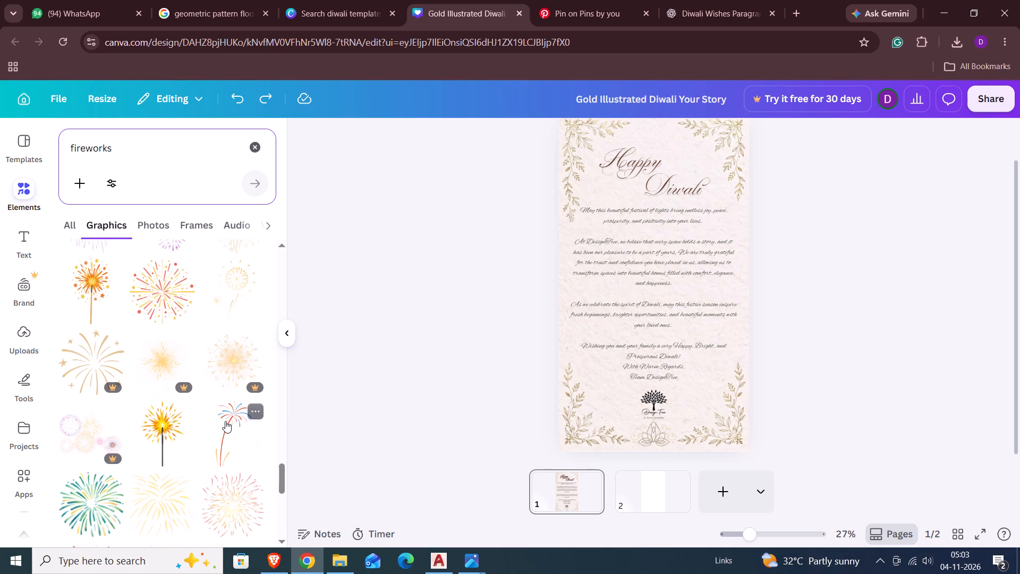
{"action": "scroll", "coordinate": [225, 421], "scroll_direction": "down", "scroll_amount": 5}
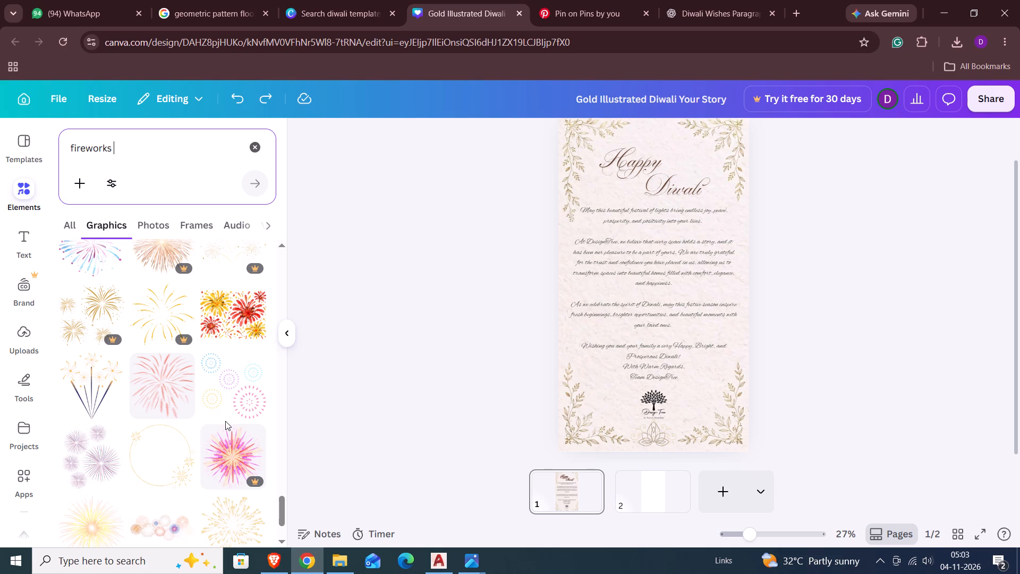
{"action": "scroll", "coordinate": [225, 421], "scroll_direction": "down", "scroll_amount": 6}
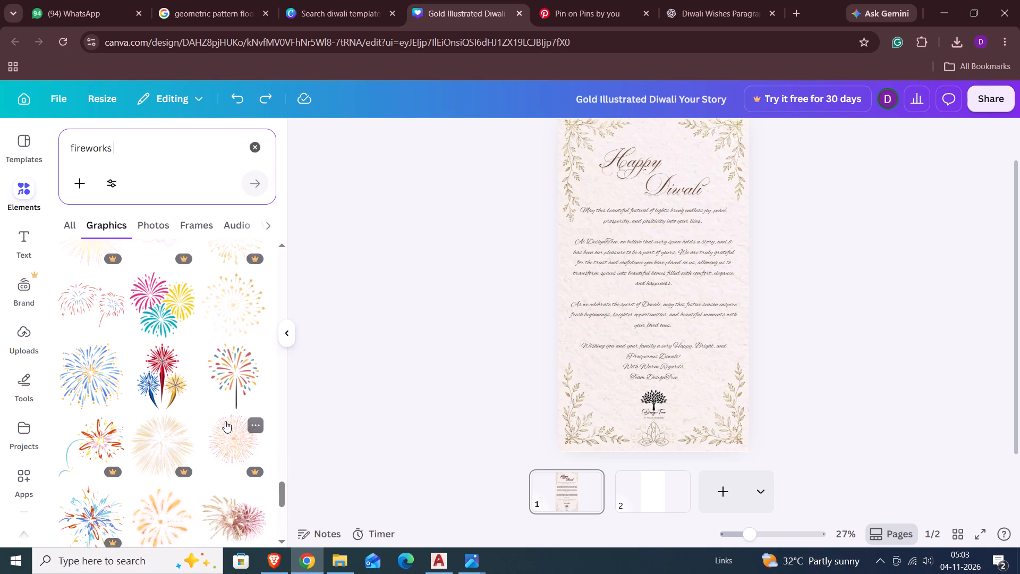
{"action": "scroll", "coordinate": [225, 421], "scroll_direction": "down", "scroll_amount": 7}
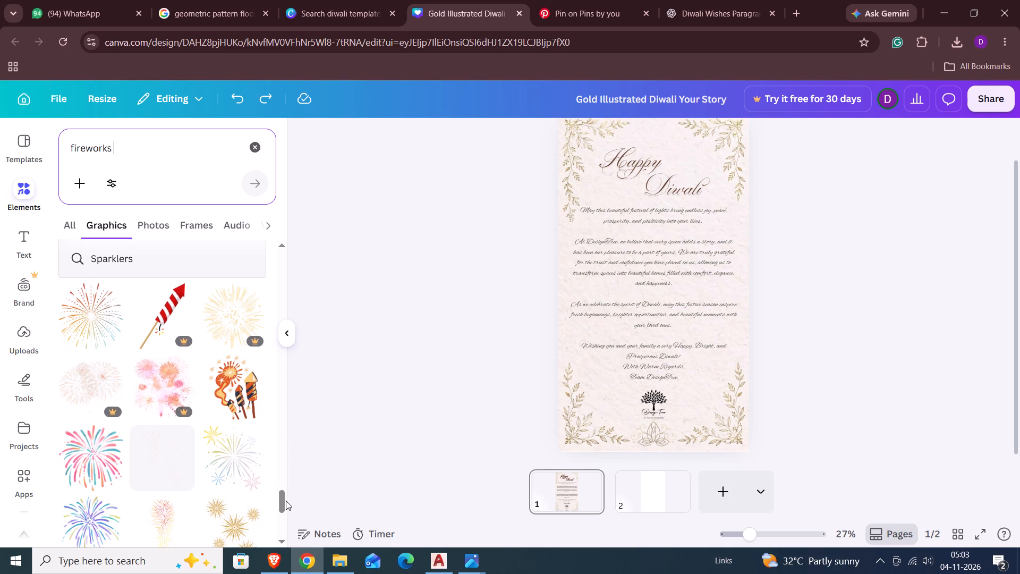
{"action": "left_click_drag", "start_coordinate": [283, 503], "coordinate": [249, 233]}
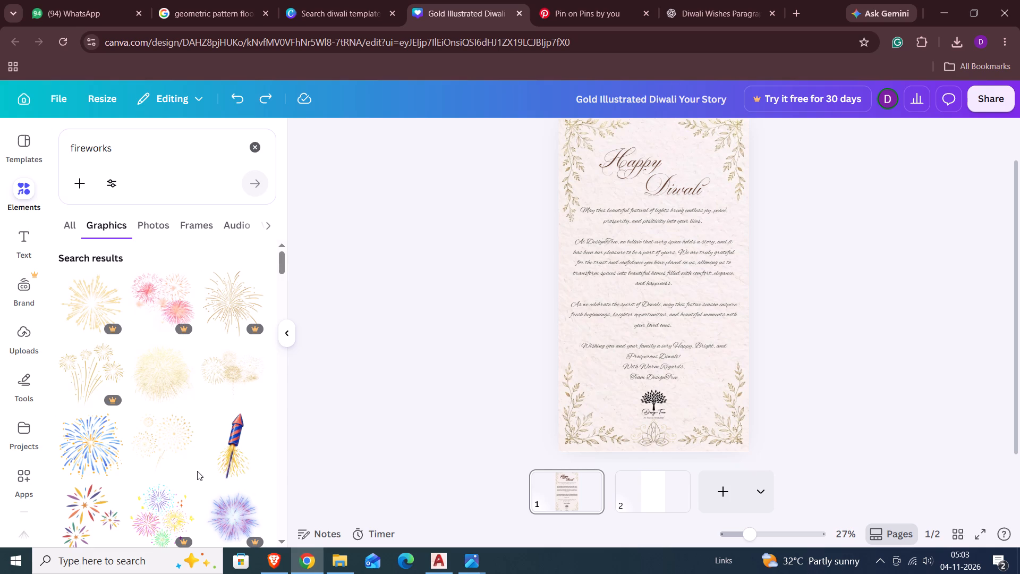
{"action": "scroll", "coordinate": [197, 471], "scroll_direction": "down", "scroll_amount": 2}
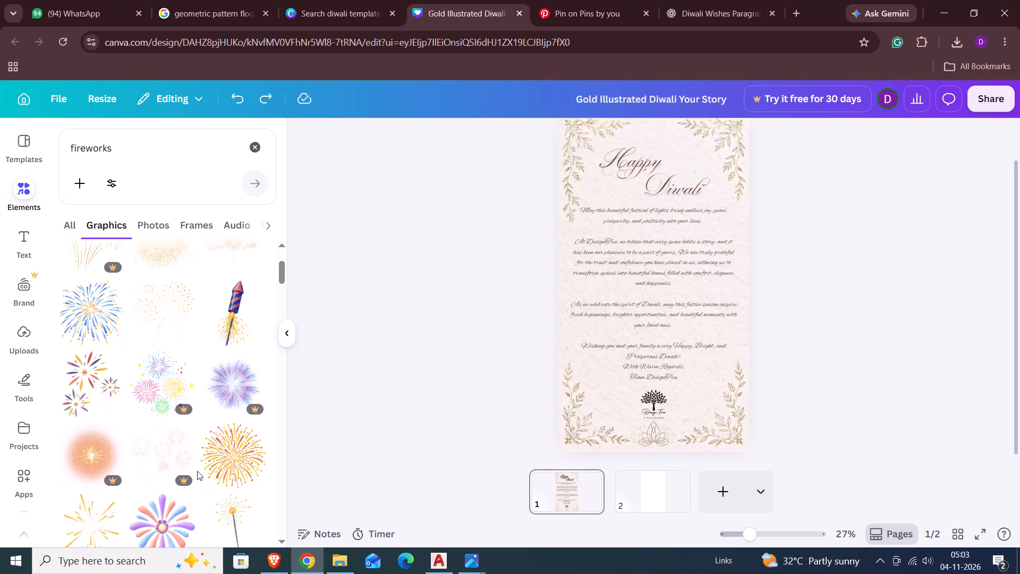
{"action": "scroll", "coordinate": [168, 434], "scroll_direction": "up", "scroll_amount": 2}
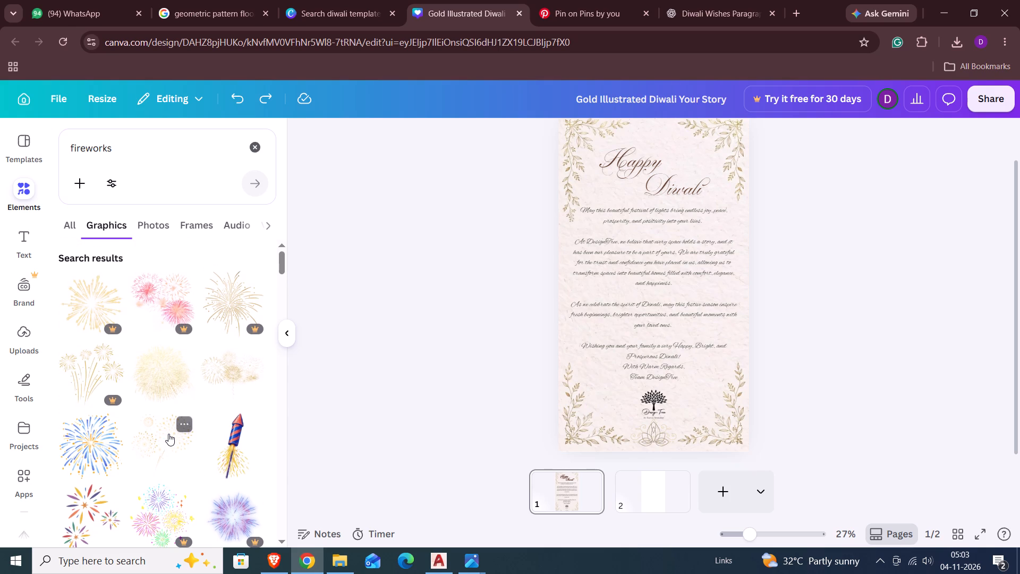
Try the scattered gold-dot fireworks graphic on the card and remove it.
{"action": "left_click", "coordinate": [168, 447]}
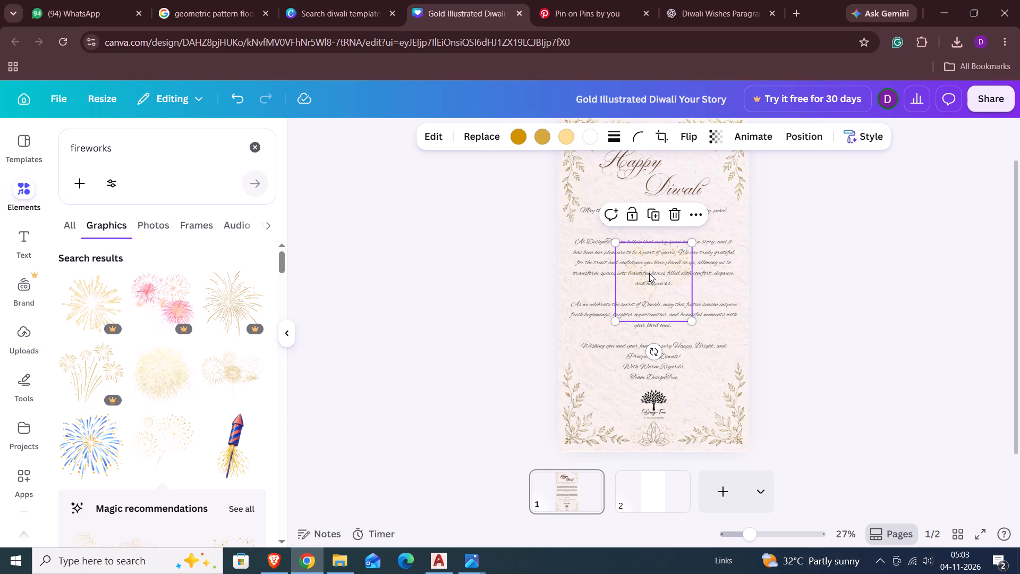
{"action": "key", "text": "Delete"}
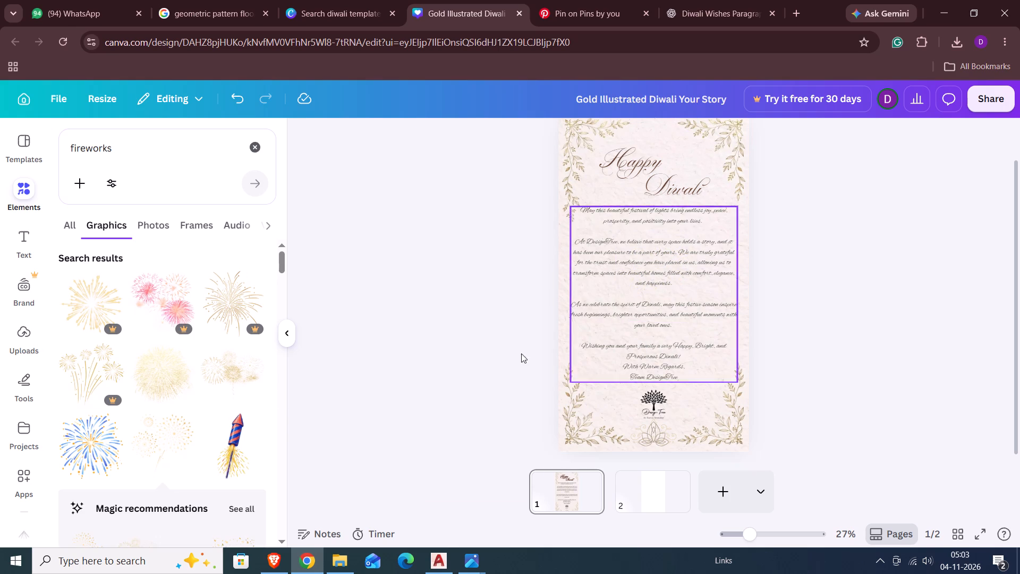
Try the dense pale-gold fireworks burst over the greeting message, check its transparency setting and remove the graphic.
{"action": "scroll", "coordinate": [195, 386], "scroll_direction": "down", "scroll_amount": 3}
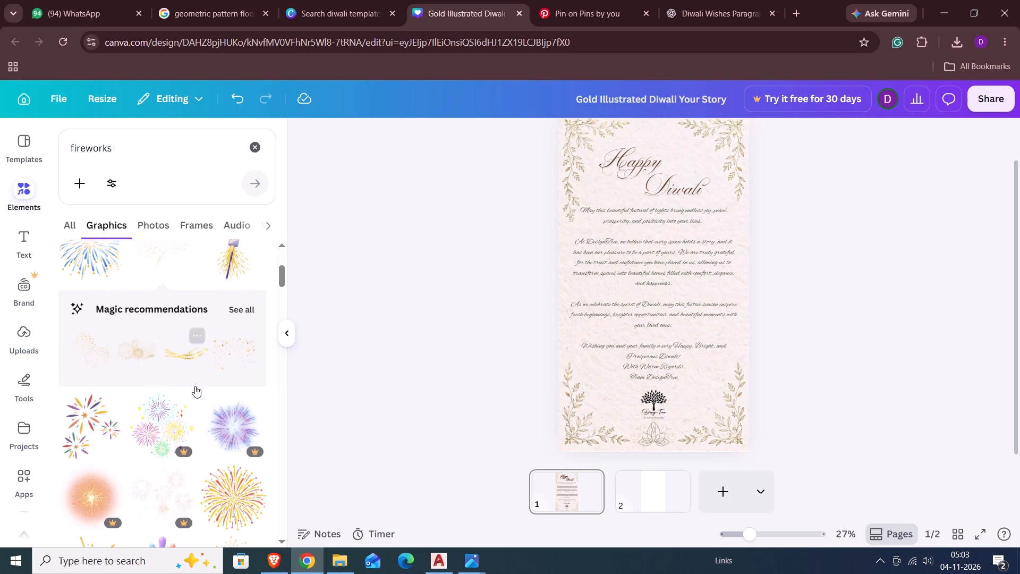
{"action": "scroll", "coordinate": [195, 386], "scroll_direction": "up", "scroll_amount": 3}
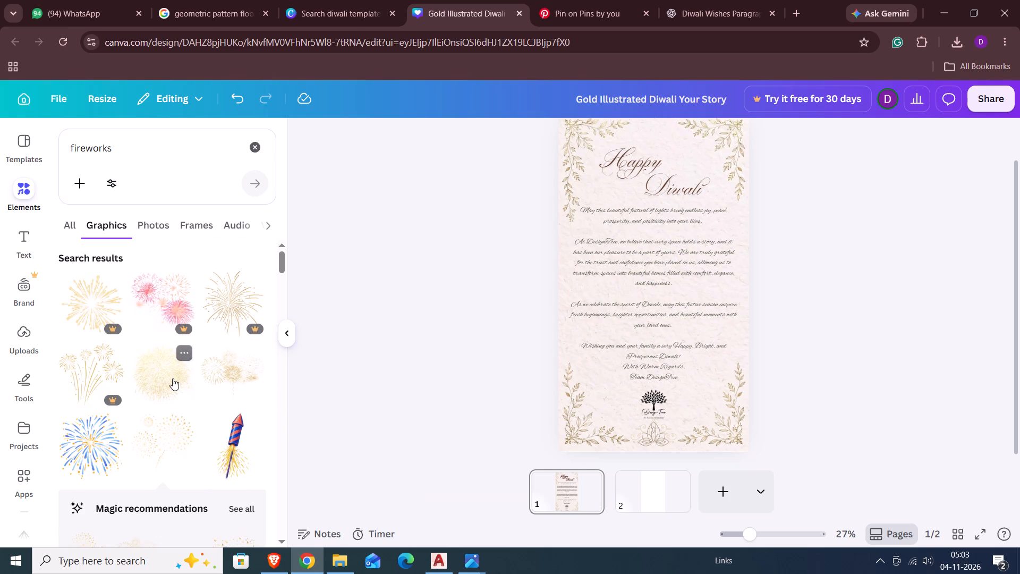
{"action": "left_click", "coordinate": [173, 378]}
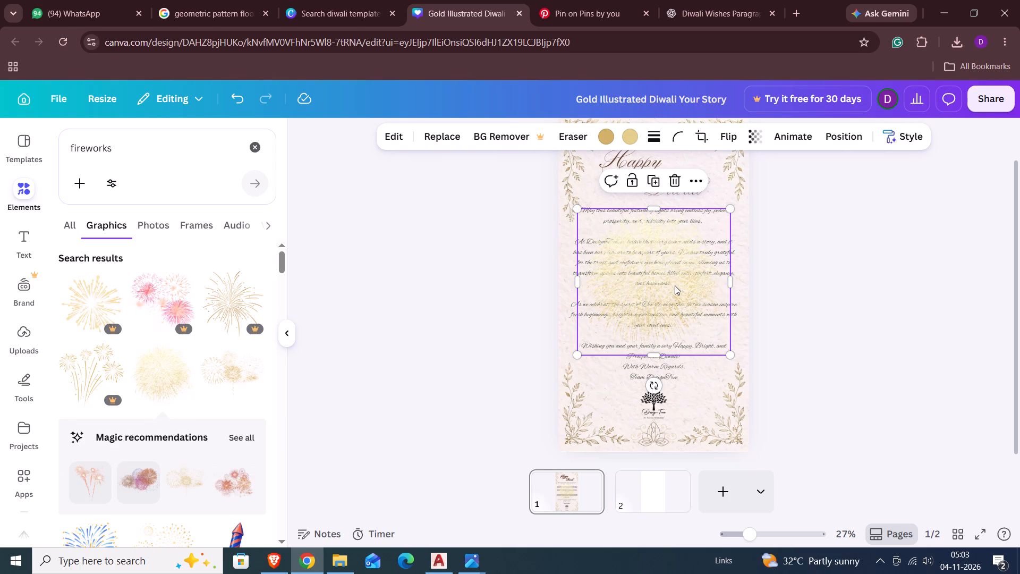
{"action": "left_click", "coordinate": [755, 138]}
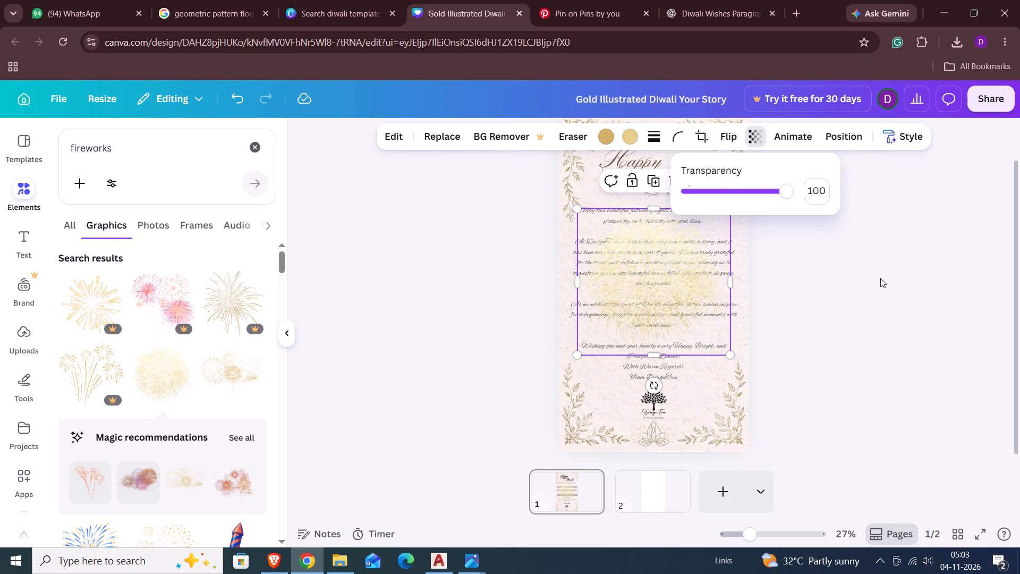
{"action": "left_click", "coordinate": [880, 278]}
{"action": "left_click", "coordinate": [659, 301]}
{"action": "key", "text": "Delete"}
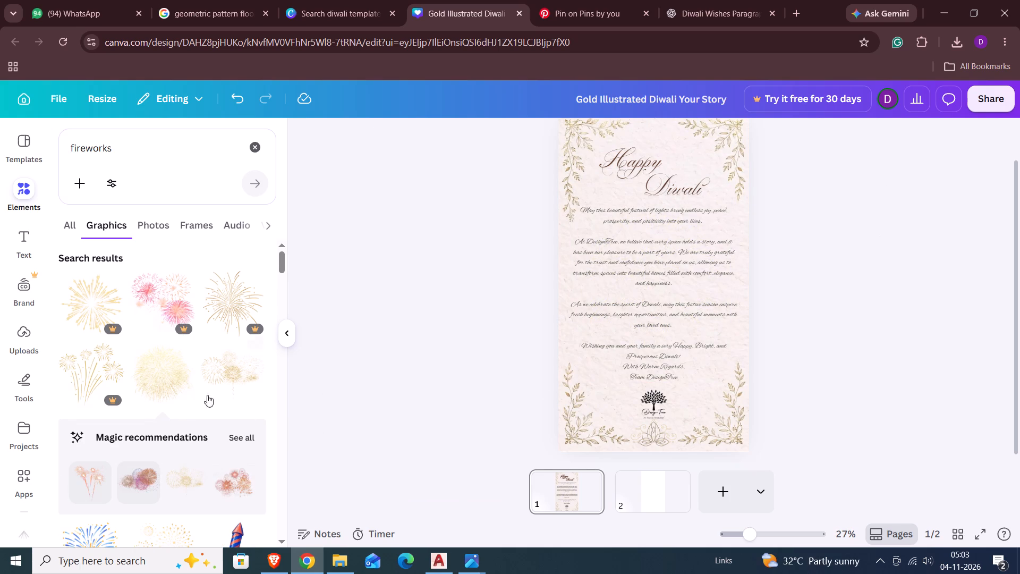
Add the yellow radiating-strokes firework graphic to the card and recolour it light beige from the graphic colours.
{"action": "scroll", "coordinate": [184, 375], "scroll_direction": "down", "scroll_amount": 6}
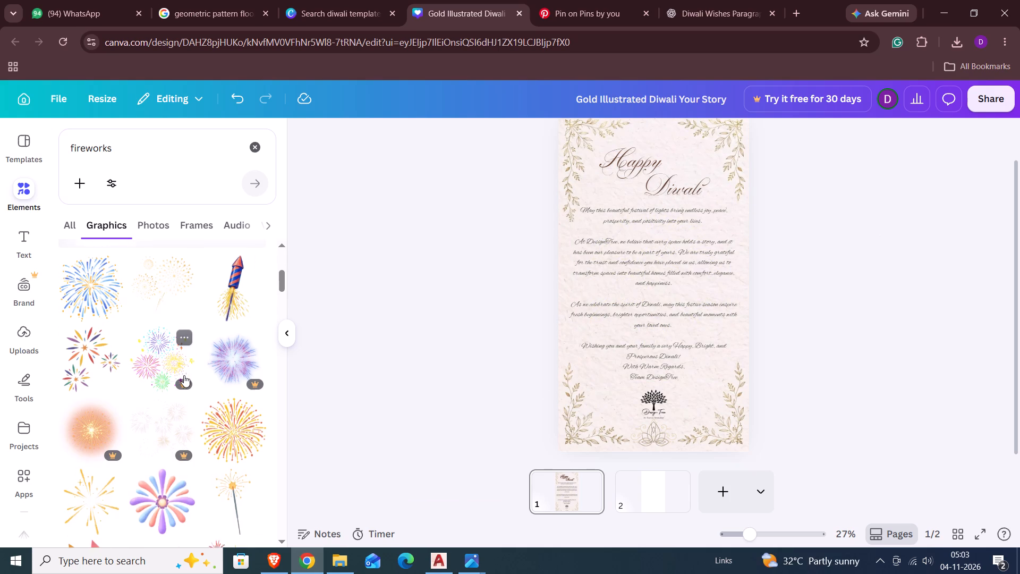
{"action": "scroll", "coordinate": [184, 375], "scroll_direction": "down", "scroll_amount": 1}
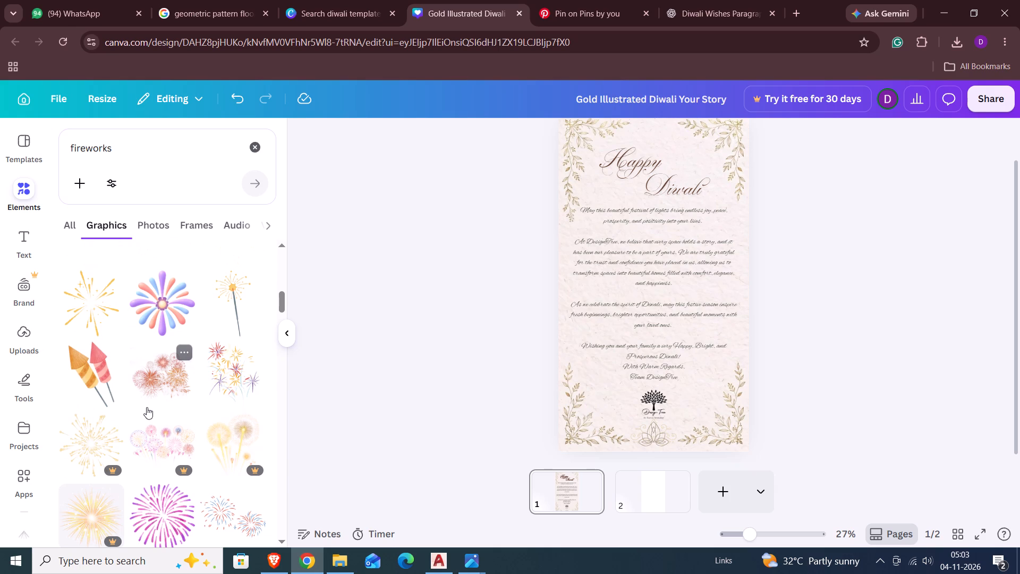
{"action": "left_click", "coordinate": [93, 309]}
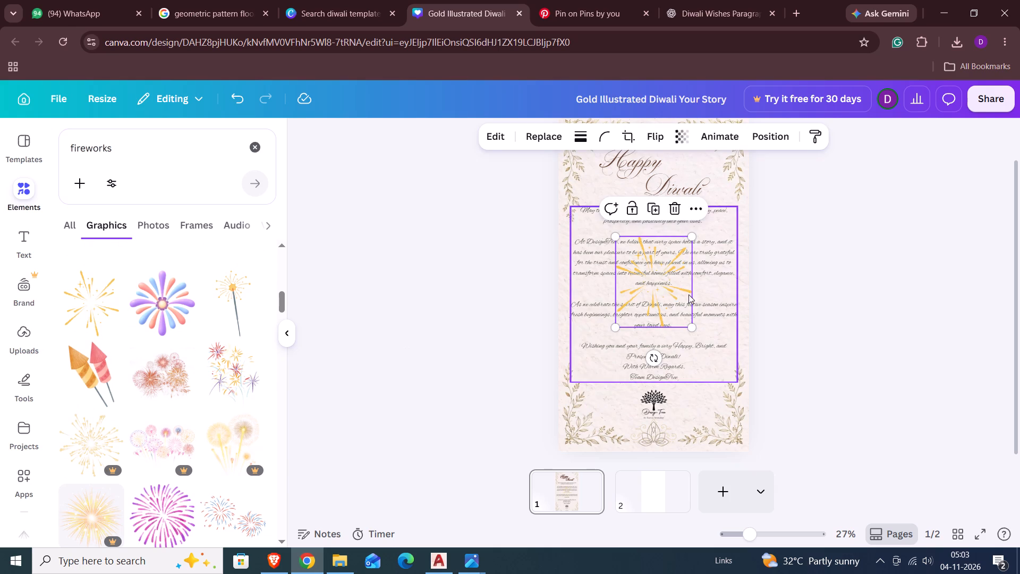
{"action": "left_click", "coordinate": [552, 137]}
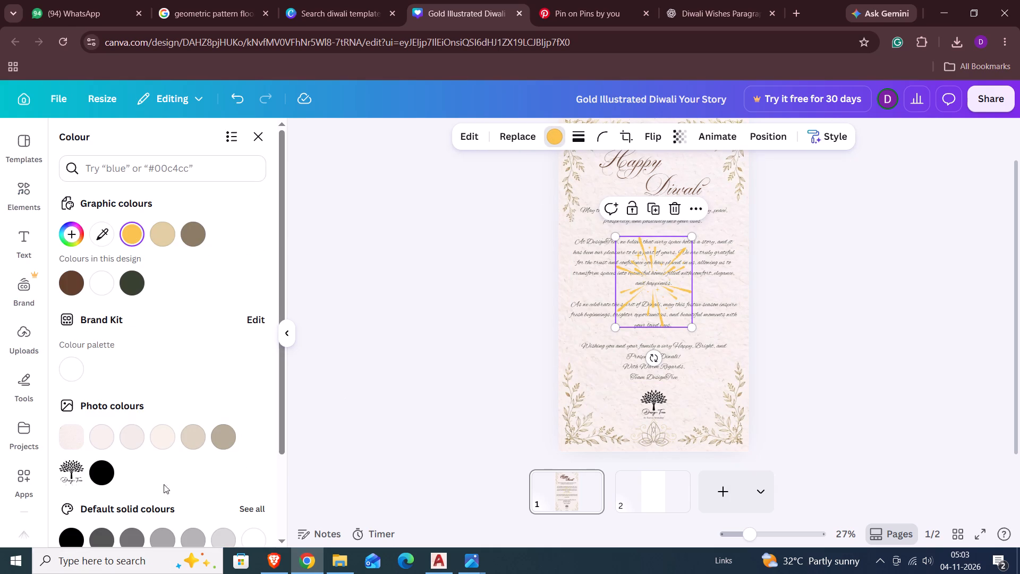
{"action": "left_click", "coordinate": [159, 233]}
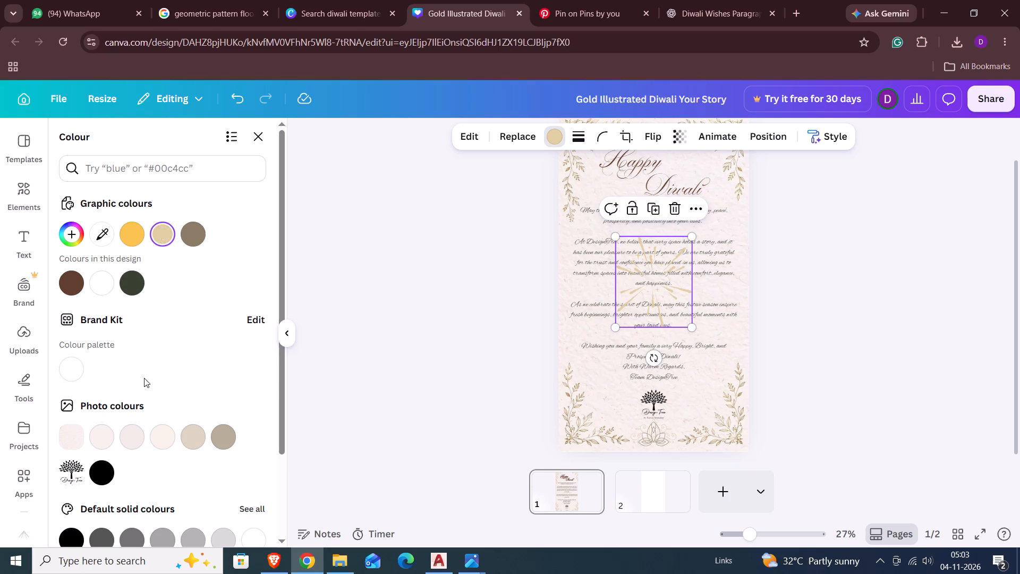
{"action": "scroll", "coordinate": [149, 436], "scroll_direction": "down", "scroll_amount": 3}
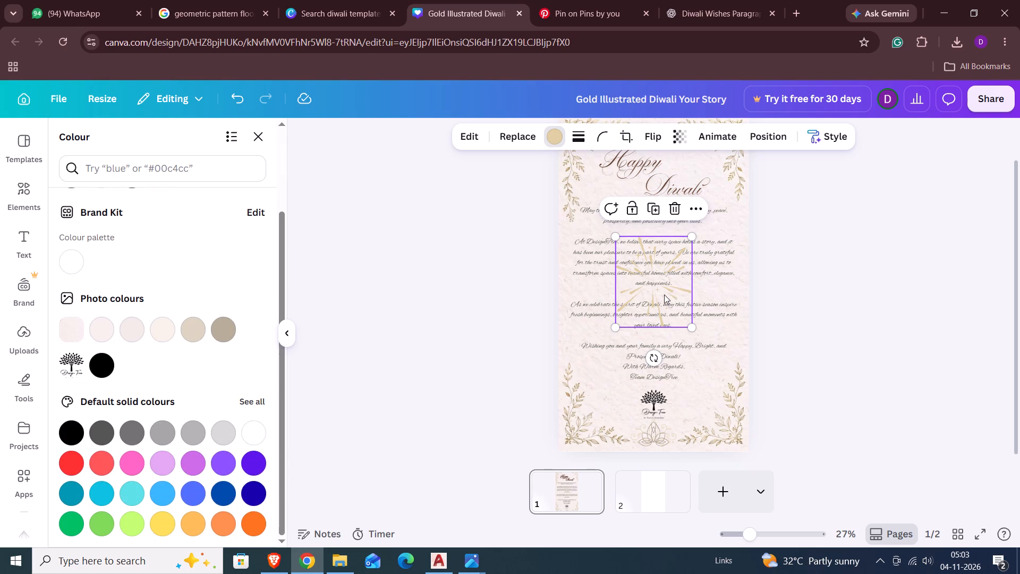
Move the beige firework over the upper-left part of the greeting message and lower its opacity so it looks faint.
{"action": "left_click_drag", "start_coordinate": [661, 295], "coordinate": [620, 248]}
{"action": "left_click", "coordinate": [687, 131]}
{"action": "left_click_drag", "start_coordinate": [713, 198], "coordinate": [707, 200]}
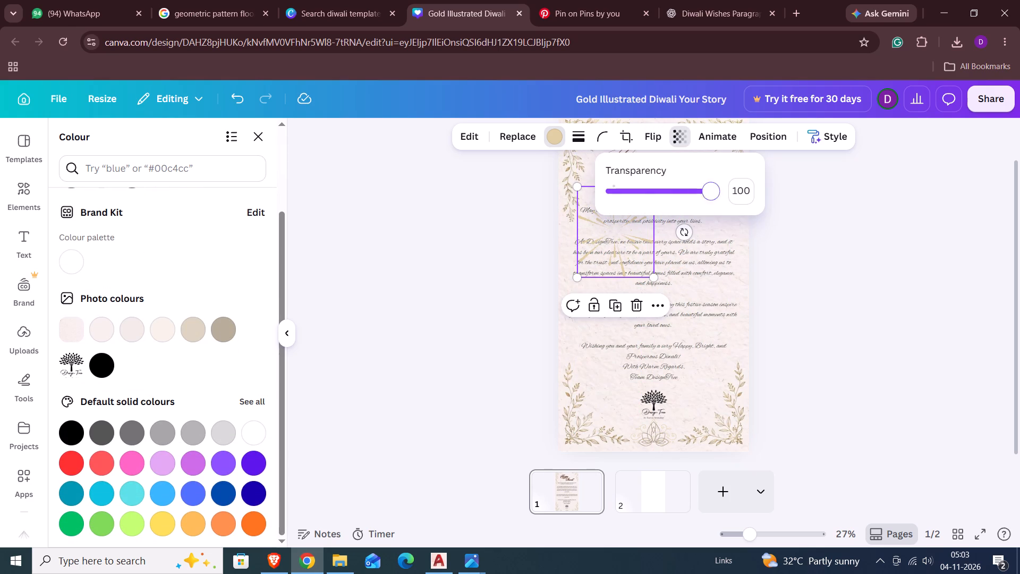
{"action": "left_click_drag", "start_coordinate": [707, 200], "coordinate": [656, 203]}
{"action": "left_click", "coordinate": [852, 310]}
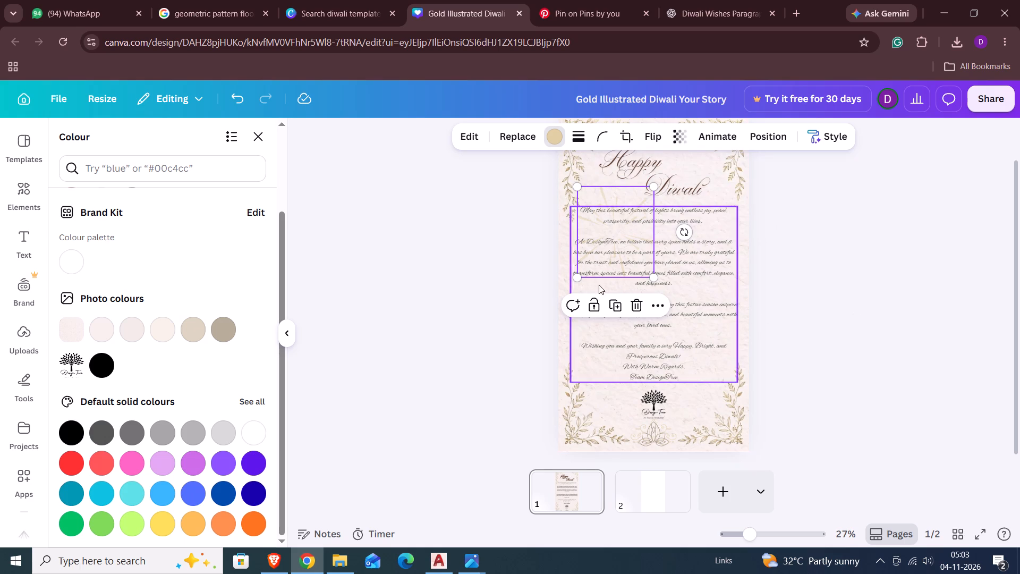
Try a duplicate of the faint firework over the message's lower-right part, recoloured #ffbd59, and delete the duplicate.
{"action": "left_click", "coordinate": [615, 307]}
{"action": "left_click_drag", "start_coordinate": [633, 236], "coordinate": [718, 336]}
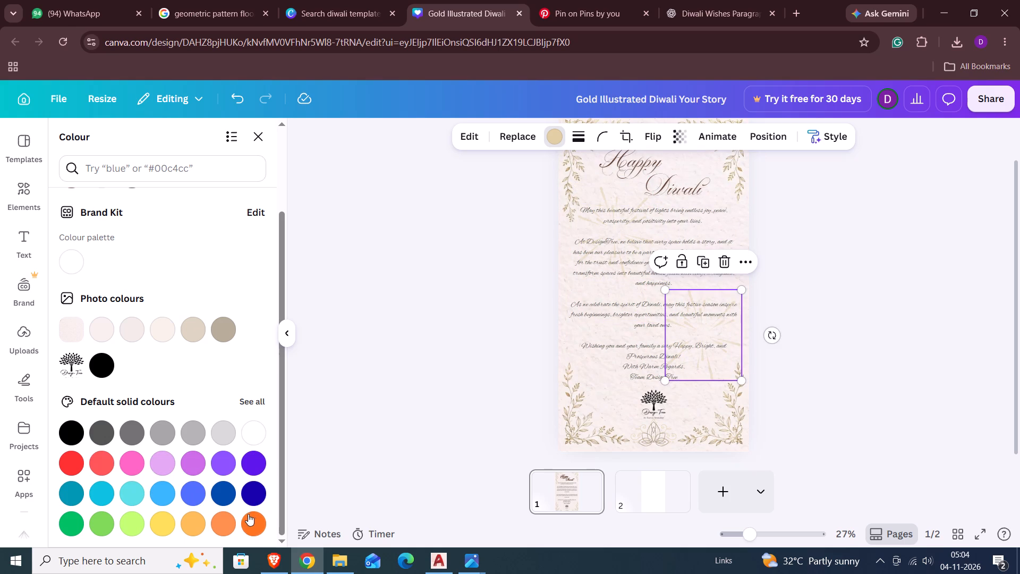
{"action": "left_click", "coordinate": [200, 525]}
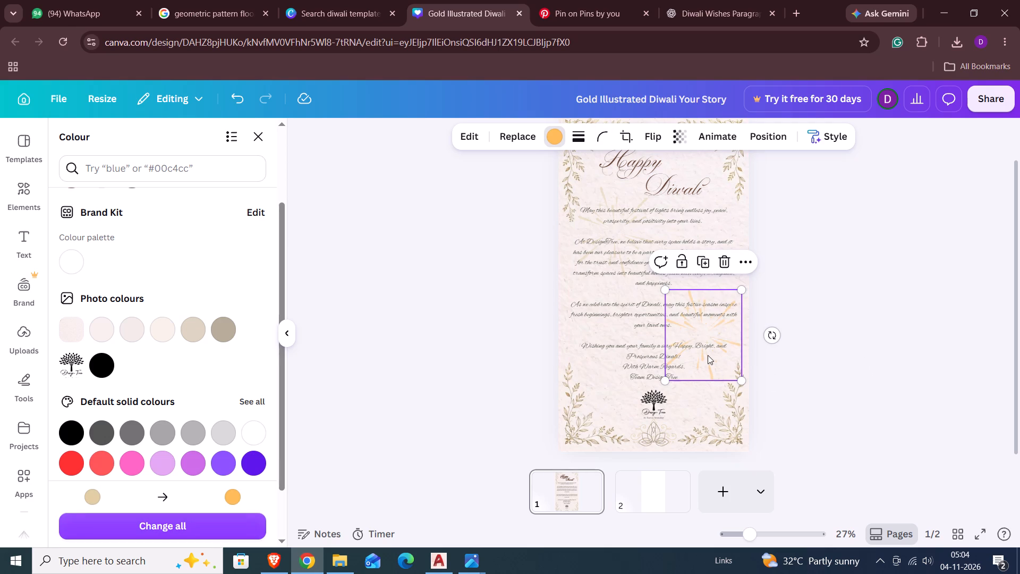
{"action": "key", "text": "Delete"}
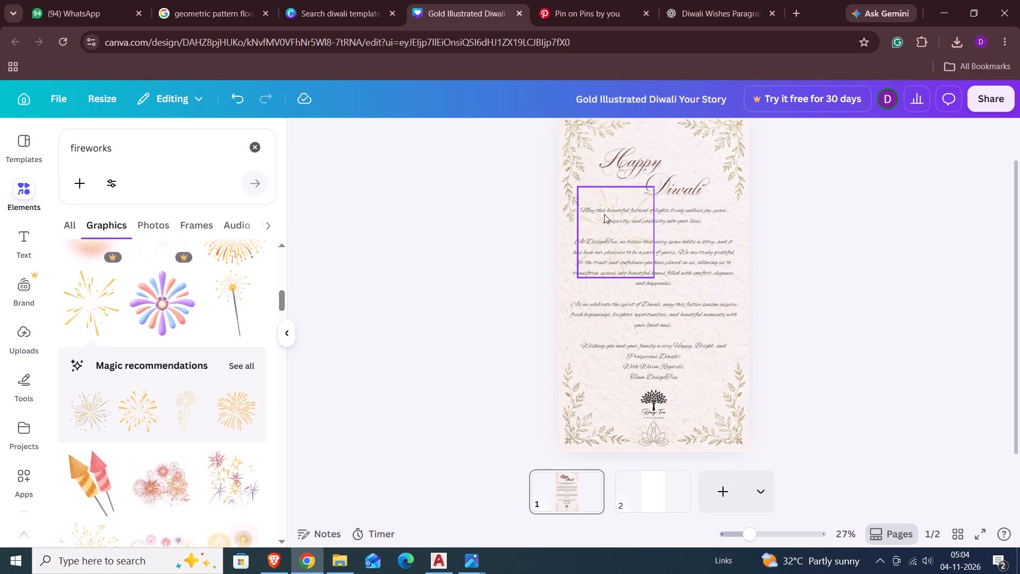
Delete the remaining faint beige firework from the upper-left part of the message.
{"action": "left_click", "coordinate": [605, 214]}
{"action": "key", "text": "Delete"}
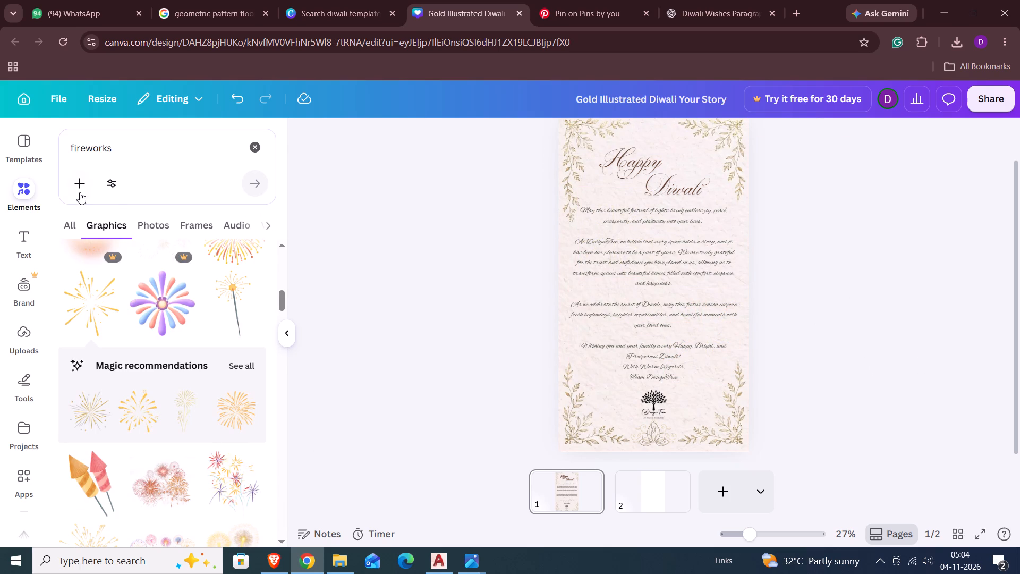
Replace the fireworks search with a search for "diya" among the graphic elements.
{"action": "left_click", "coordinate": [141, 151]}
{"action": "key", "text": "BackSpace"}
{"action": "key", "text": "BackSpace"}
{"action": "key", "text": "BackSpace"}
{"action": "key", "text": "BackSpace"}
{"action": "key", "text": "BackSpace"}
{"action": "key", "text": "BackSpace"}
{"action": "key", "text": "BackSpace"}
{"action": "key", "text": "BackSpace"}
{"action": "key", "text": "BackSpace"}
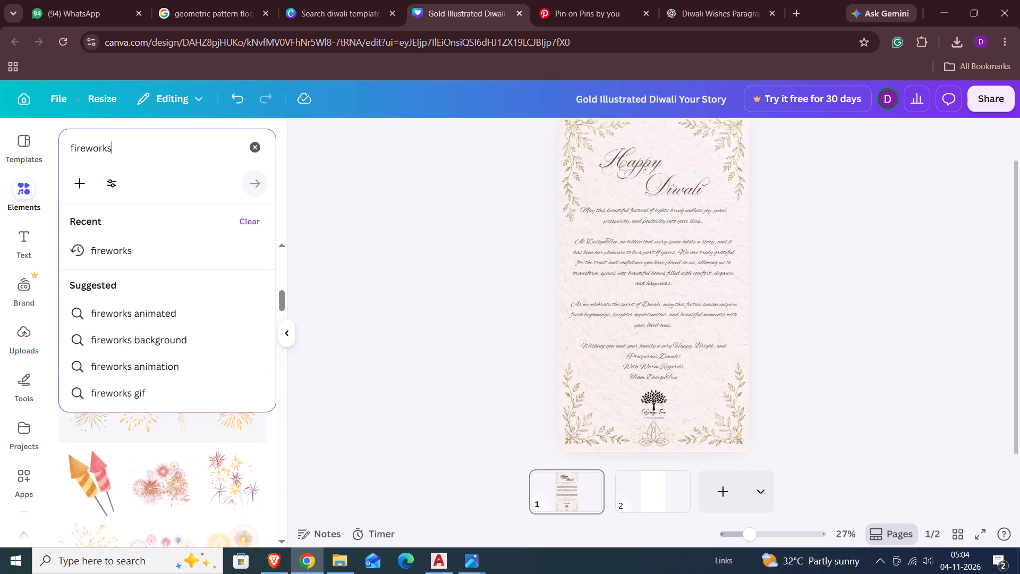
{"action": "key", "text": "BackSpace"}
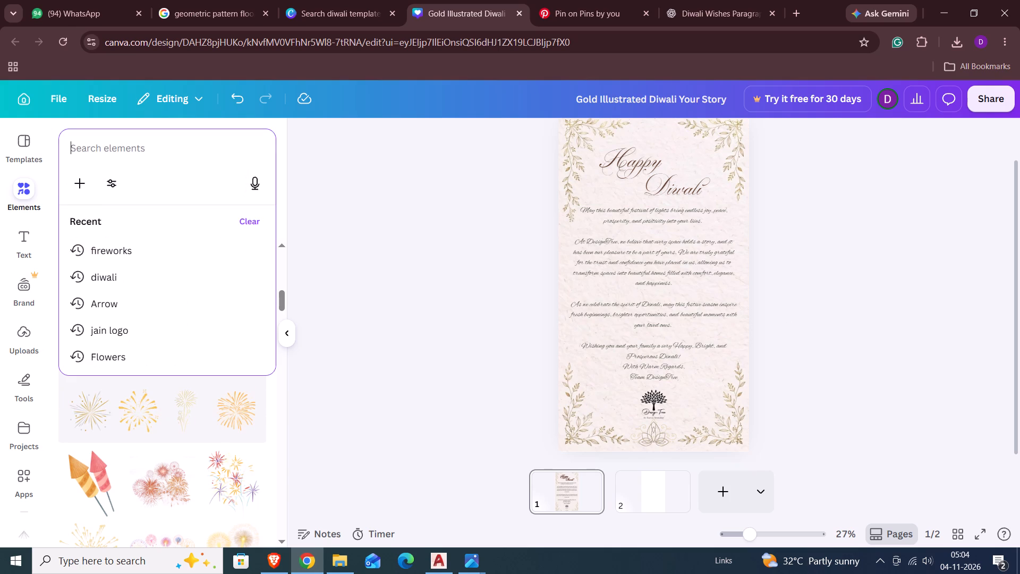
{"action": "type", "text": "di"}
{"action": "type", "text": "ya'"}
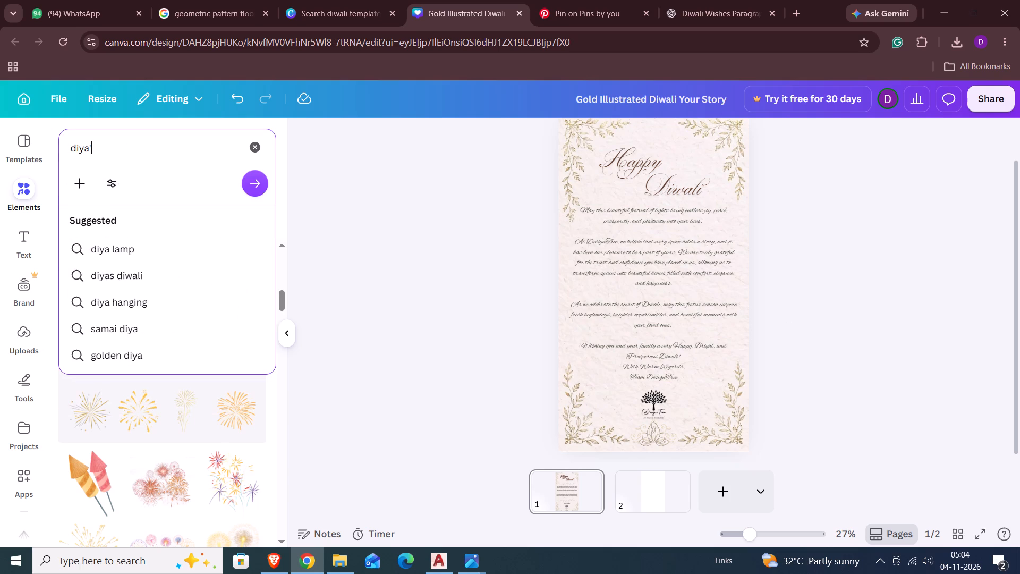
{"action": "key", "text": "BackSpace"}
{"action": "key", "text": "Return"}
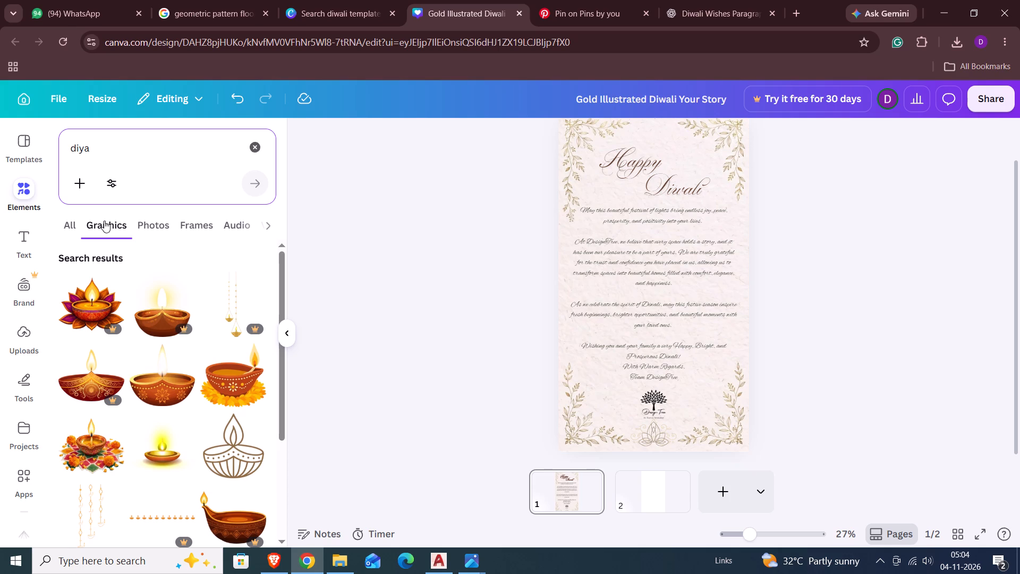
Browse the diya graphics and add the solid black diya silhouette with a separate teardrop flame to the card.
{"action": "scroll", "coordinate": [396, 358], "scroll_direction": "down", "scroll_amount": 5}
{"action": "scroll", "coordinate": [176, 442], "scroll_direction": "down", "scroll_amount": 4}
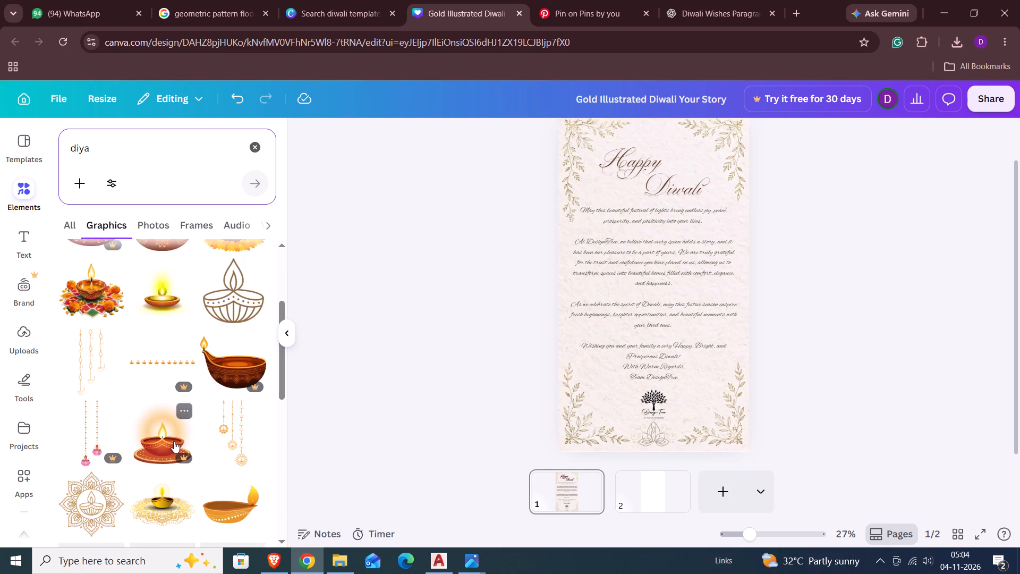
{"action": "scroll", "coordinate": [174, 440], "scroll_direction": "down", "scroll_amount": 4}
{"action": "scroll", "coordinate": [174, 440], "scroll_direction": "up", "scroll_amount": 1}
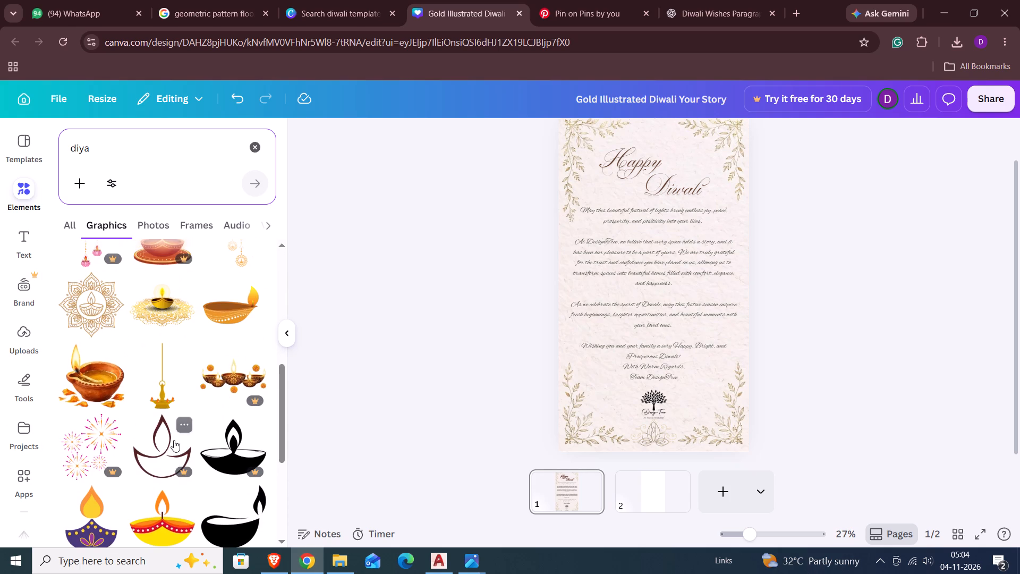
{"action": "scroll", "coordinate": [174, 440], "scroll_direction": "down", "scroll_amount": 9}
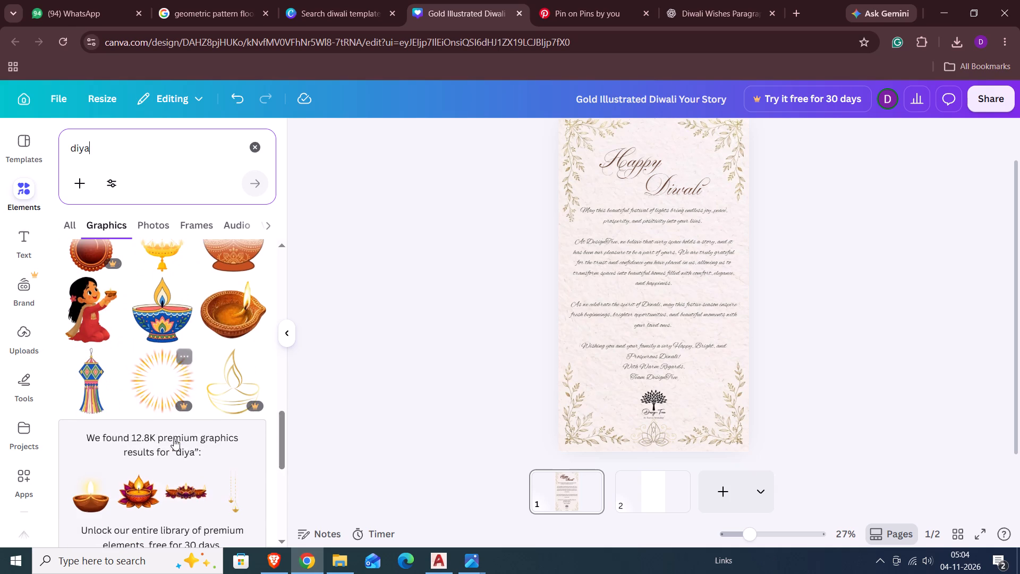
{"action": "scroll", "coordinate": [174, 438], "scroll_direction": "down", "scroll_amount": 5}
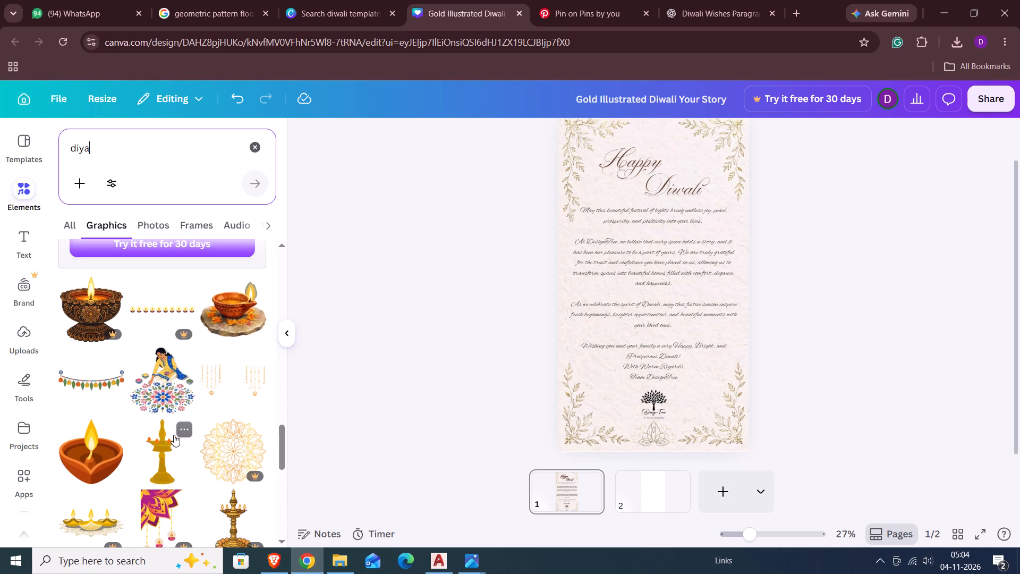
{"action": "scroll", "coordinate": [174, 435], "scroll_direction": "down", "scroll_amount": 8}
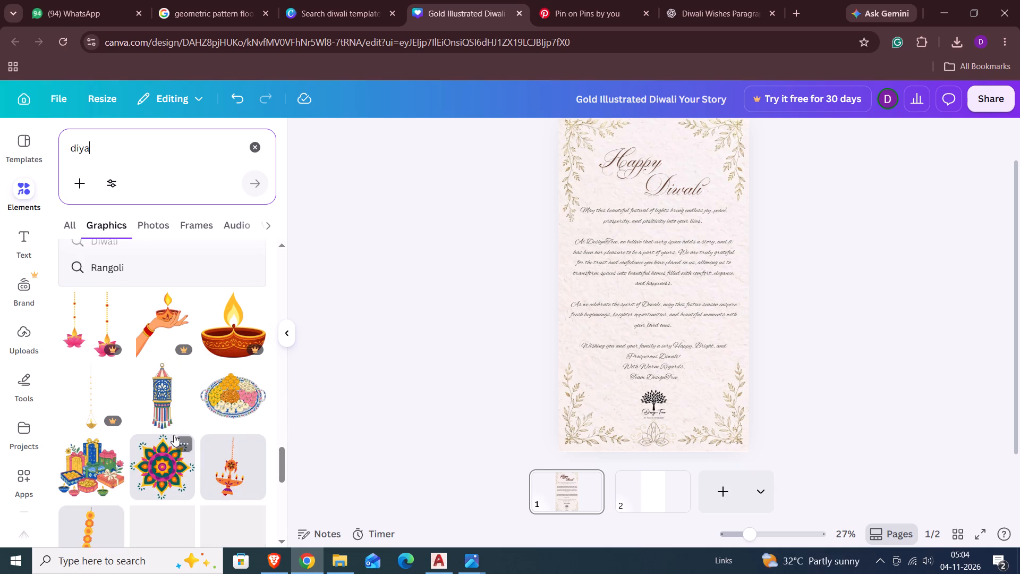
{"action": "scroll", "coordinate": [174, 435], "scroll_direction": "down", "scroll_amount": 5}
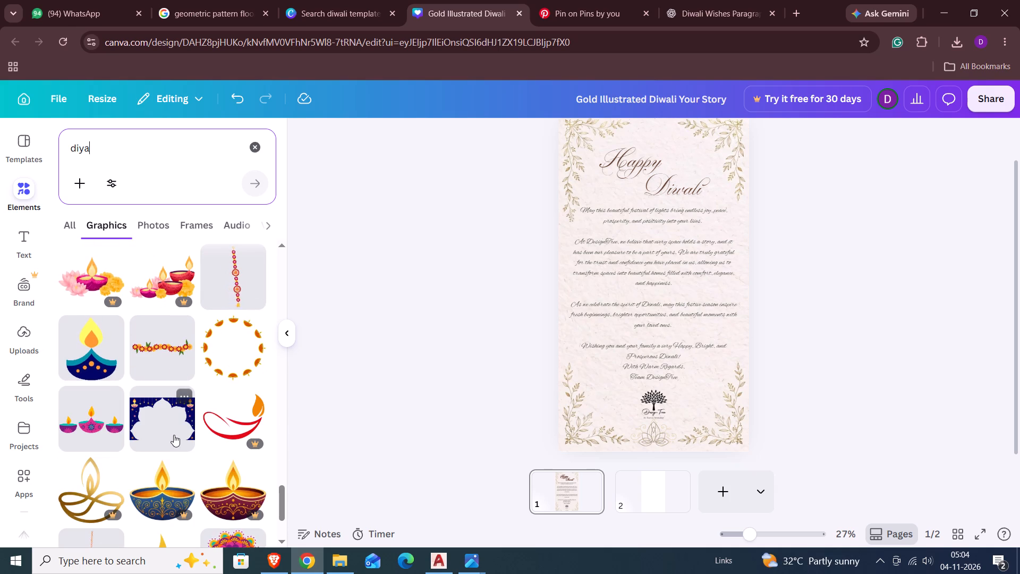
{"action": "scroll", "coordinate": [174, 435], "scroll_direction": "up", "scroll_amount": 7}
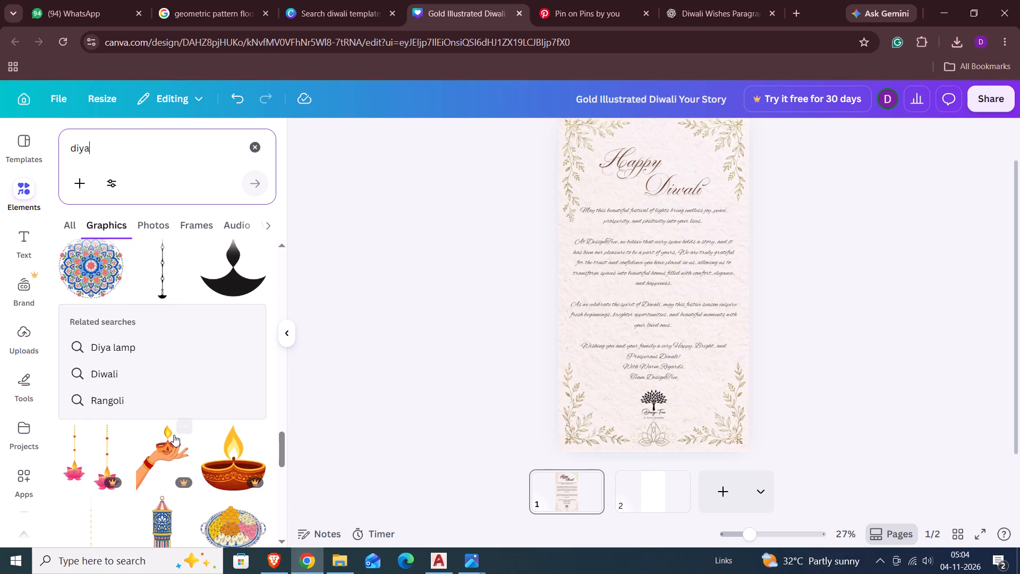
{"action": "scroll", "coordinate": [174, 435], "scroll_direction": "up", "scroll_amount": 3}
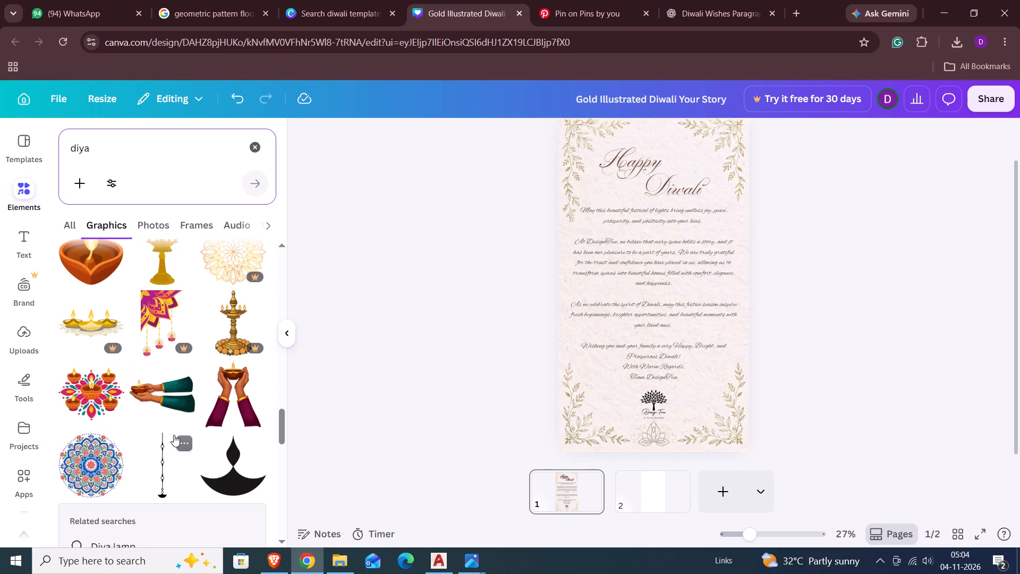
{"action": "left_click", "coordinate": [251, 482]}
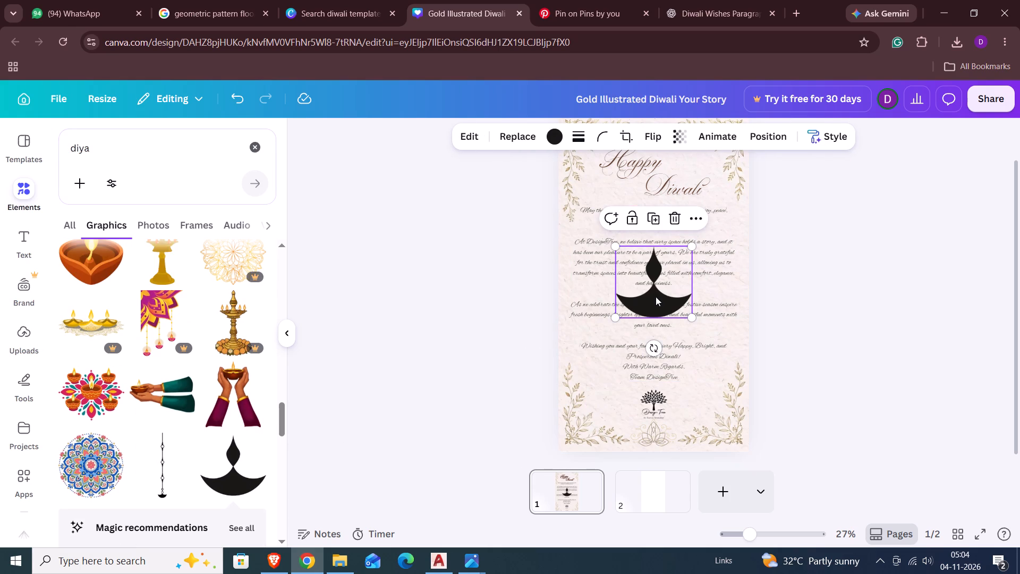
Recolour the diya silhouette with the greyish-beige photo colour and set its transparency to 36.
{"action": "left_click", "coordinate": [558, 136]}
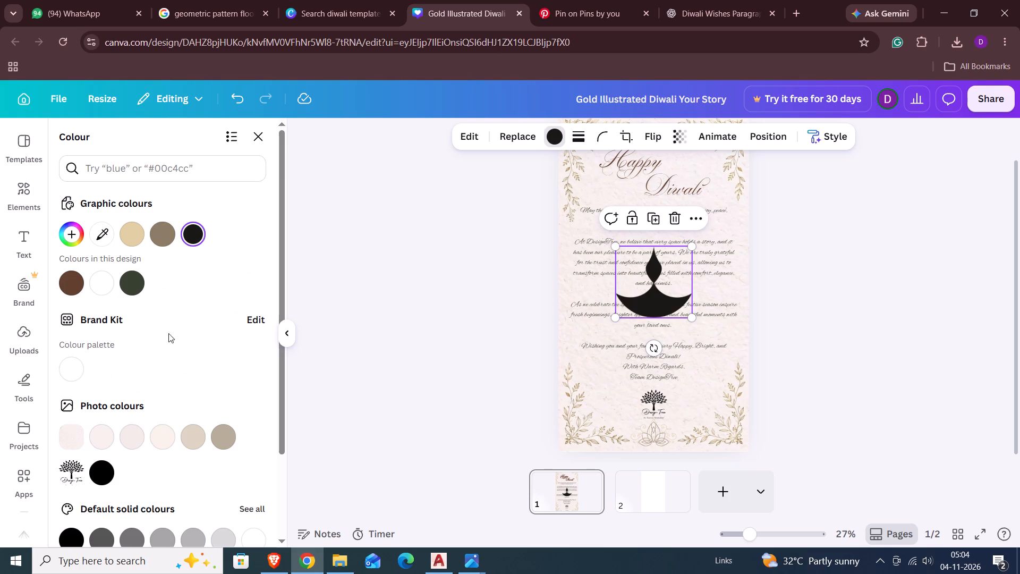
{"action": "left_click", "coordinate": [74, 290]}
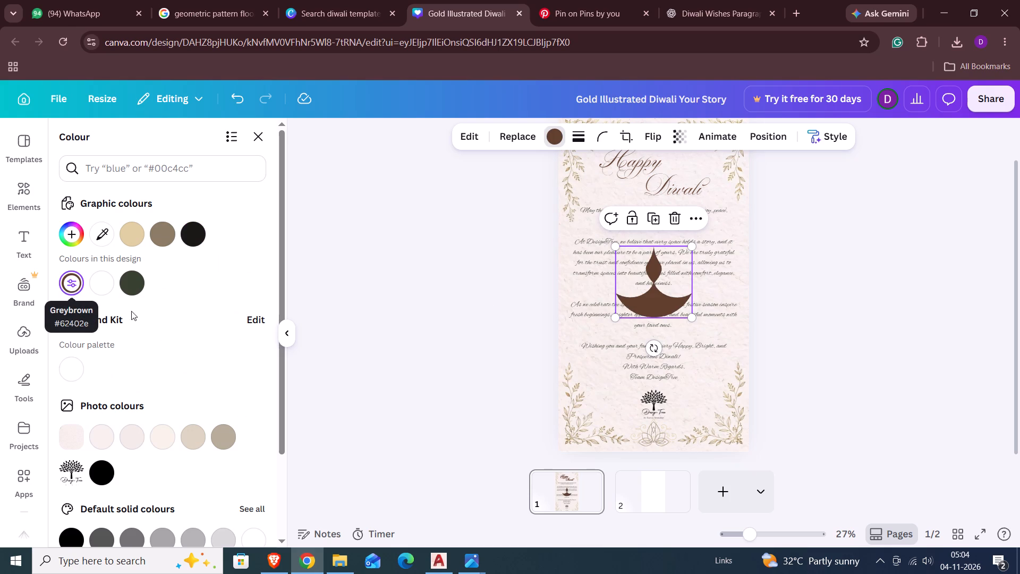
{"action": "left_click", "coordinate": [228, 441]}
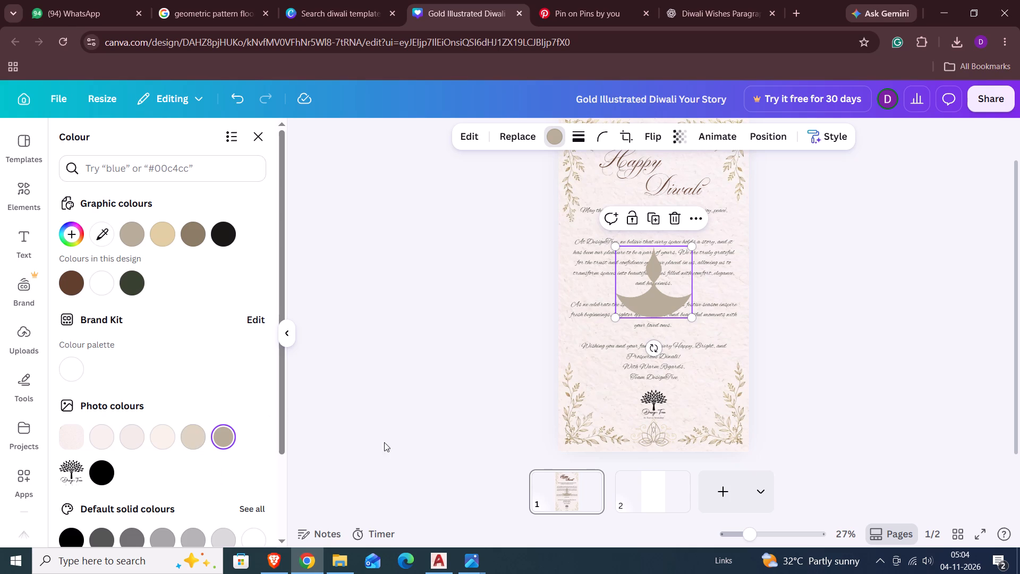
{"action": "left_click", "coordinate": [690, 142]}
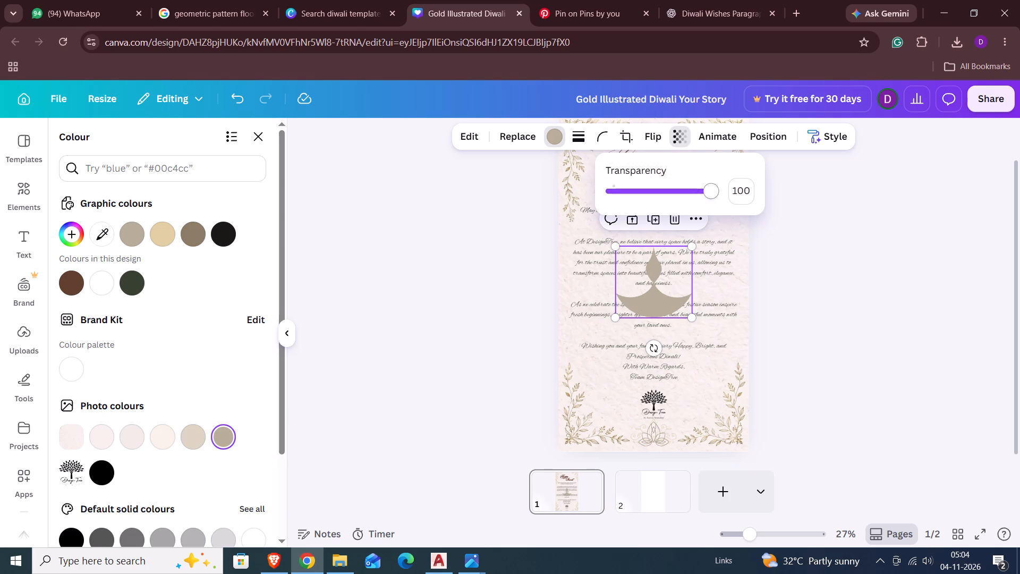
{"action": "left_click_drag", "start_coordinate": [711, 196], "coordinate": [653, 196]}
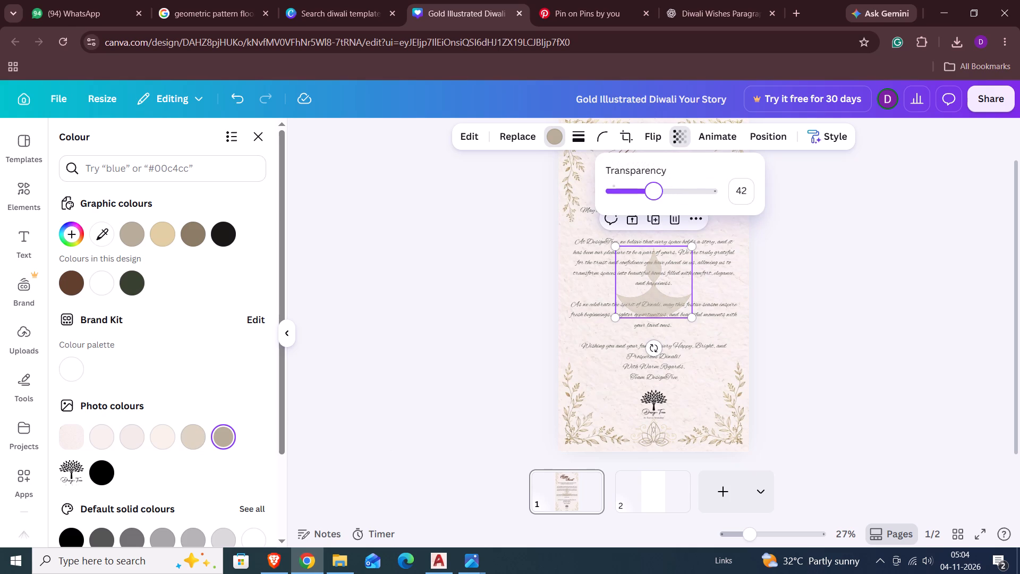
{"action": "left_click_drag", "start_coordinate": [653, 196], "coordinate": [648, 197]}
Enlarge the faint diya and centre it horizontally behind the middle paragraphs of the greeting message.
{"action": "left_click_drag", "start_coordinate": [687, 316], "coordinate": [713, 347]}
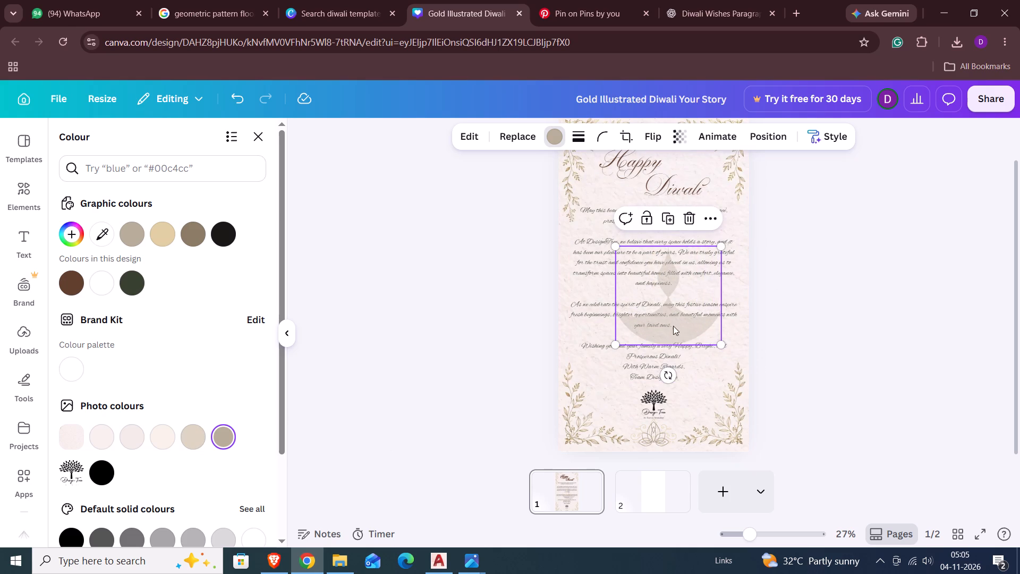
{"action": "left_click_drag", "start_coordinate": [690, 328], "coordinate": [678, 324]}
{"action": "left_click", "coordinate": [208, 178]}
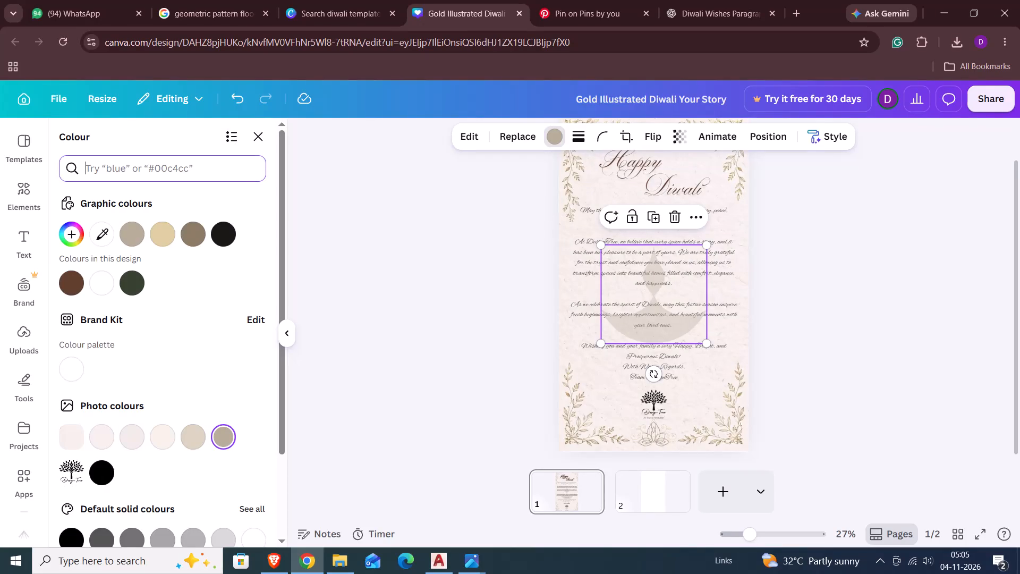
{"action": "left_click", "coordinate": [261, 131]}
Browse further through the diya graphics to look for another diya design for the card.
{"action": "scroll", "coordinate": [197, 396], "scroll_direction": "down", "scroll_amount": 5}
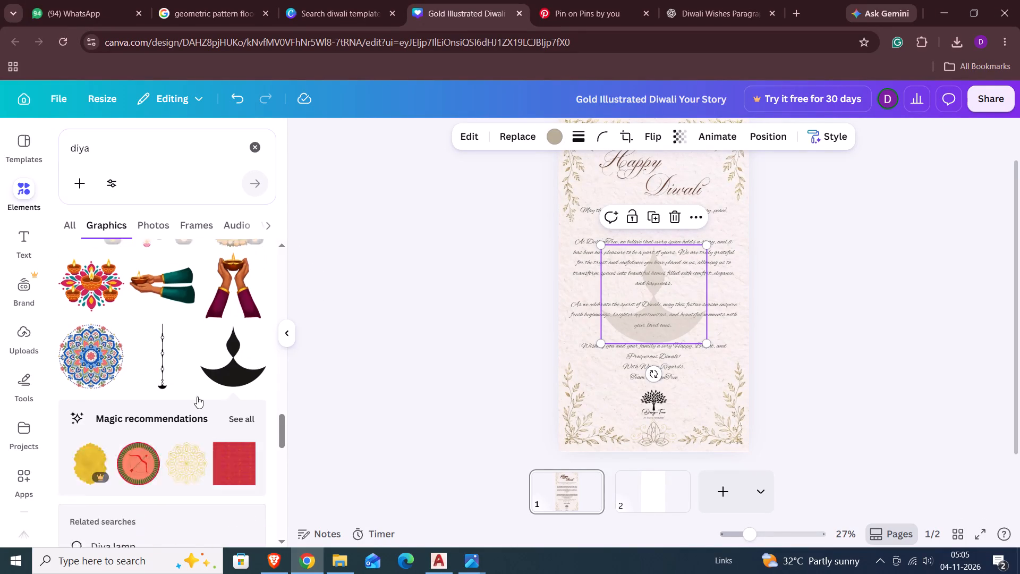
{"action": "scroll", "coordinate": [197, 396], "scroll_direction": "down", "scroll_amount": 3}
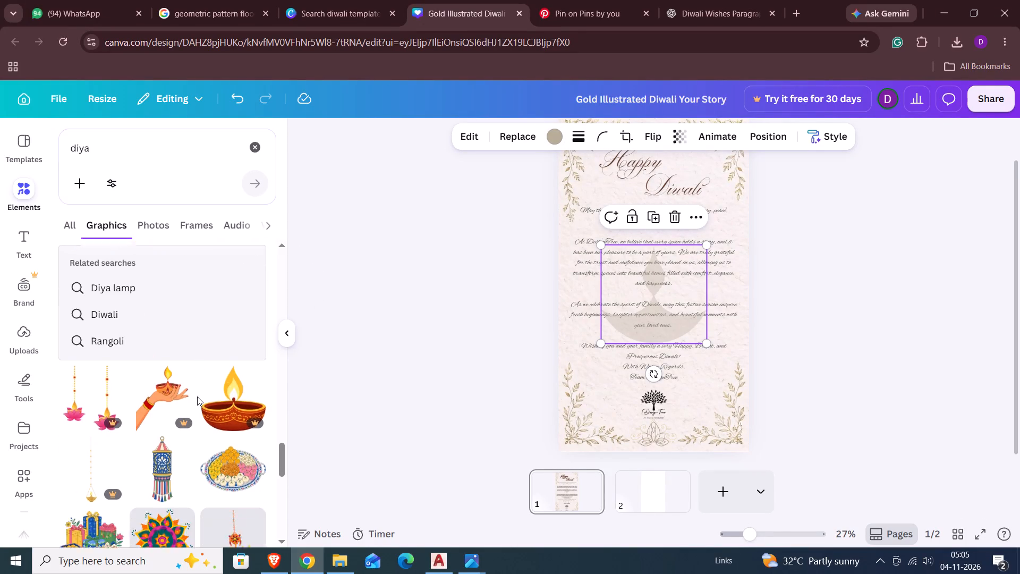
{"action": "scroll", "coordinate": [197, 396], "scroll_direction": "down", "scroll_amount": 5}
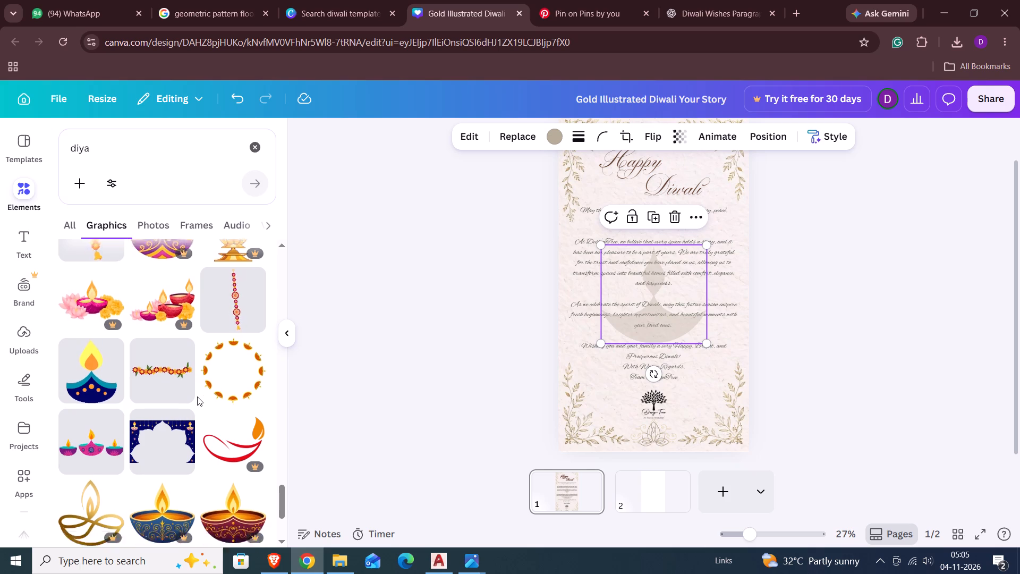
{"action": "scroll", "coordinate": [197, 396], "scroll_direction": "down", "scroll_amount": 7}
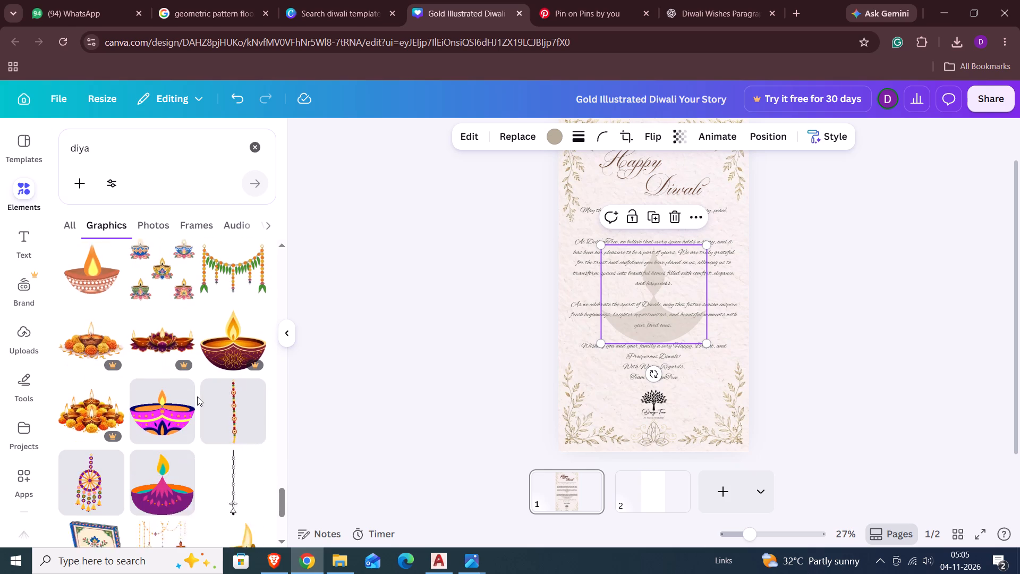
{"action": "scroll", "coordinate": [197, 396], "scroll_direction": "up", "scroll_amount": 3}
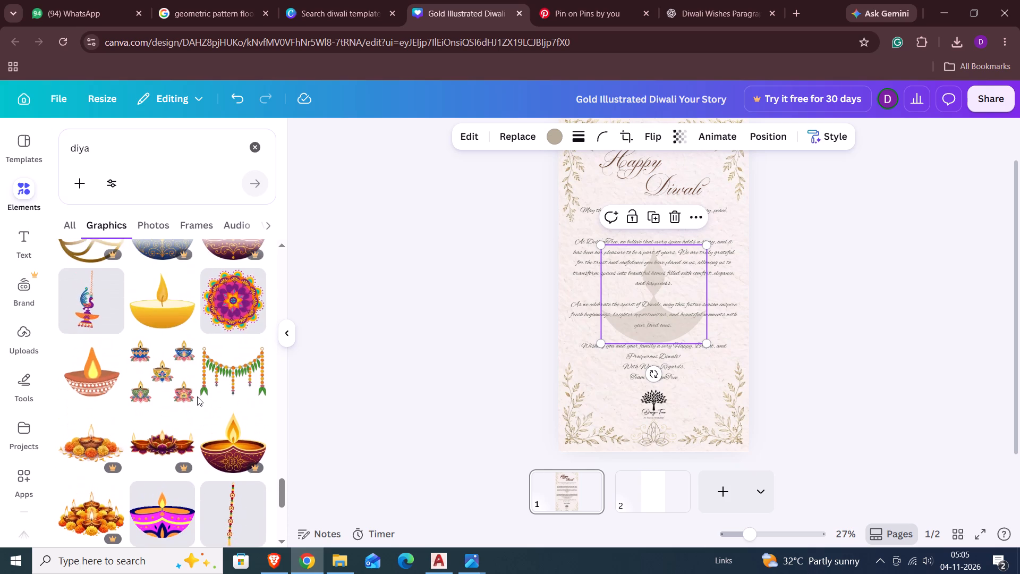
{"action": "scroll", "coordinate": [197, 396], "scroll_direction": "down", "scroll_amount": 3}
{"action": "scroll", "coordinate": [197, 396], "scroll_direction": "up", "scroll_amount": 1}
{"action": "scroll", "coordinate": [197, 396], "scroll_direction": "down", "scroll_amount": 5}
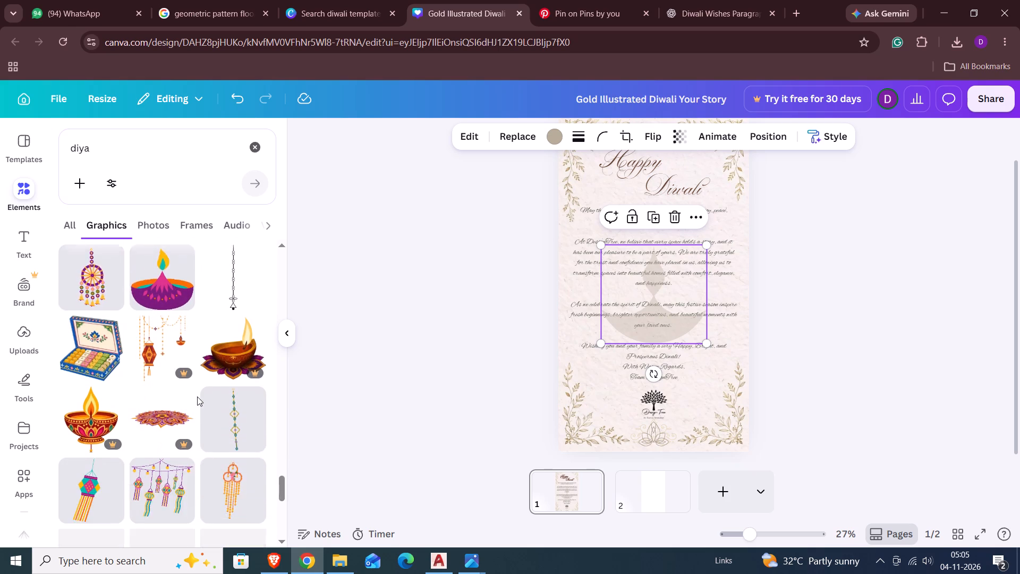
{"action": "scroll", "coordinate": [197, 396], "scroll_direction": "down", "scroll_amount": 3}
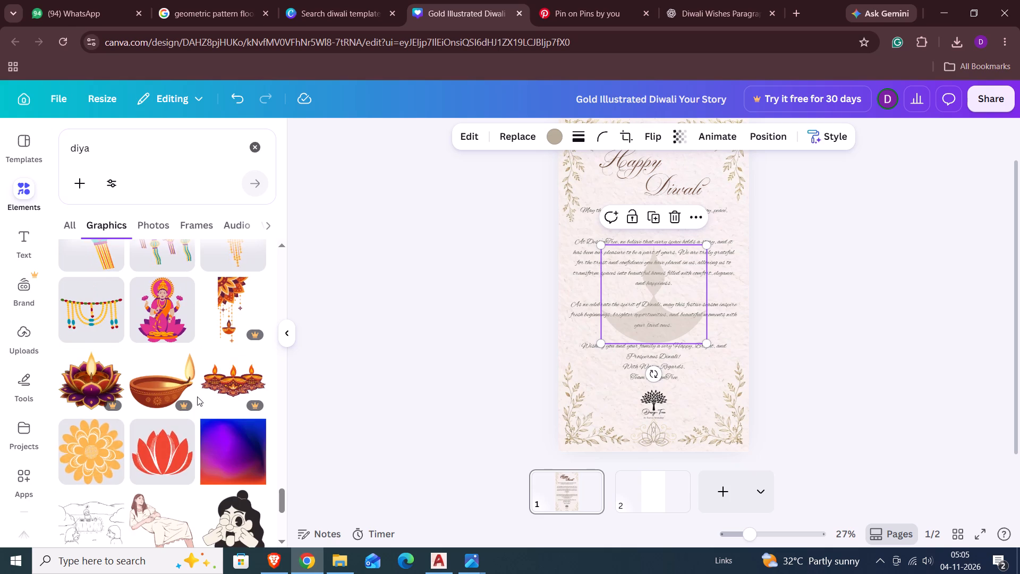
{"action": "scroll", "coordinate": [197, 396], "scroll_direction": "down", "scroll_amount": 10}
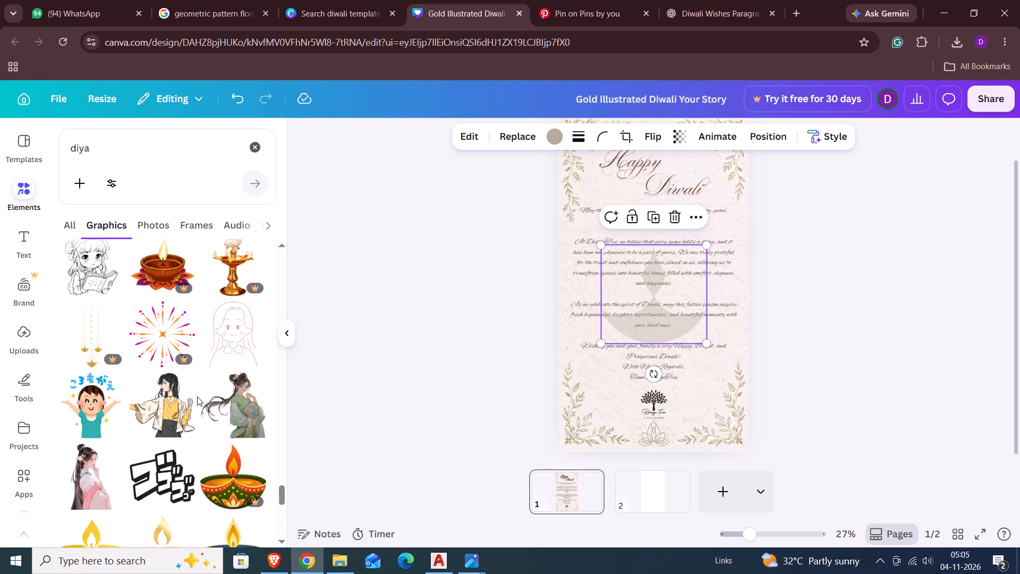
{"action": "scroll", "coordinate": [197, 396], "scroll_direction": "down", "scroll_amount": 4}
{"action": "scroll", "coordinate": [197, 396], "scroll_direction": "up", "scroll_amount": 1}
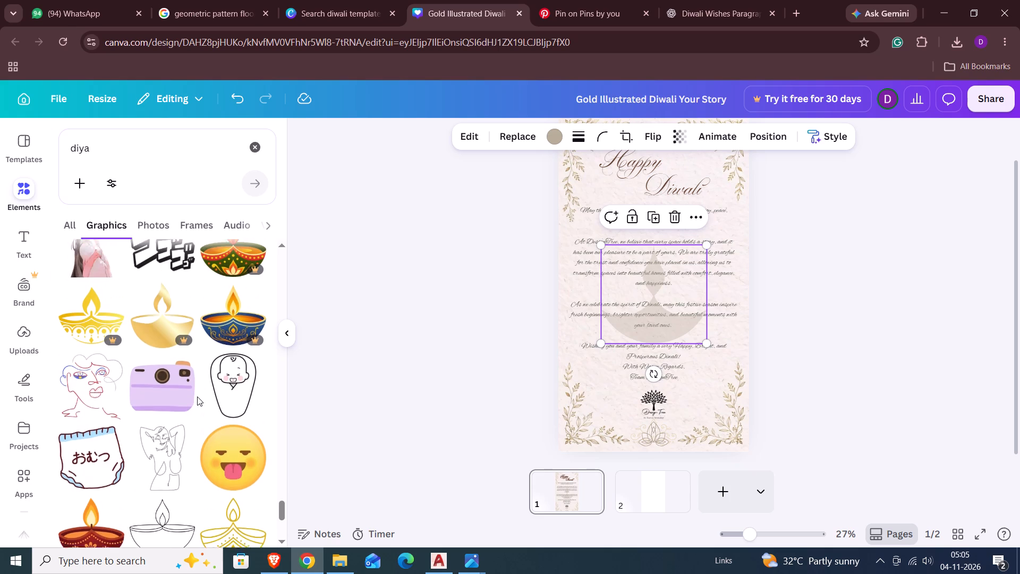
{"action": "scroll", "coordinate": [197, 396], "scroll_direction": "up", "scroll_amount": 12}
{"action": "scroll", "coordinate": [197, 396], "scroll_direction": "down", "scroll_amount": 1}
{"action": "scroll", "coordinate": [197, 396], "scroll_direction": "up", "scroll_amount": 9}
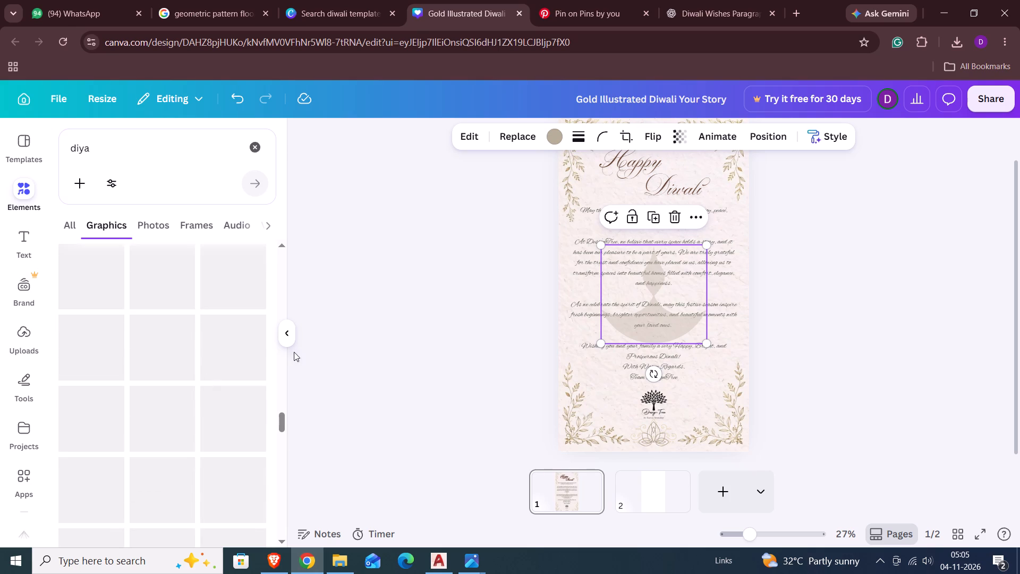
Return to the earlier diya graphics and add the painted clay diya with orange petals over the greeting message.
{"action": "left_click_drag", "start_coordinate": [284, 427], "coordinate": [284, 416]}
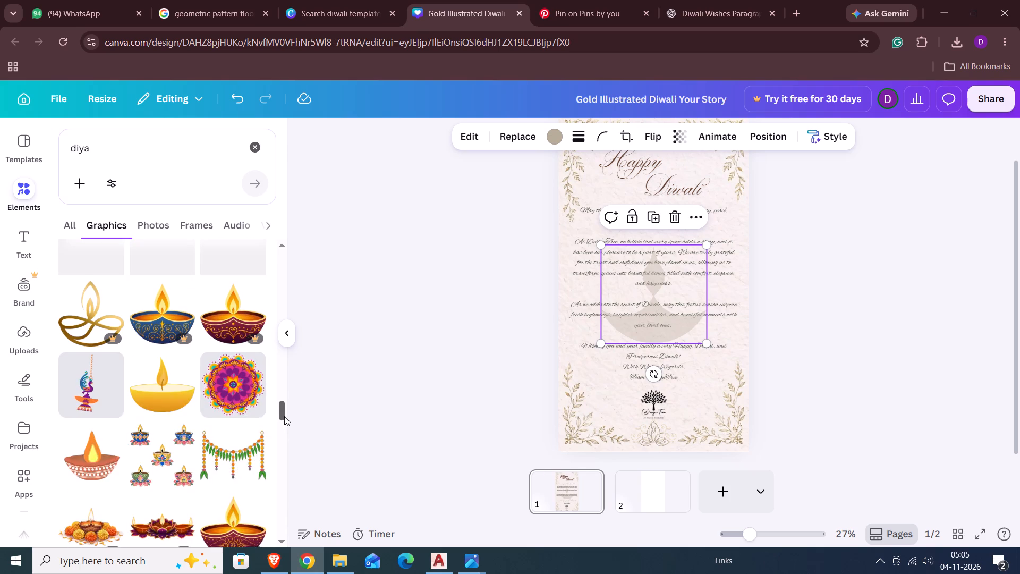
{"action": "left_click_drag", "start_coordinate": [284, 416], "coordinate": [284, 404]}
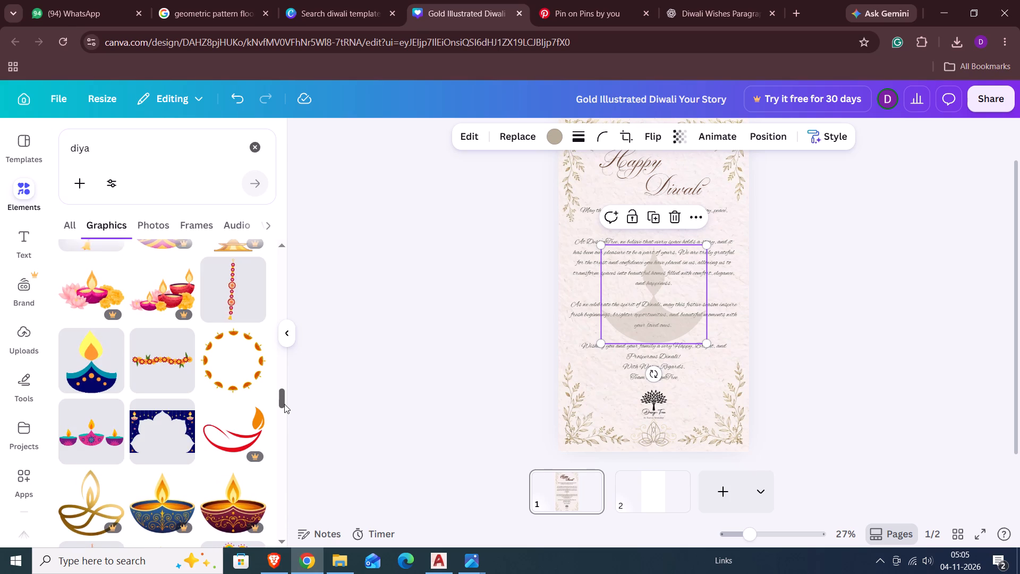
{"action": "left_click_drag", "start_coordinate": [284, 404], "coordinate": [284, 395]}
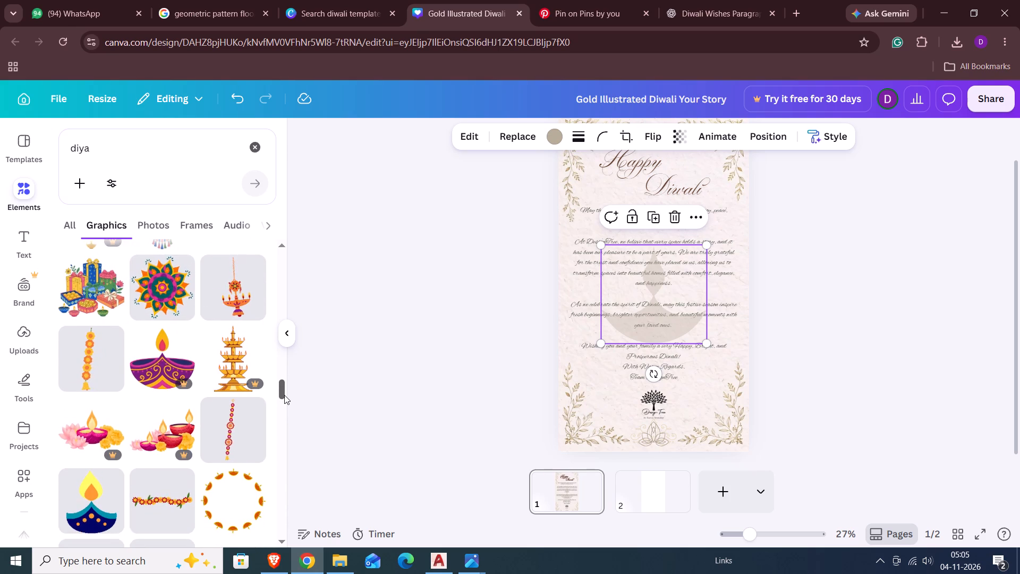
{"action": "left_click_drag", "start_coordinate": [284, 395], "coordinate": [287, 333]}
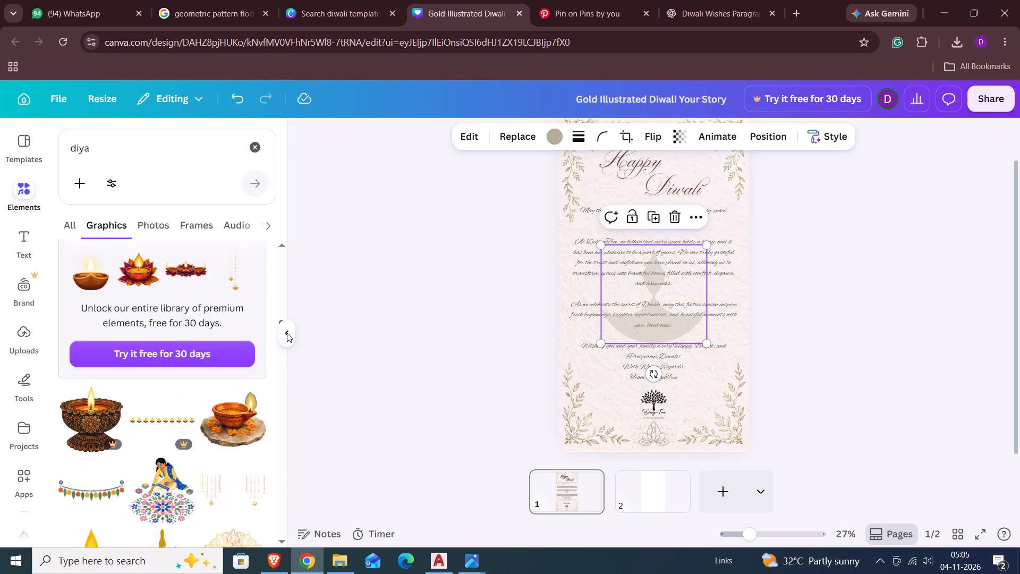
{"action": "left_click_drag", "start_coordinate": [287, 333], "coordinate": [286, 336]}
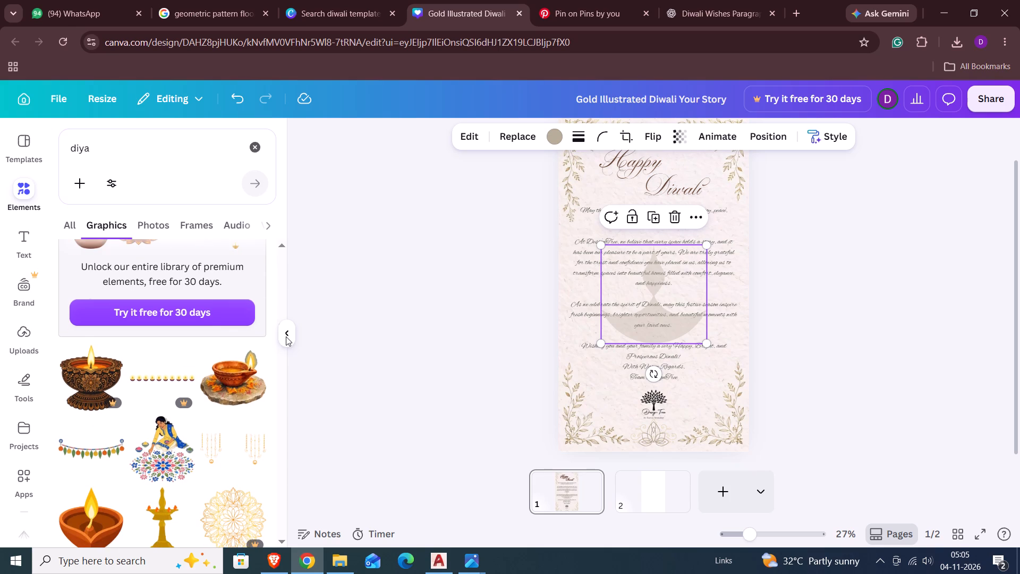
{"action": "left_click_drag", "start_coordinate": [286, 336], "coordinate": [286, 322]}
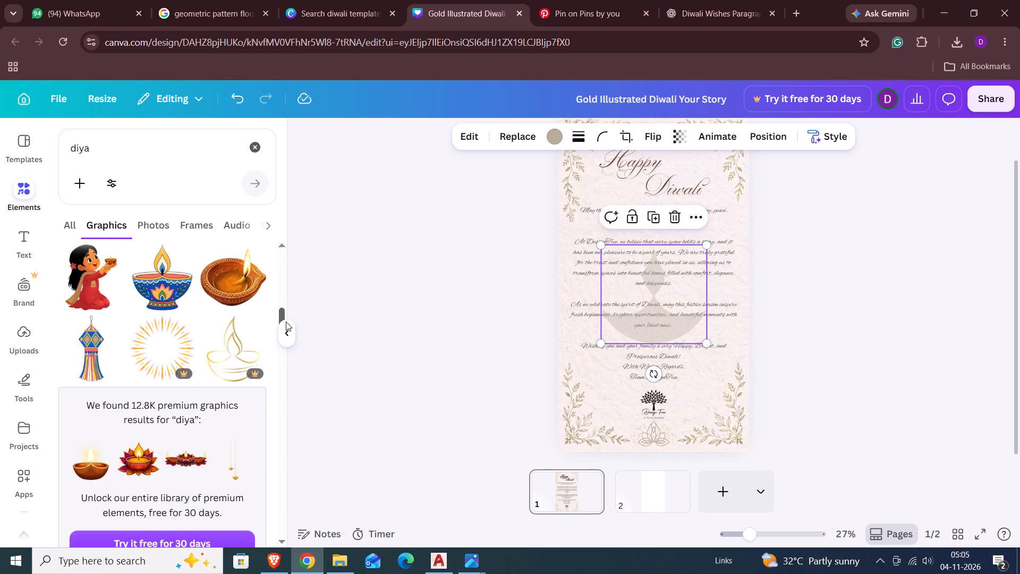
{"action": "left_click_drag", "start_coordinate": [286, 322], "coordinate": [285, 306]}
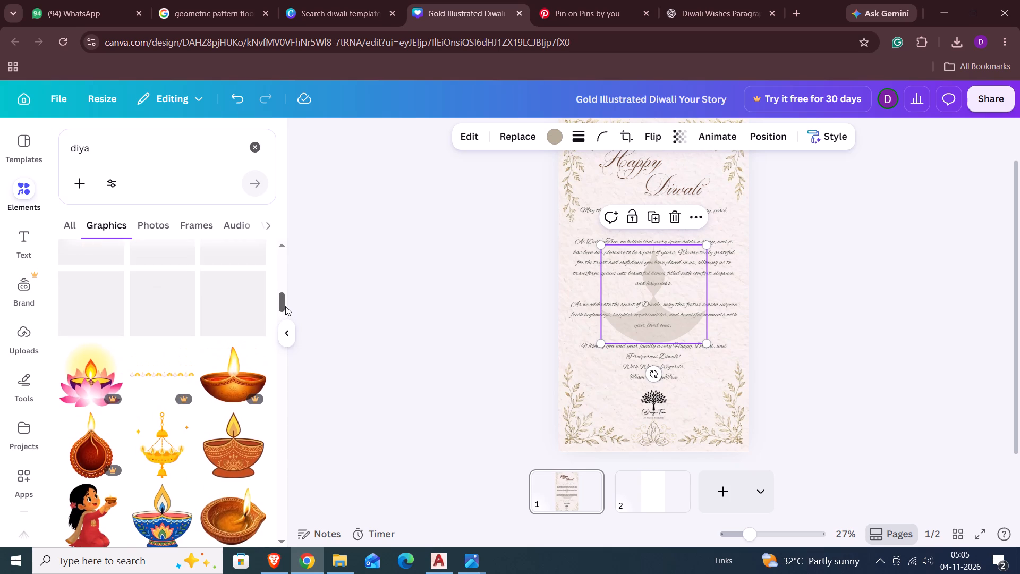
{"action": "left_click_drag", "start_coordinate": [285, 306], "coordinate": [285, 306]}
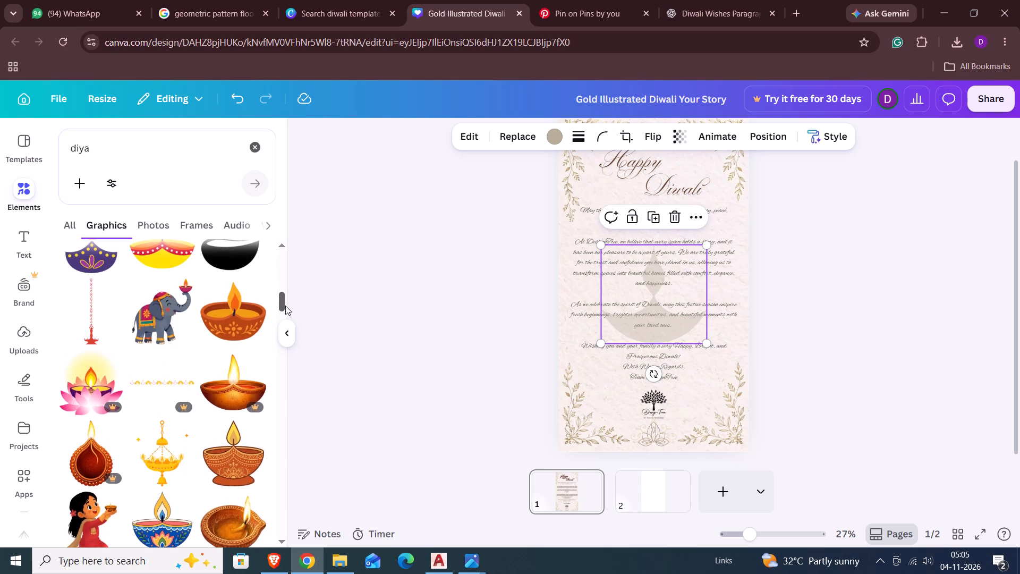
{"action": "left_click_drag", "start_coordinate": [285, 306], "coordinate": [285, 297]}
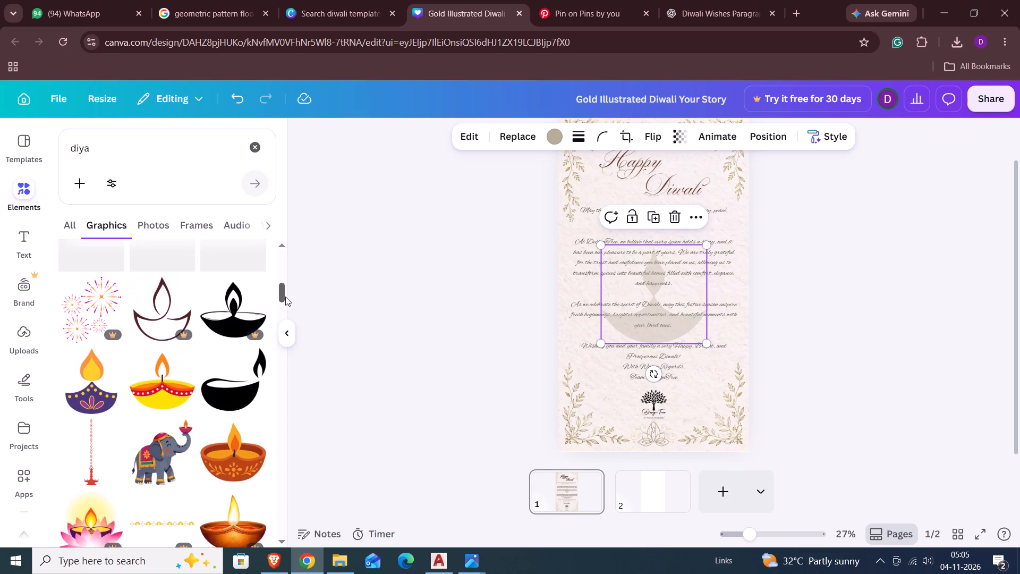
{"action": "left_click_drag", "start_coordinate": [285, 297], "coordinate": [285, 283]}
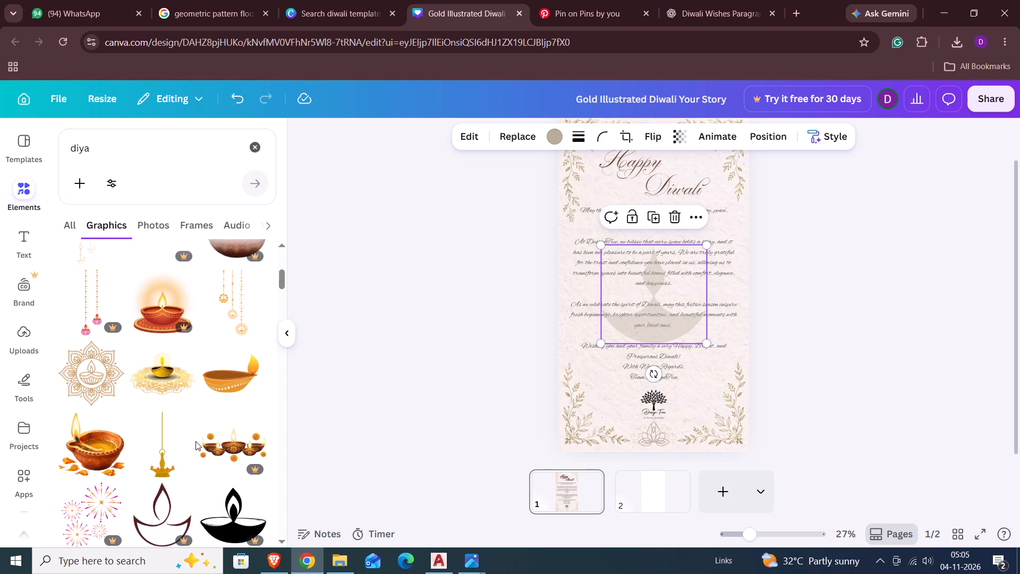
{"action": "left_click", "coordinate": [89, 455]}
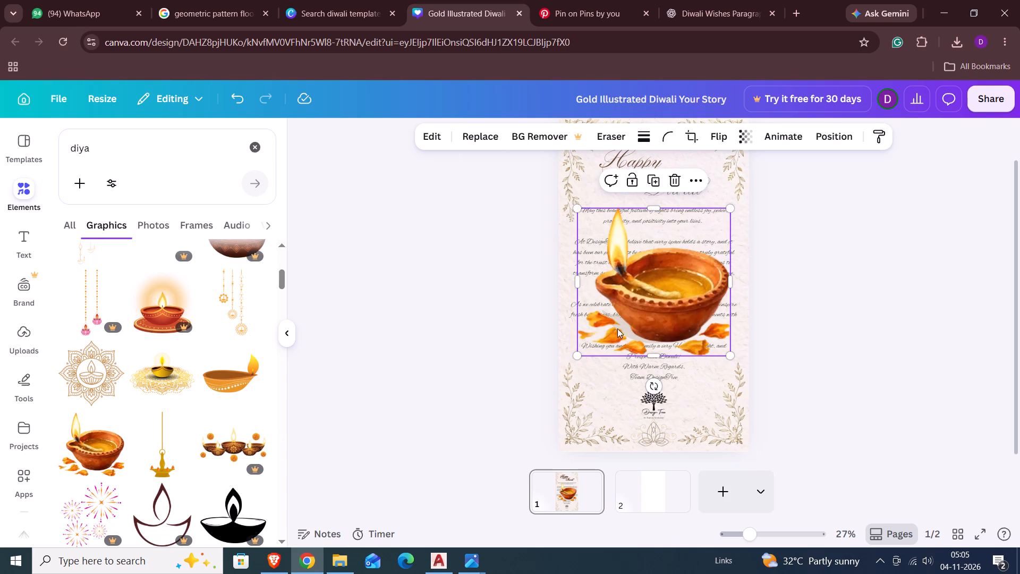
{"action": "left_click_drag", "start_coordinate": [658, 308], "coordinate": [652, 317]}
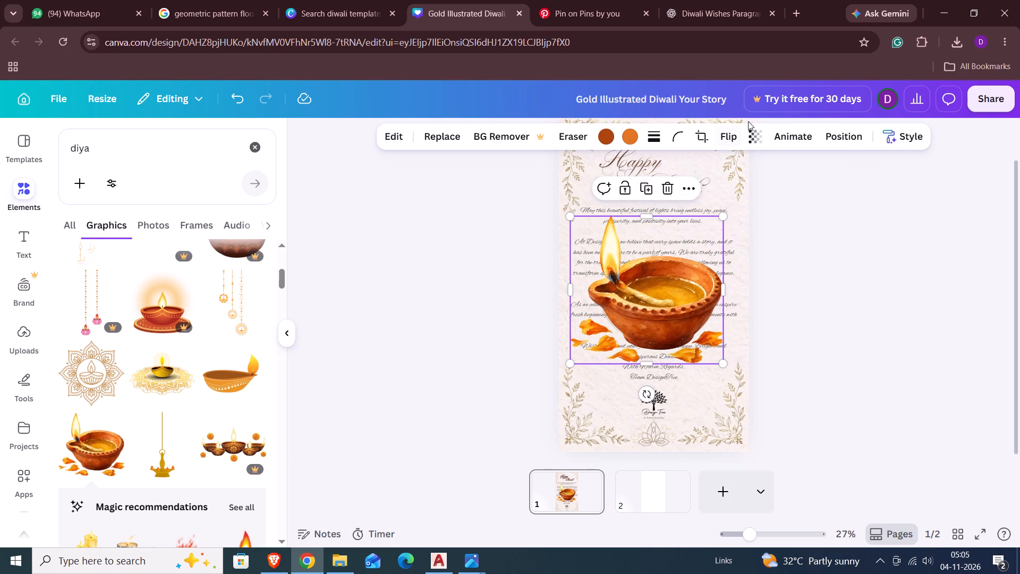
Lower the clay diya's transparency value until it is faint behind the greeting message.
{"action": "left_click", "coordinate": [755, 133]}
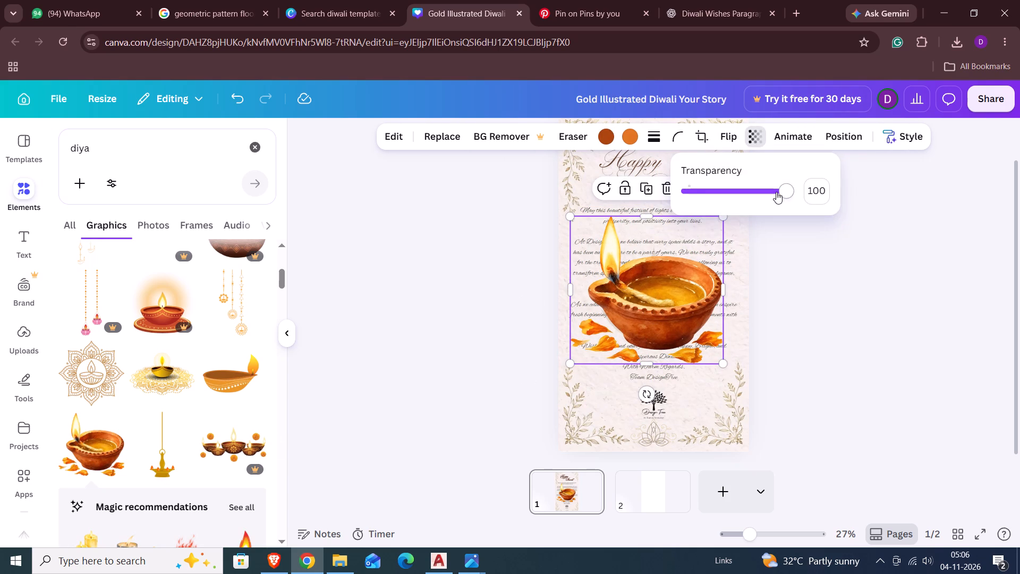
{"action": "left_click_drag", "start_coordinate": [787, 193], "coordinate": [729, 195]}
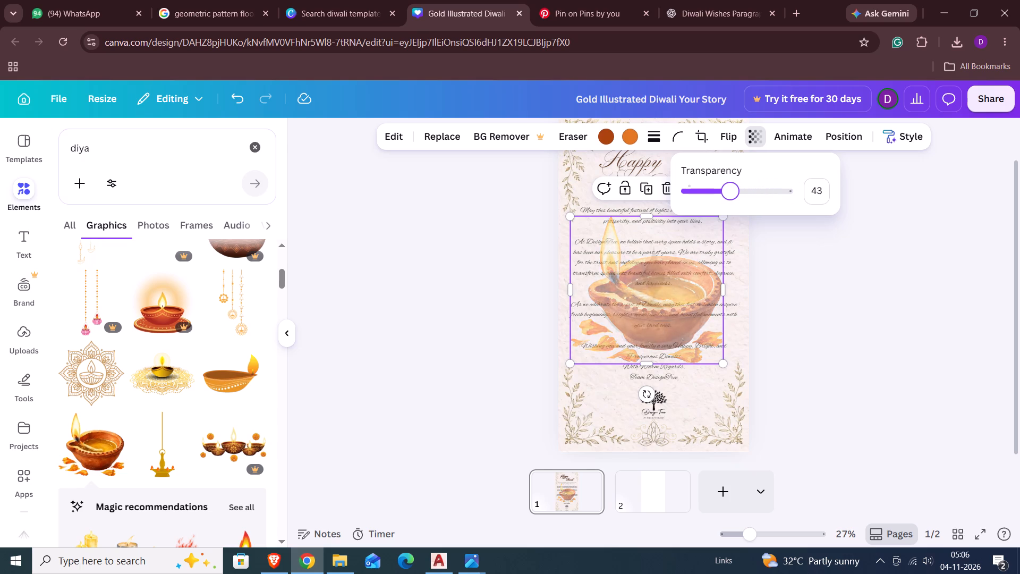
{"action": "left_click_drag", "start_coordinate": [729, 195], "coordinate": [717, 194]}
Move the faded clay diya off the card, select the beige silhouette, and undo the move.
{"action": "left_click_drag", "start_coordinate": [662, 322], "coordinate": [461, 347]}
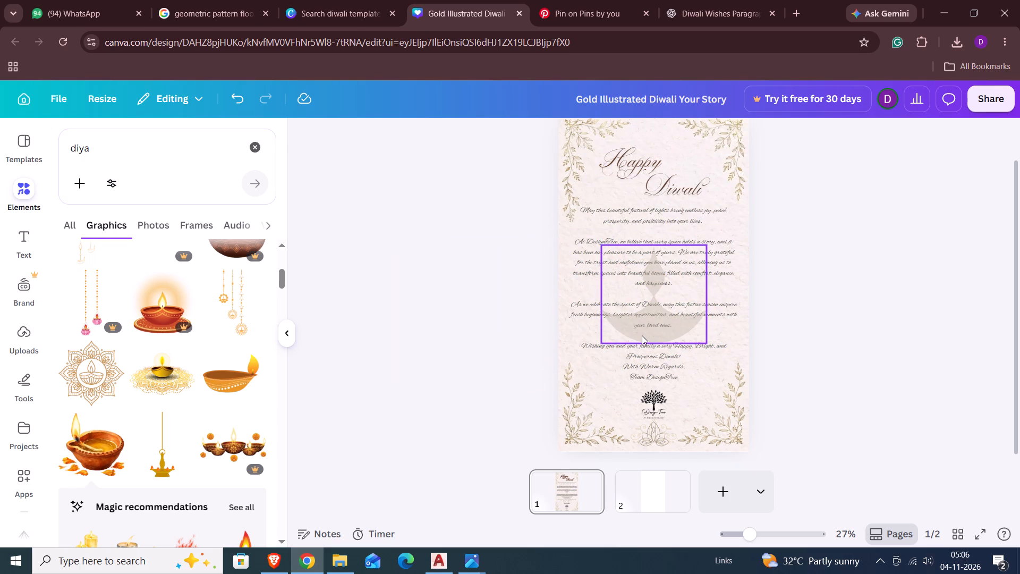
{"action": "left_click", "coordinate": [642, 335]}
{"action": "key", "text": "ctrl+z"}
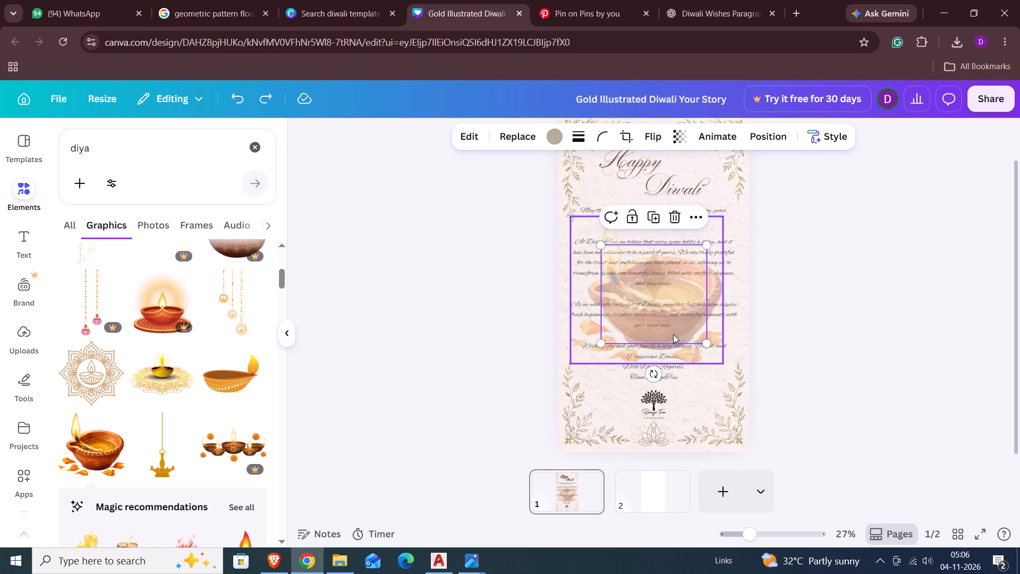
Pull the beige diya silhouette clear of the clay diya and delete it from the card.
{"action": "left_click_drag", "start_coordinate": [663, 290], "coordinate": [677, 396]}
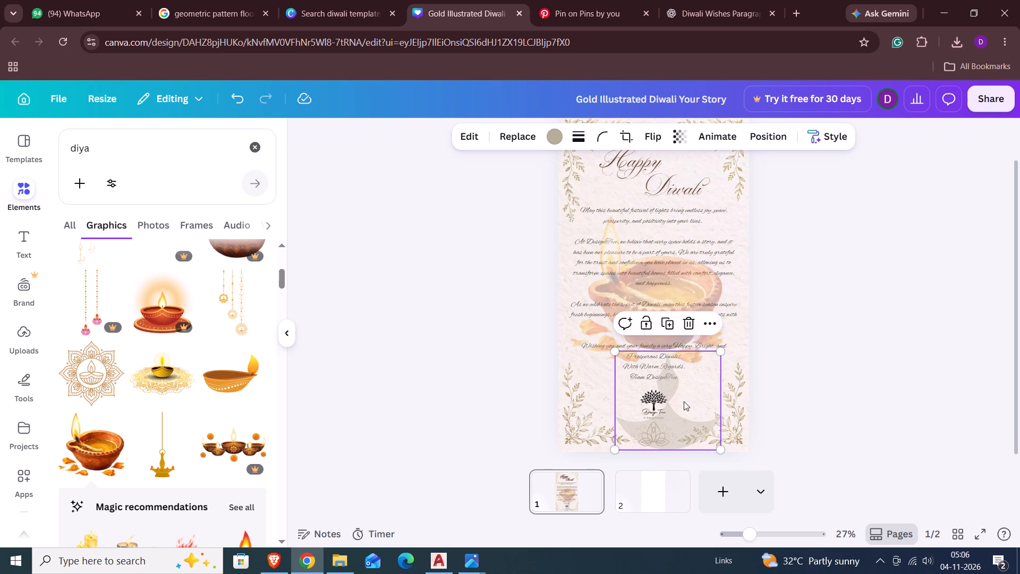
{"action": "key", "text": "Delete"}
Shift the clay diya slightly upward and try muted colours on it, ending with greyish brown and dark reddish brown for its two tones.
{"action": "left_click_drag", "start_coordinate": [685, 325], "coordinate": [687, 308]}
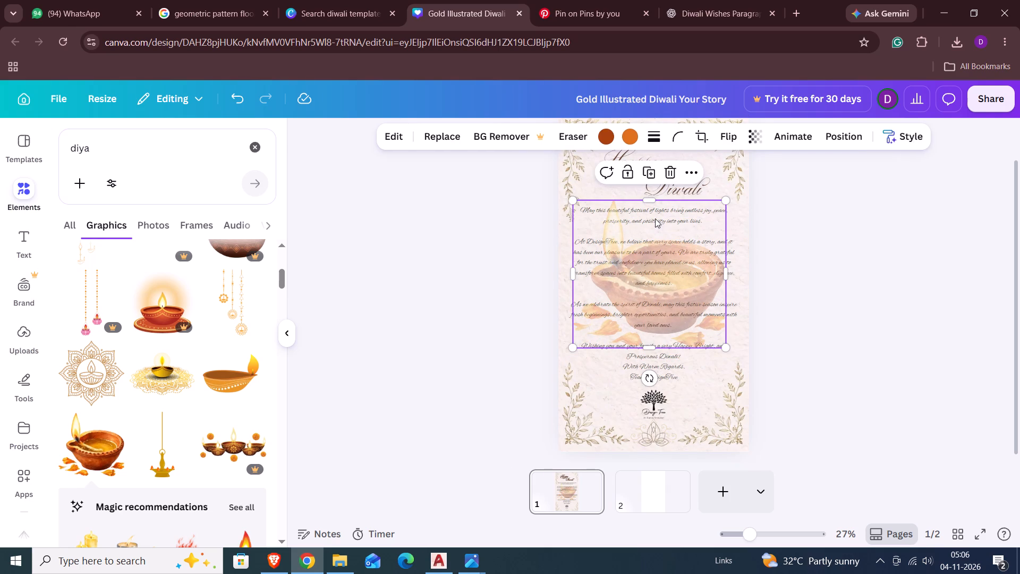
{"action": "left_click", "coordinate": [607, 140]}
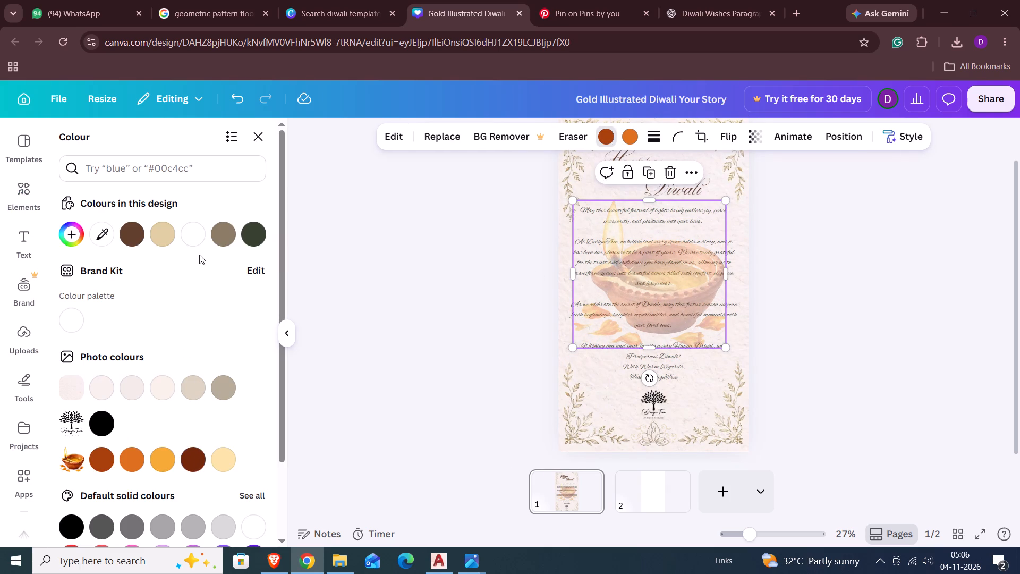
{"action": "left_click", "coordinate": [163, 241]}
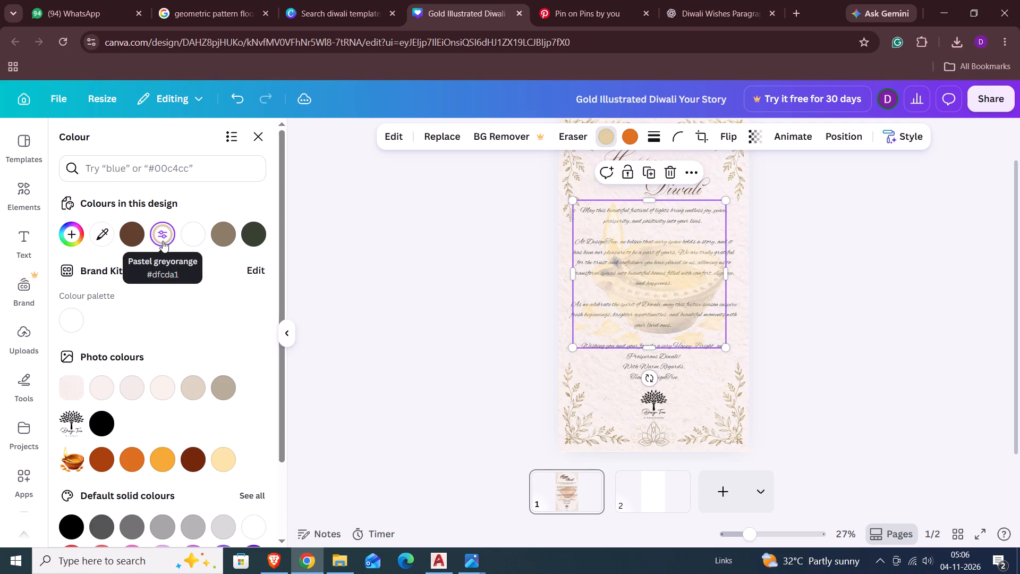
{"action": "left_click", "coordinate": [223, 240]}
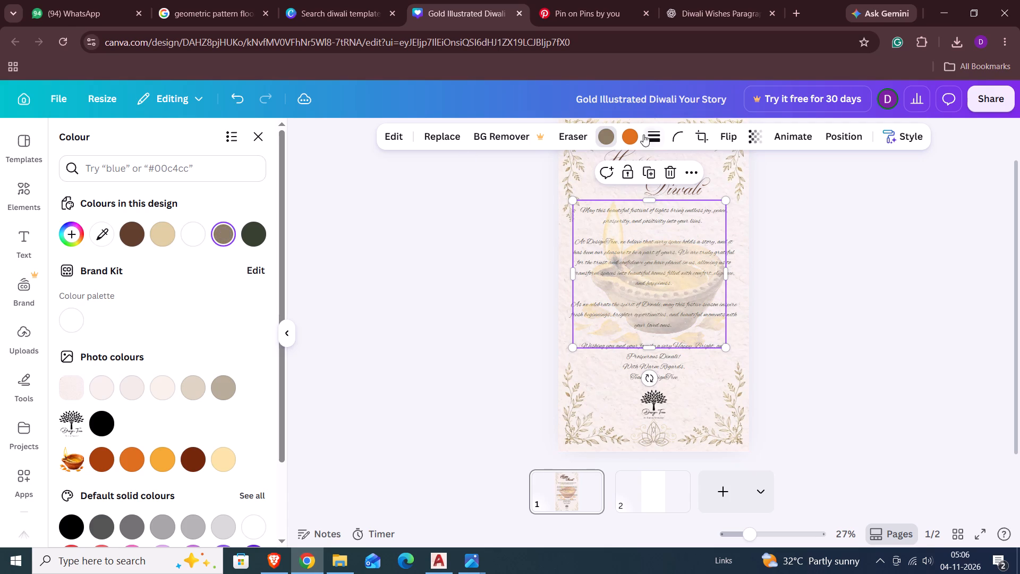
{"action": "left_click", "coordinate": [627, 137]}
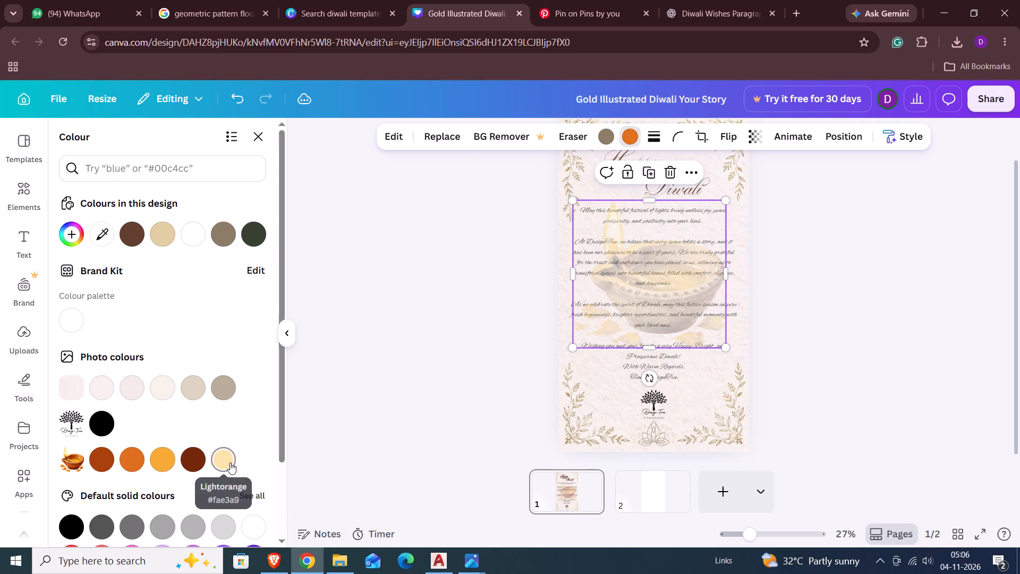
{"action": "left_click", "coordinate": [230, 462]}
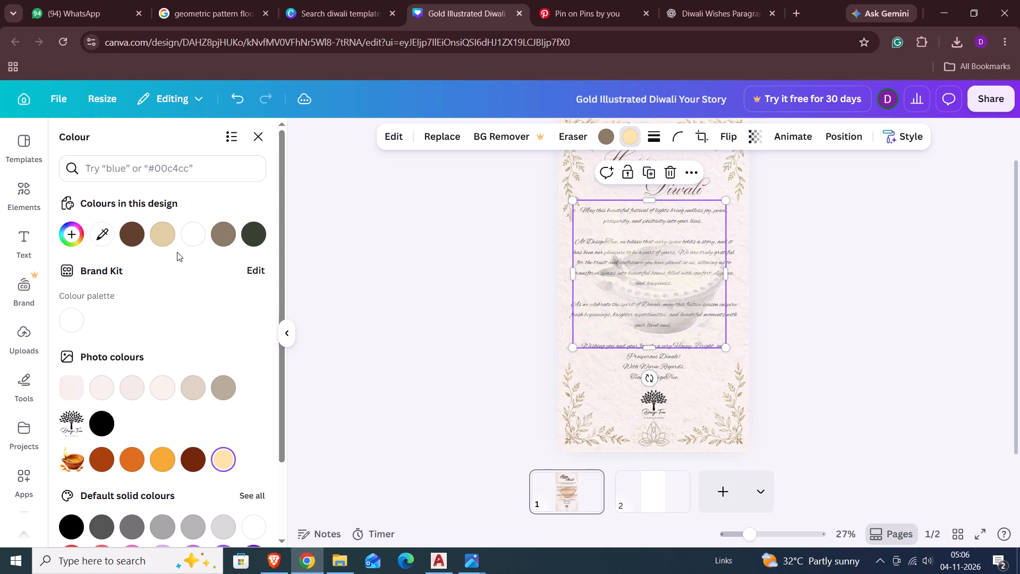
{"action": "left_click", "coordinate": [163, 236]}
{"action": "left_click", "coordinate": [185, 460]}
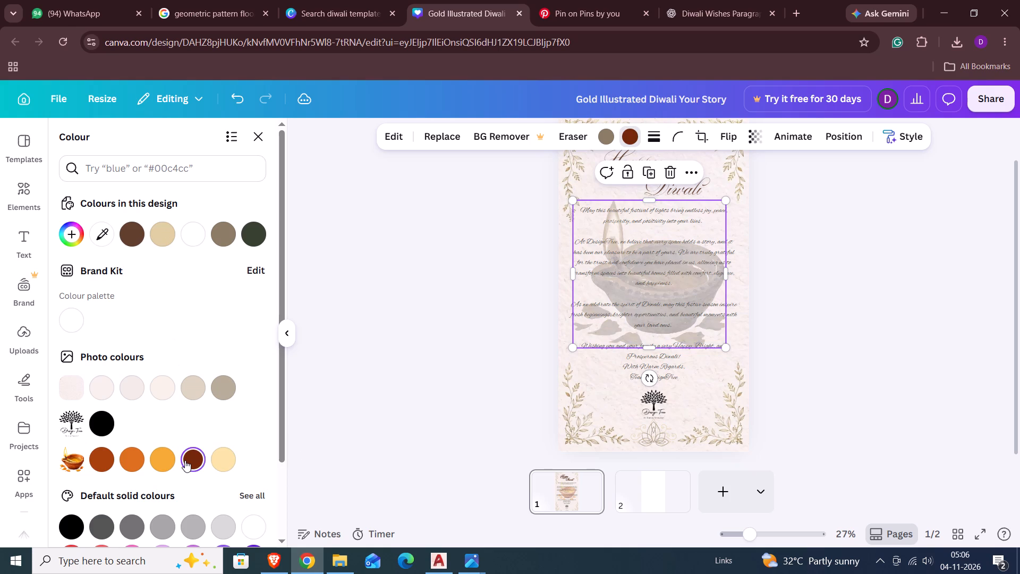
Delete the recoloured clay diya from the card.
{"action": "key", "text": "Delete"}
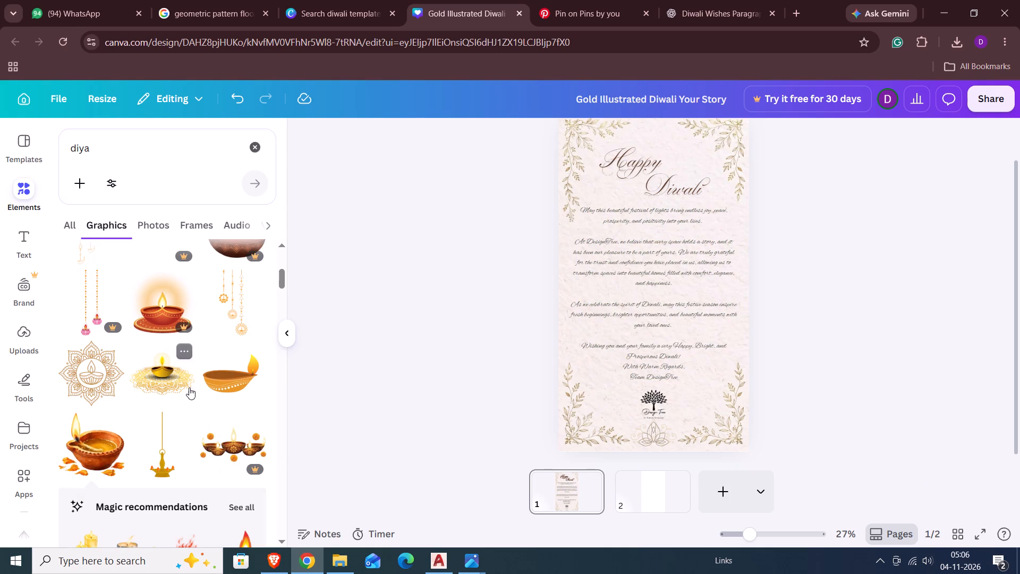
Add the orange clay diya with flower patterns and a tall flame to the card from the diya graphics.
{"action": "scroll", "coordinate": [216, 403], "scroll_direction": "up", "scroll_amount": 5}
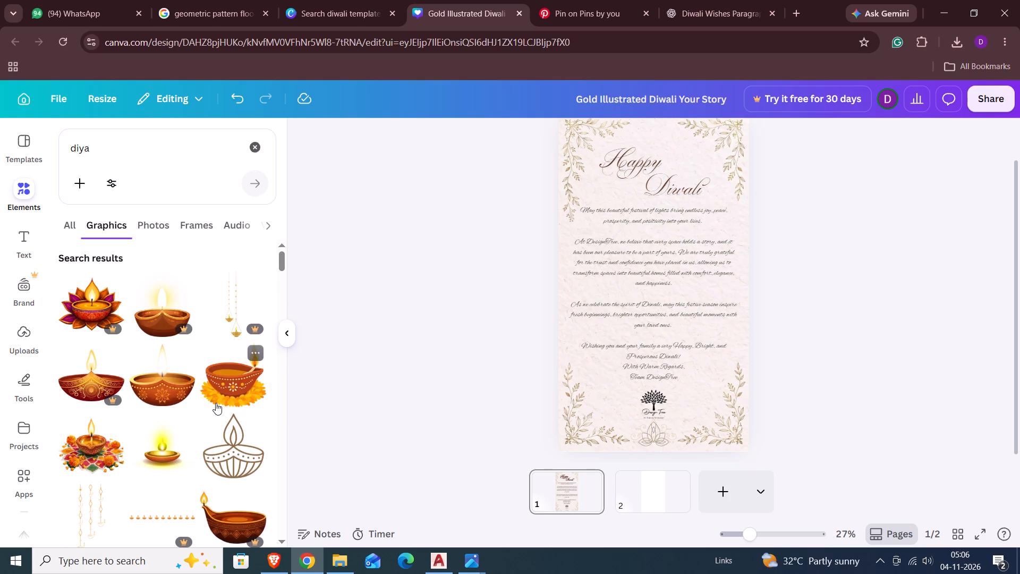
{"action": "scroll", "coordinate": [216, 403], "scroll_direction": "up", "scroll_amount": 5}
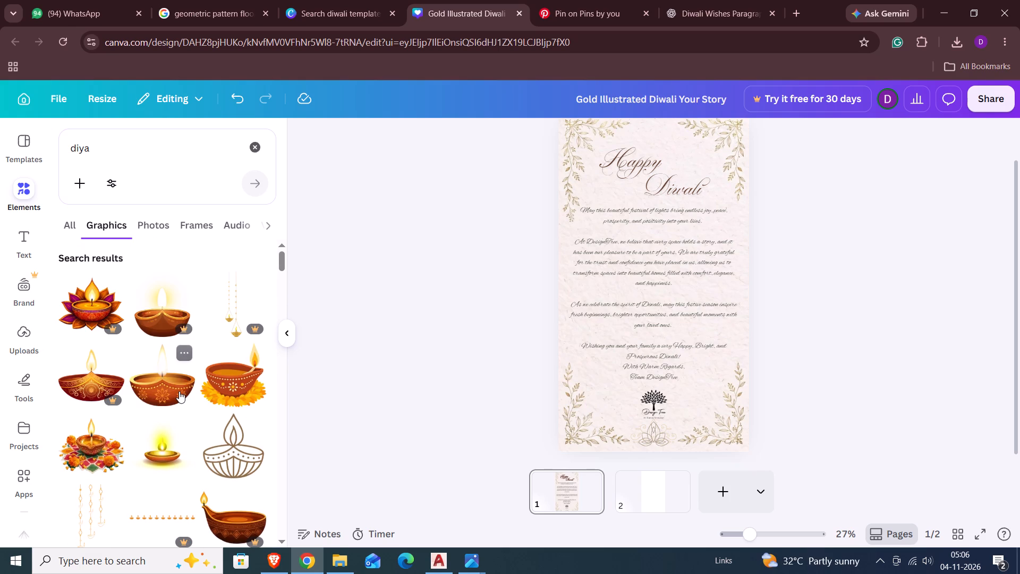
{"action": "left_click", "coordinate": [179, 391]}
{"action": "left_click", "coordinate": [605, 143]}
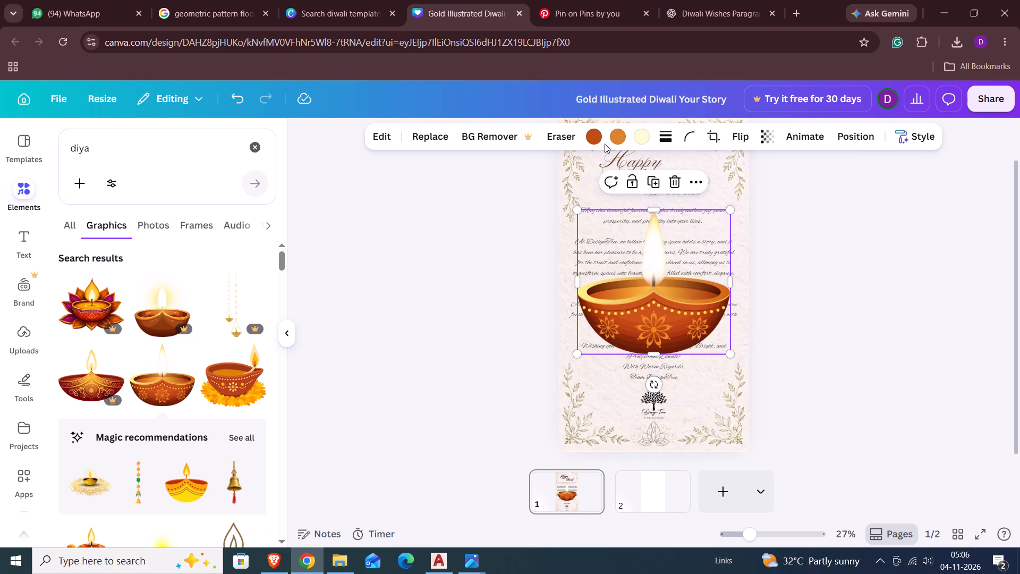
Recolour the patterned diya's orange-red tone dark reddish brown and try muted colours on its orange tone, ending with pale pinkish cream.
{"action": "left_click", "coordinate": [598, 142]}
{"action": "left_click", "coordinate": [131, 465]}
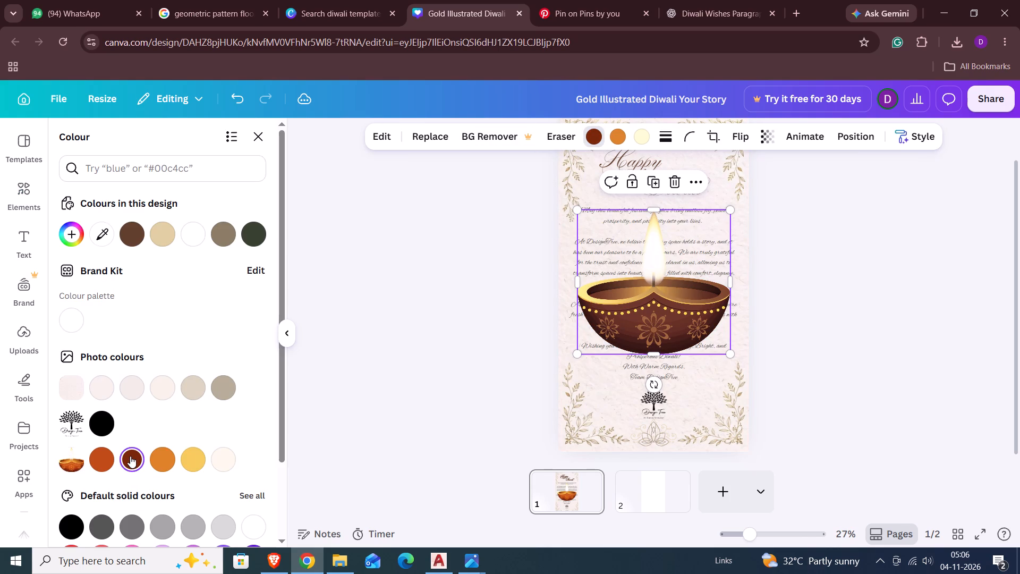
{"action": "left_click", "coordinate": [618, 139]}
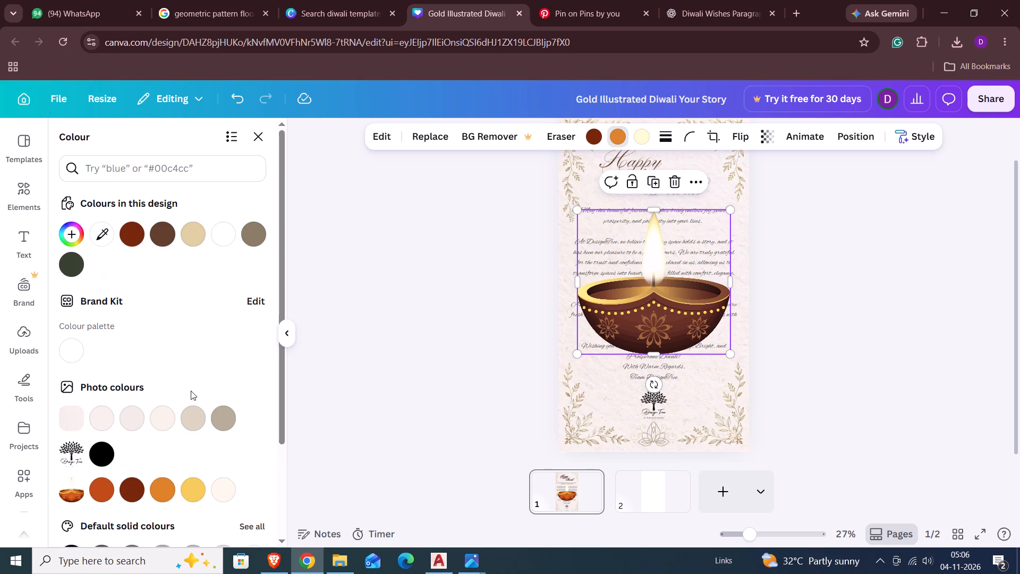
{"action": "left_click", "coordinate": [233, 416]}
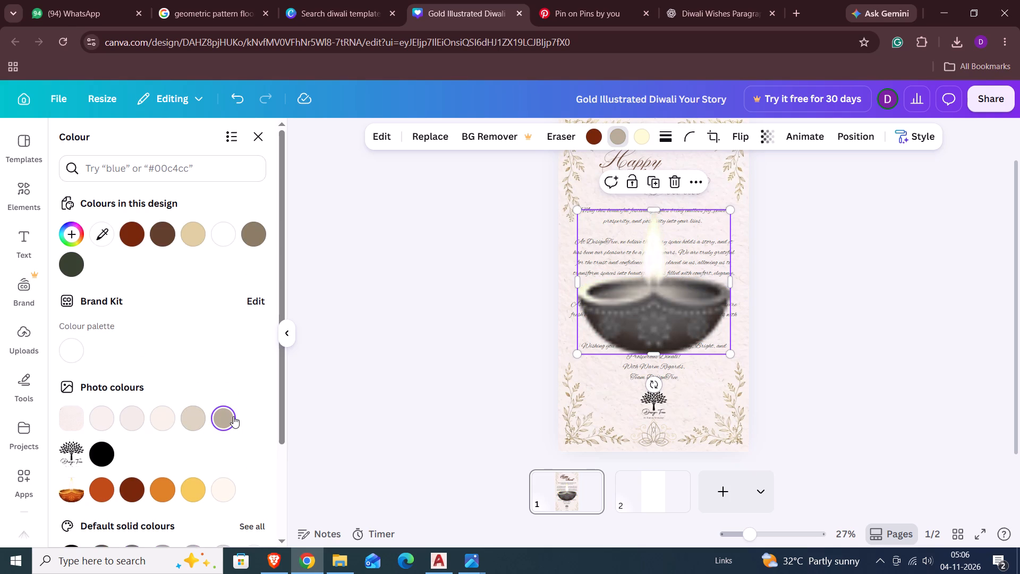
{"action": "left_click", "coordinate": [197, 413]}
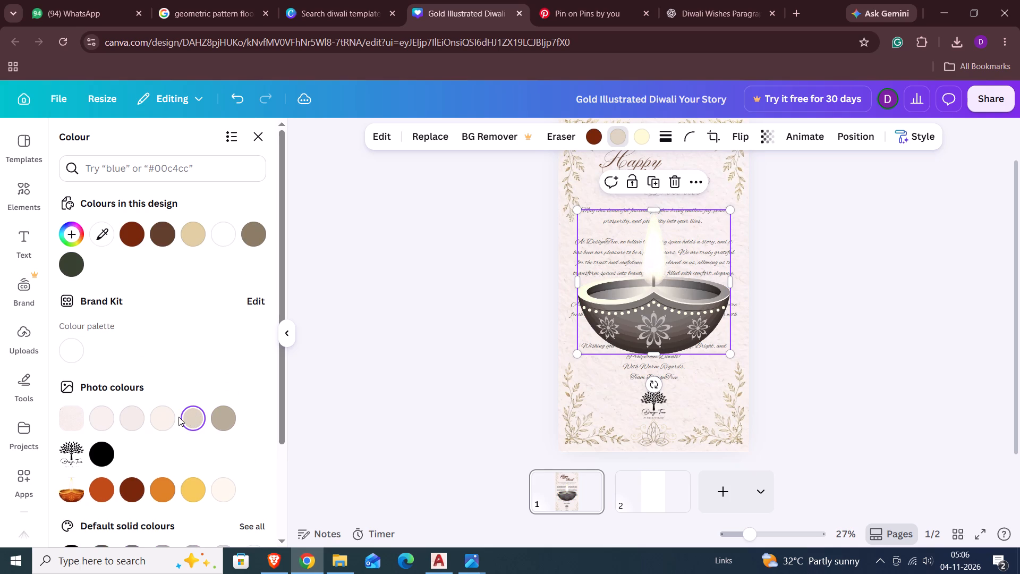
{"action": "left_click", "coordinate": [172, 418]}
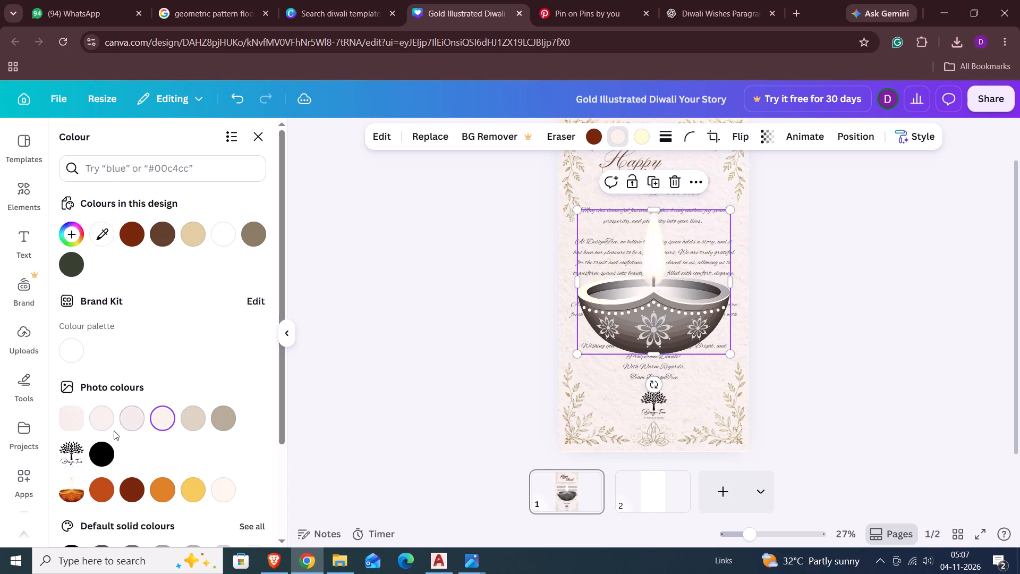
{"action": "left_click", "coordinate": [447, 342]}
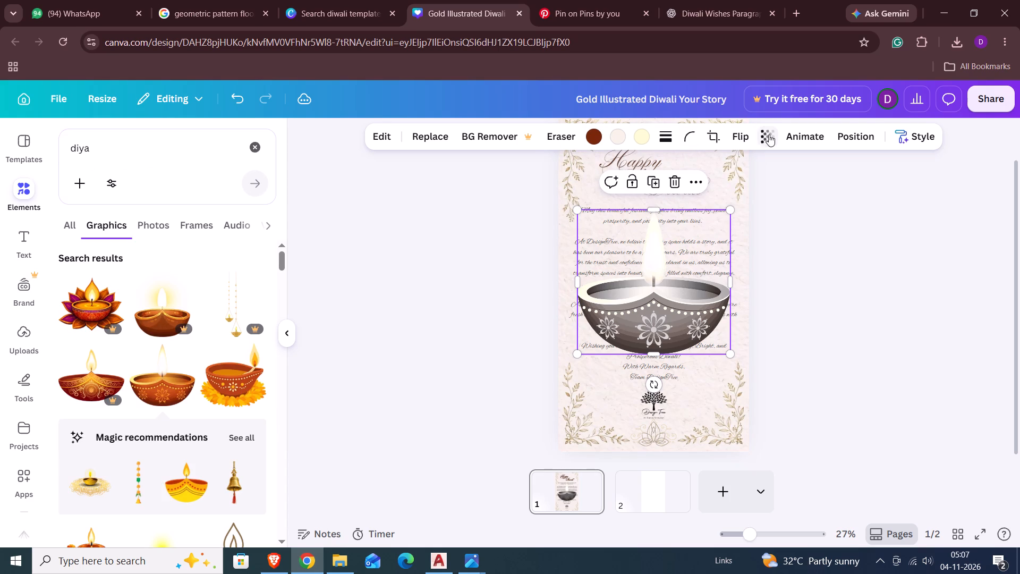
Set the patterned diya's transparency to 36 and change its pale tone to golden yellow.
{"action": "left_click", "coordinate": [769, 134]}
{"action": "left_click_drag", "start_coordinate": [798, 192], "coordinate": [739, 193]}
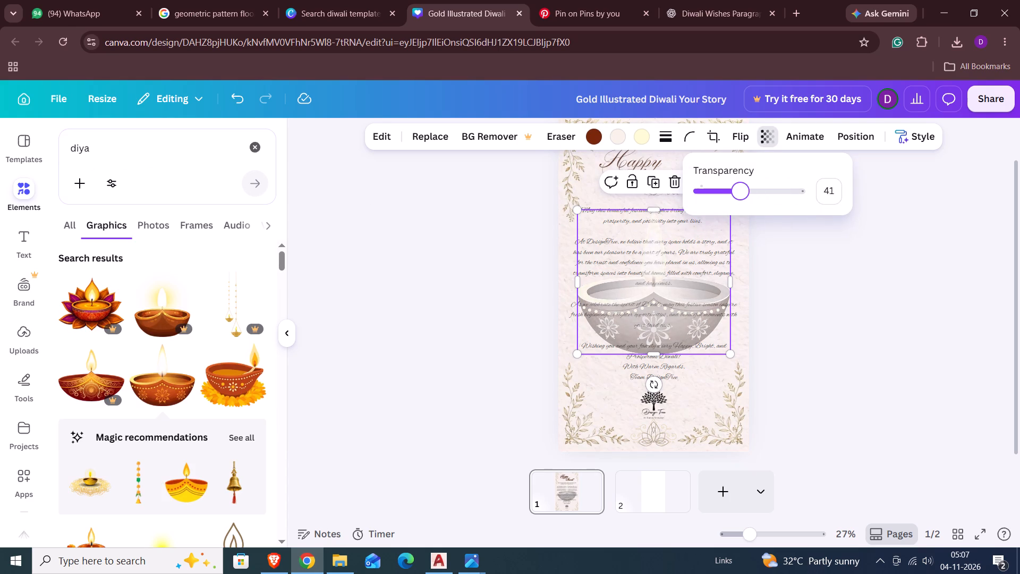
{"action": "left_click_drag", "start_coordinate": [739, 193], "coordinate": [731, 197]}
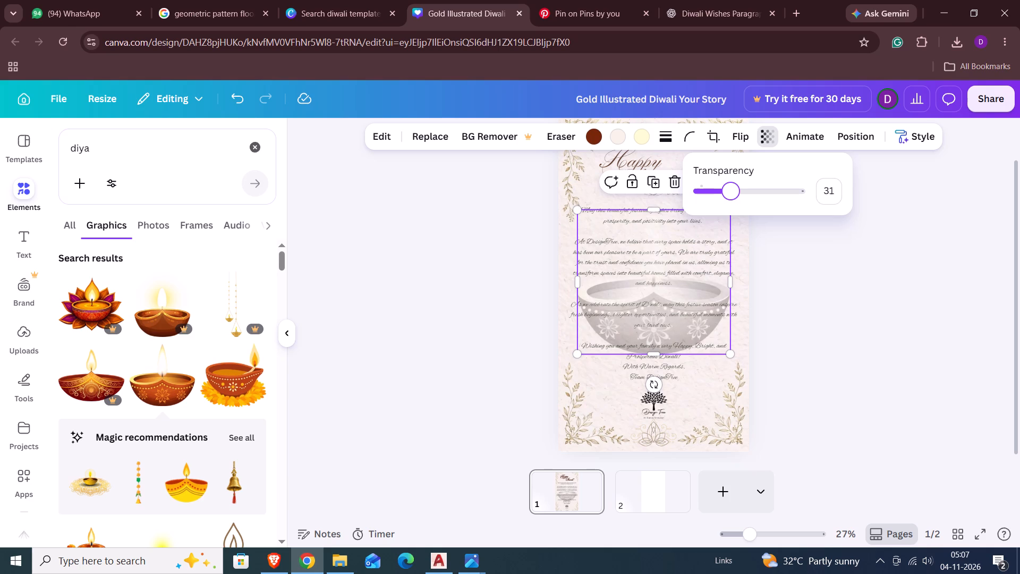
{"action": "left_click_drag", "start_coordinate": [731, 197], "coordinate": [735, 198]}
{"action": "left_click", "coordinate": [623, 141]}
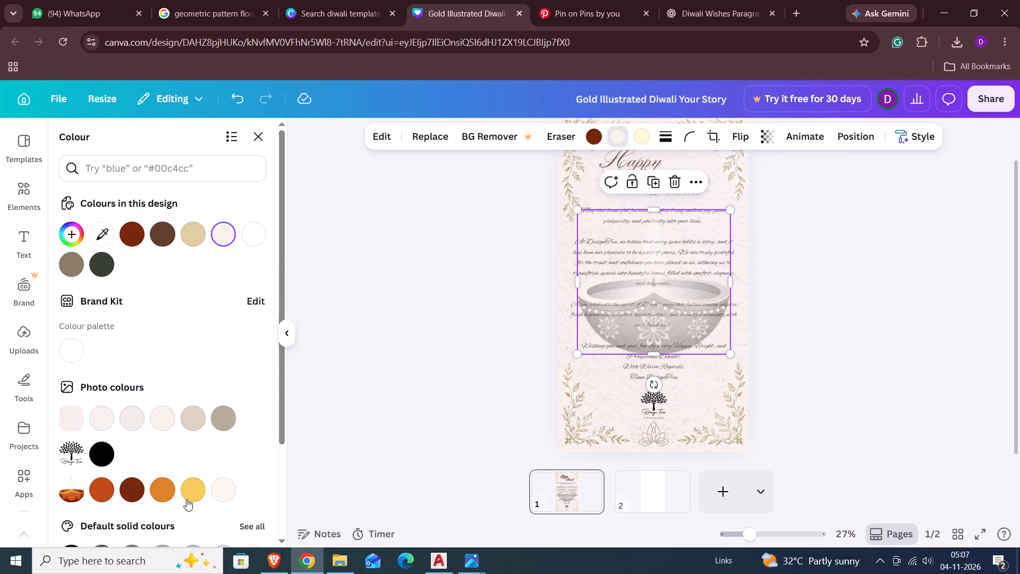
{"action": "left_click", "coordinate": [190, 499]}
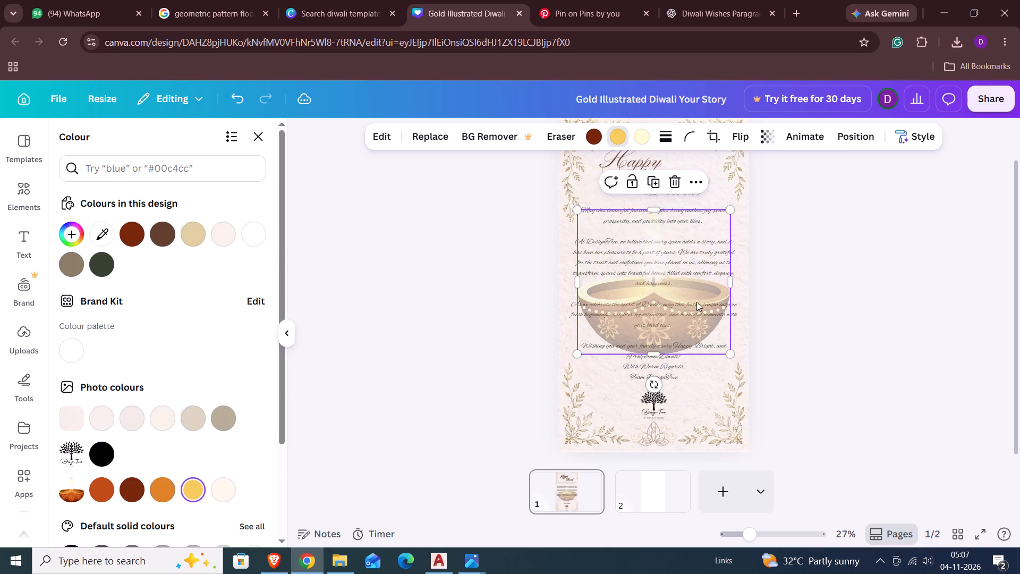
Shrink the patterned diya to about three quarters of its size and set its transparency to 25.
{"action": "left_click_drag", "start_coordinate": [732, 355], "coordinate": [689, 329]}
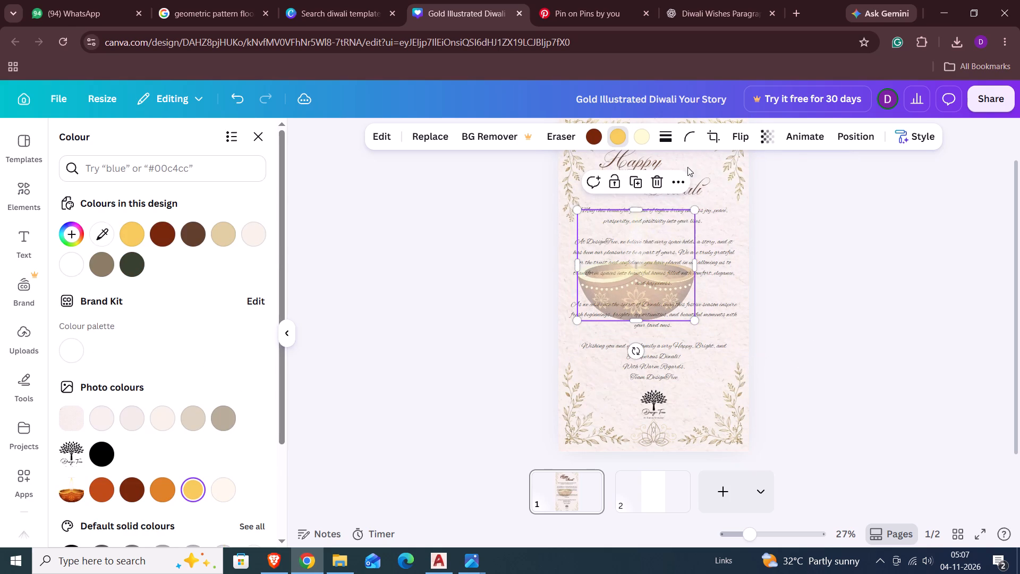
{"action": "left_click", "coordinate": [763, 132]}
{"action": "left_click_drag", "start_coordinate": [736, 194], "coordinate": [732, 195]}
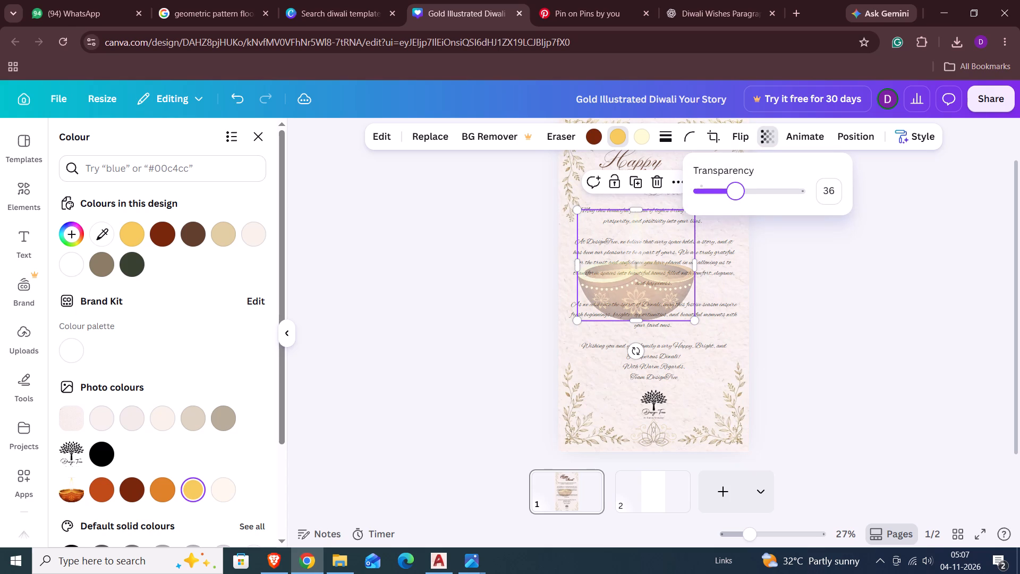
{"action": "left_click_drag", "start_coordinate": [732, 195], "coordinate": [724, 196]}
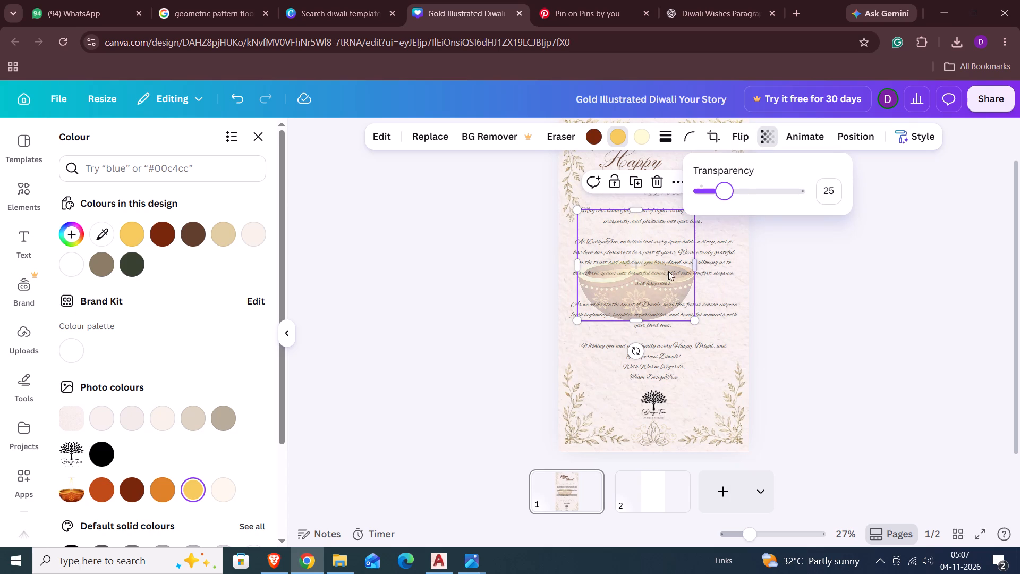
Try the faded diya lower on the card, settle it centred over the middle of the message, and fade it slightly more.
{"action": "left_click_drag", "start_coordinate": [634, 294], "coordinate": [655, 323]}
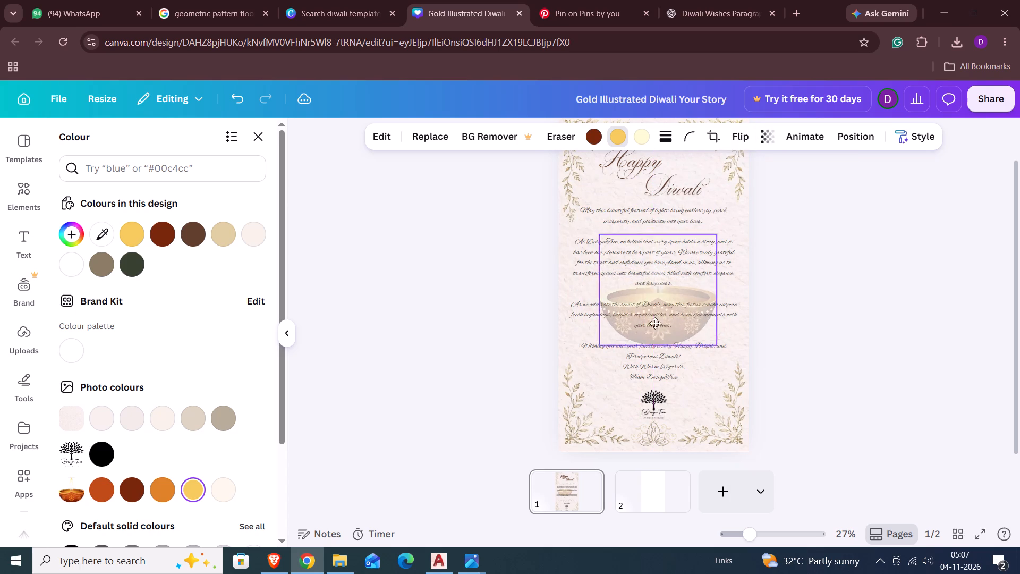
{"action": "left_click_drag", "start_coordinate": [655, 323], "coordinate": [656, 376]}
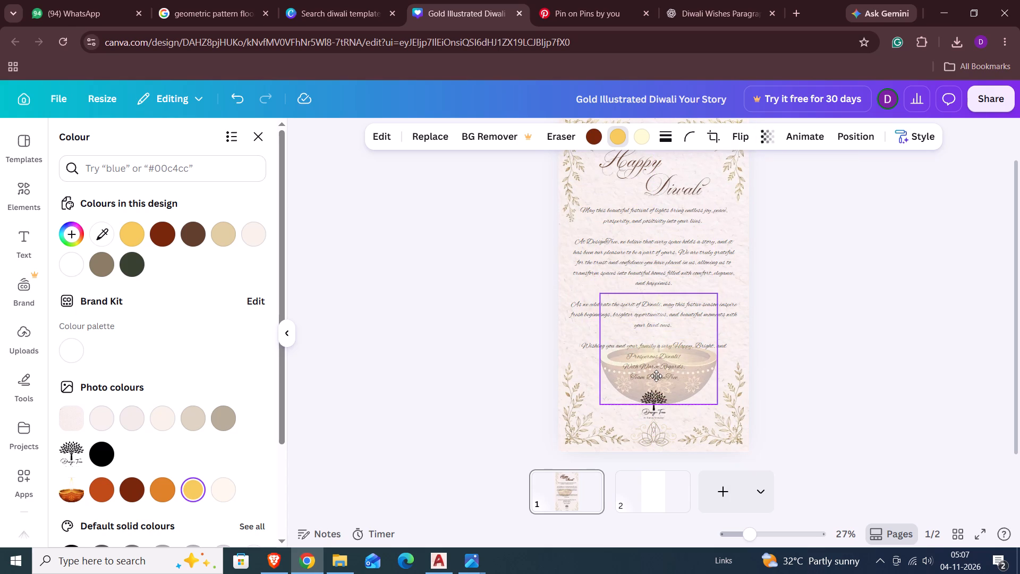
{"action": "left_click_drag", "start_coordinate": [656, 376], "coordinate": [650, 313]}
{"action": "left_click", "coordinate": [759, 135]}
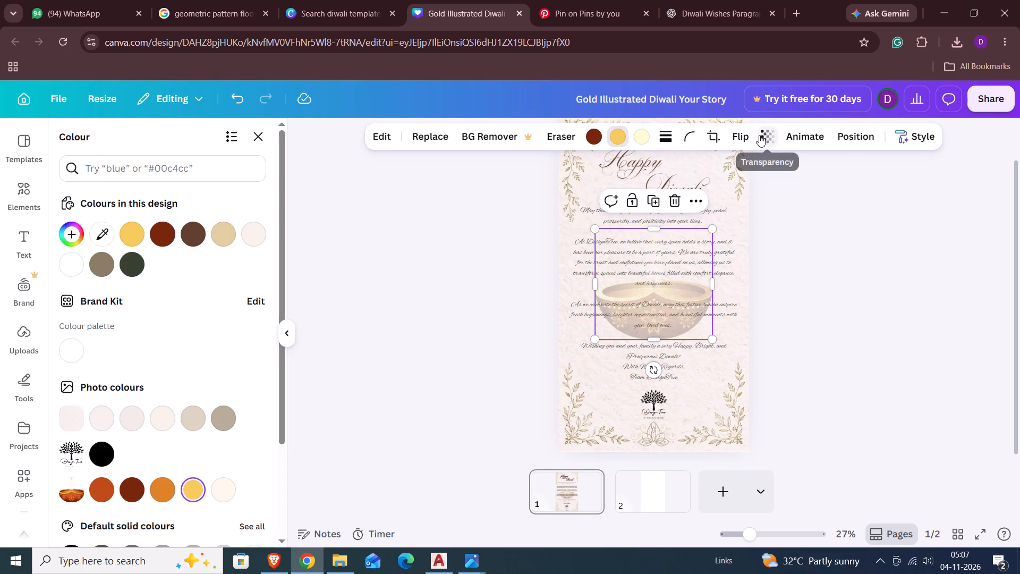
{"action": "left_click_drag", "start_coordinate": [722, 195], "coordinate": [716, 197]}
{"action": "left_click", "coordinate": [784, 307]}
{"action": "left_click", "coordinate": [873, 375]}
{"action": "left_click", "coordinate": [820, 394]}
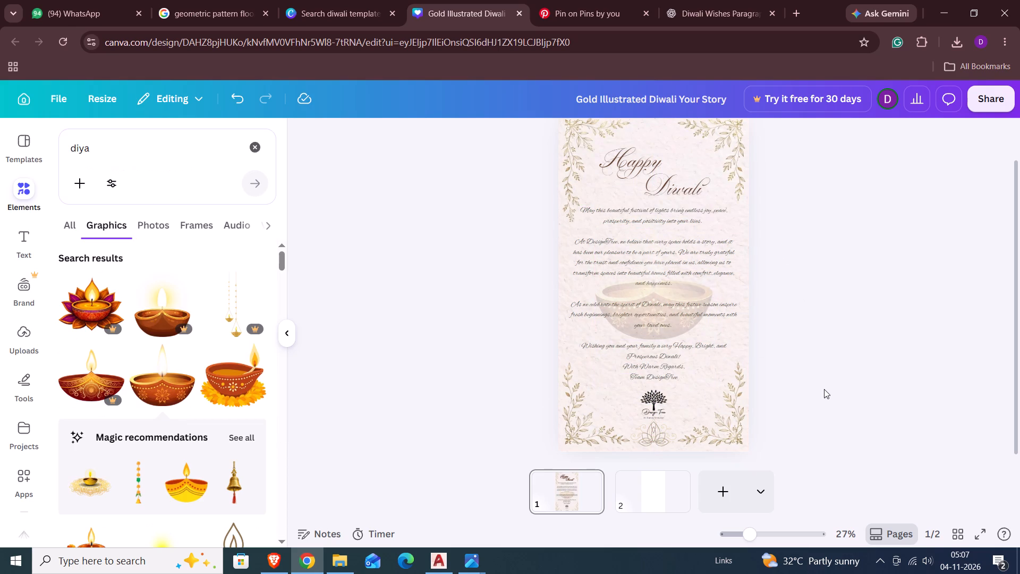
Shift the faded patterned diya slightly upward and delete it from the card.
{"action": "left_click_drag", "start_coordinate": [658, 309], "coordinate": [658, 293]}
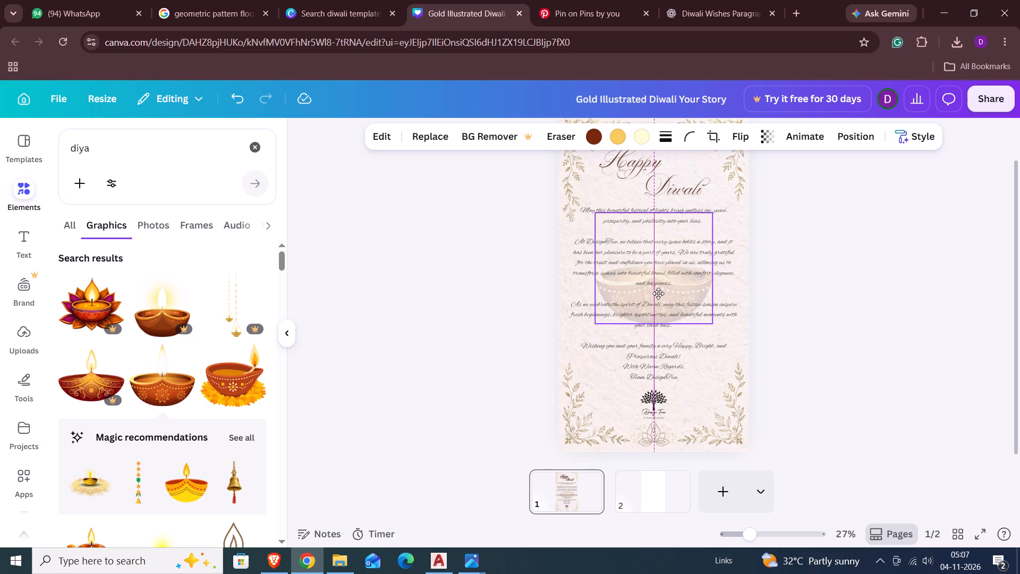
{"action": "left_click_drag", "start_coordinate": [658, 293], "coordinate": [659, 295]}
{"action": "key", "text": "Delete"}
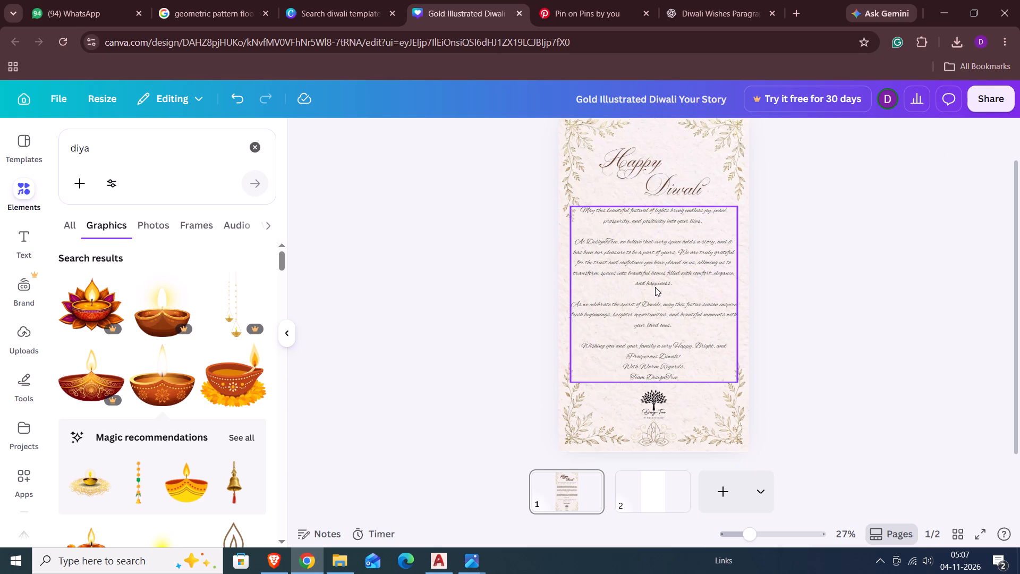
Browse further through the diya graphics and add the solid black diya silhouette with a teardrop flame to the card.
{"action": "scroll", "coordinate": [157, 373], "scroll_direction": "up", "scroll_amount": 6}
{"action": "scroll", "coordinate": [157, 373], "scroll_direction": "down", "scroll_amount": 5}
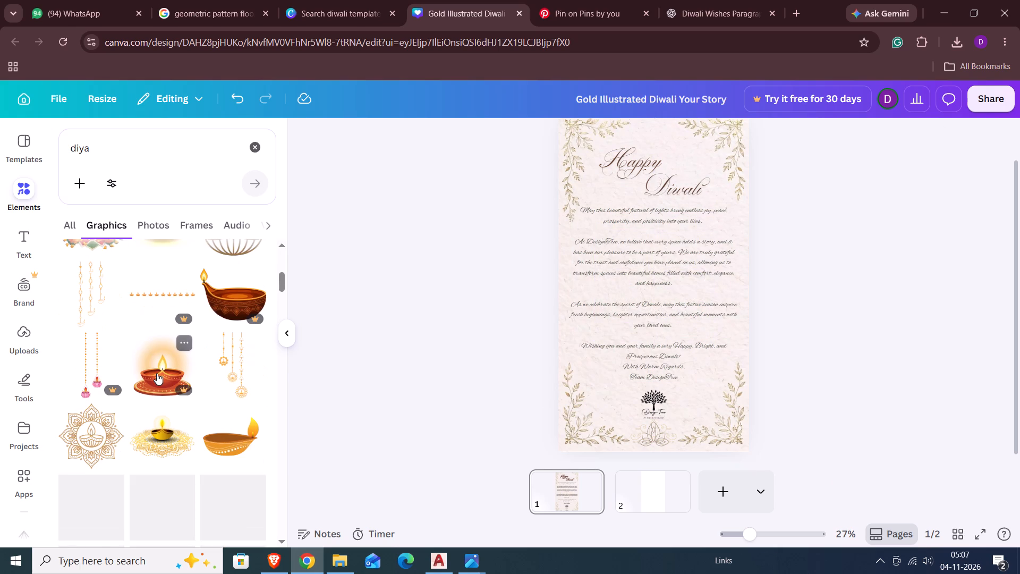
{"action": "scroll", "coordinate": [157, 373], "scroll_direction": "down", "scroll_amount": 3}
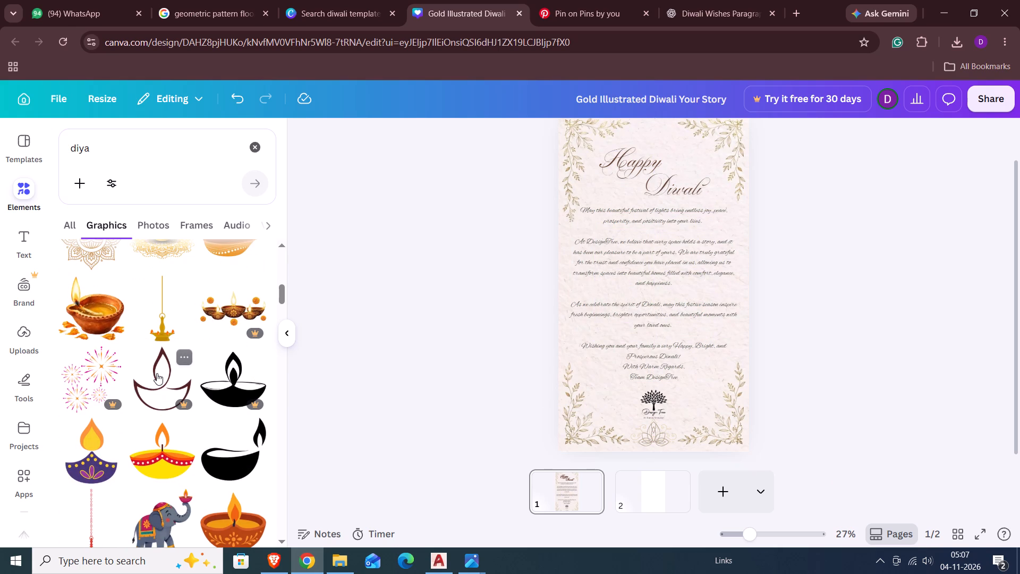
{"action": "scroll", "coordinate": [157, 373], "scroll_direction": "down", "scroll_amount": 5}
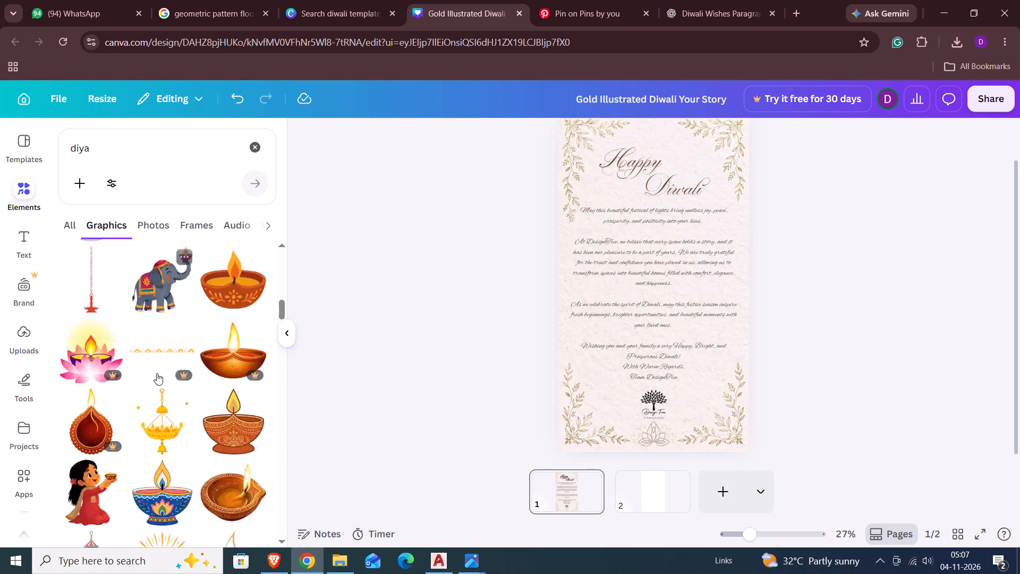
{"action": "scroll", "coordinate": [157, 373], "scroll_direction": "down", "scroll_amount": 4}
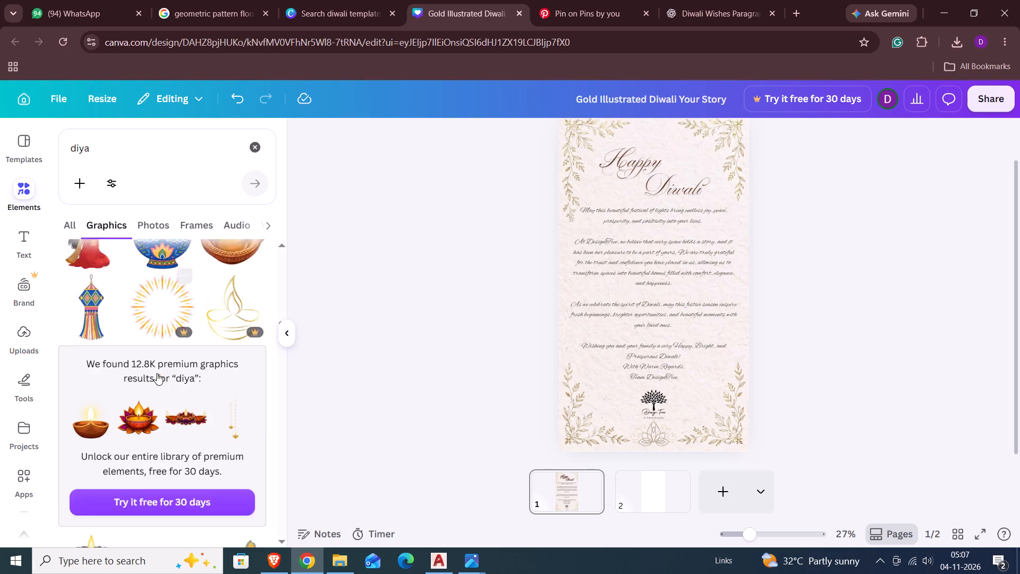
{"action": "scroll", "coordinate": [157, 373], "scroll_direction": "up", "scroll_amount": 2}
{"action": "scroll", "coordinate": [157, 373], "scroll_direction": "down", "scroll_amount": 4}
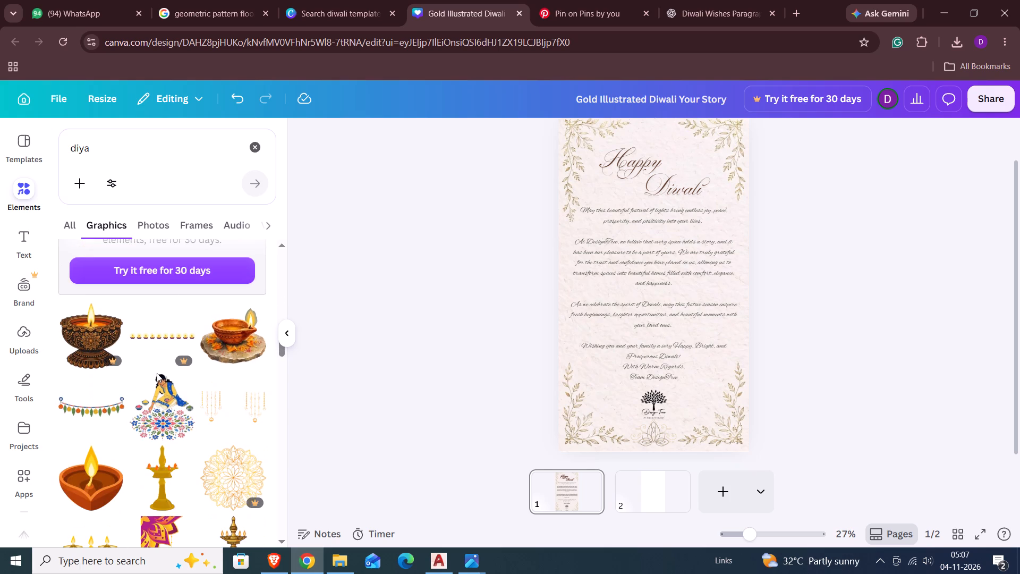
{"action": "scroll", "coordinate": [157, 373], "scroll_direction": "down", "scroll_amount": 3}
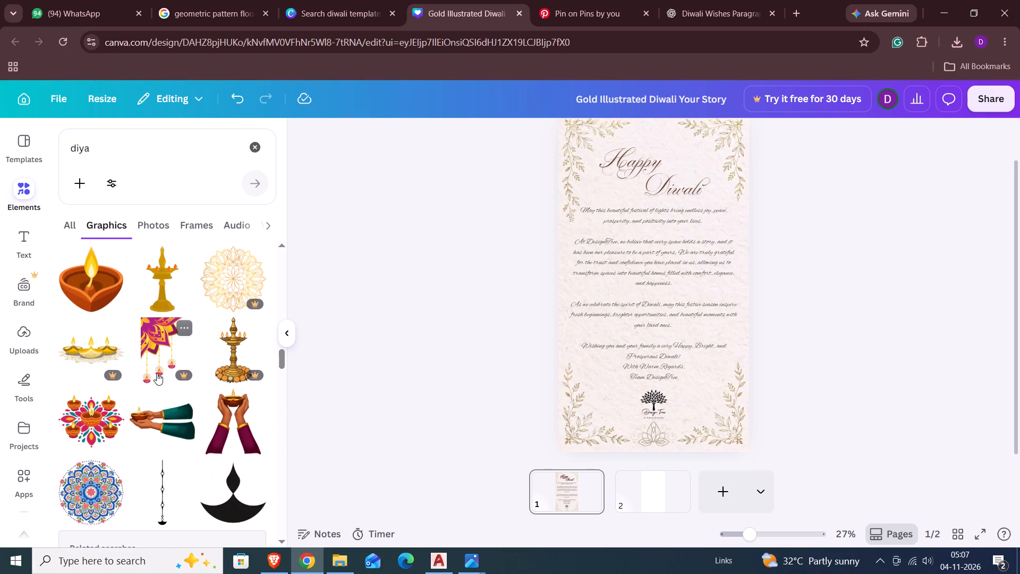
{"action": "scroll", "coordinate": [157, 373], "scroll_direction": "down", "scroll_amount": 6}
{"action": "scroll", "coordinate": [157, 373], "scroll_direction": "up", "scroll_amount": 1}
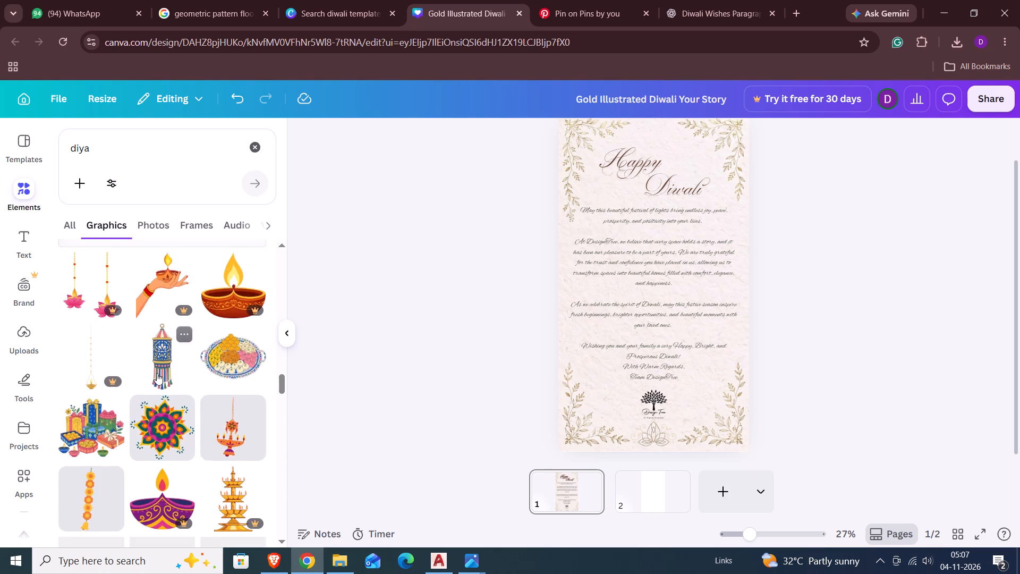
{"action": "scroll", "coordinate": [157, 373], "scroll_direction": "up", "scroll_amount": 2}
{"action": "left_click", "coordinate": [246, 308]}
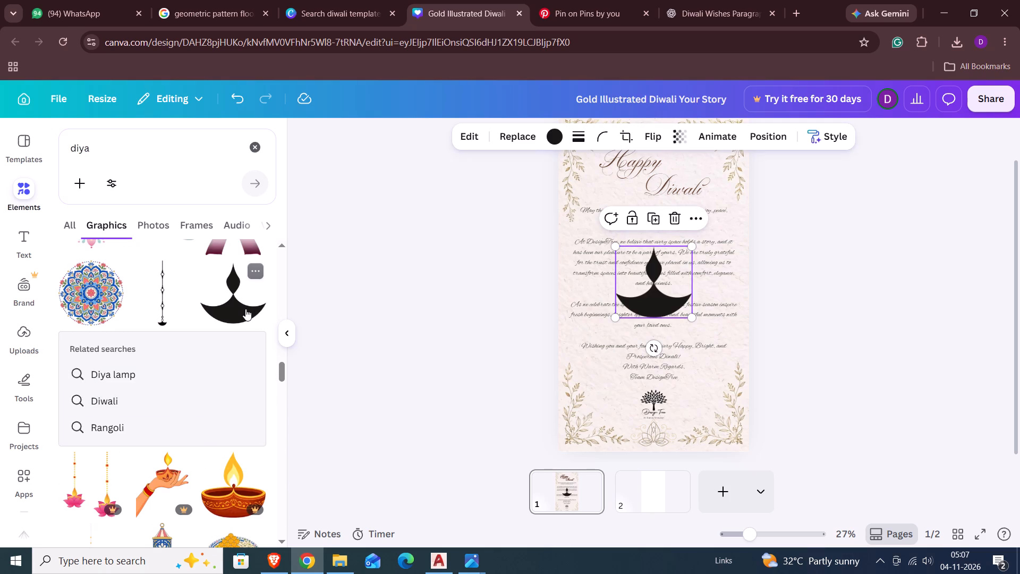
Recolour the black diya silhouette with the dark brown already used in the design.
{"action": "left_click", "coordinate": [553, 135]}
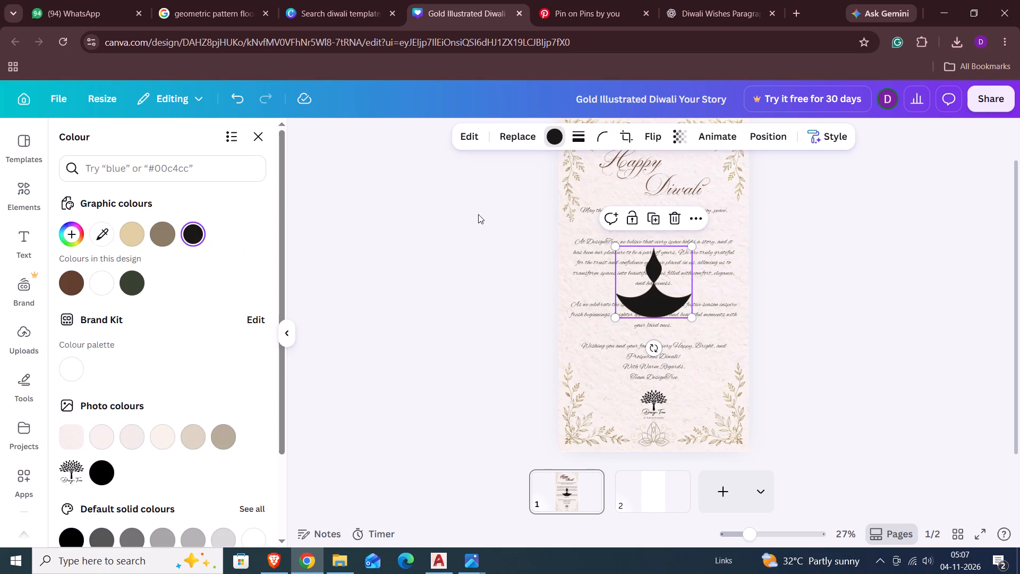
{"action": "left_click", "coordinate": [71, 281]}
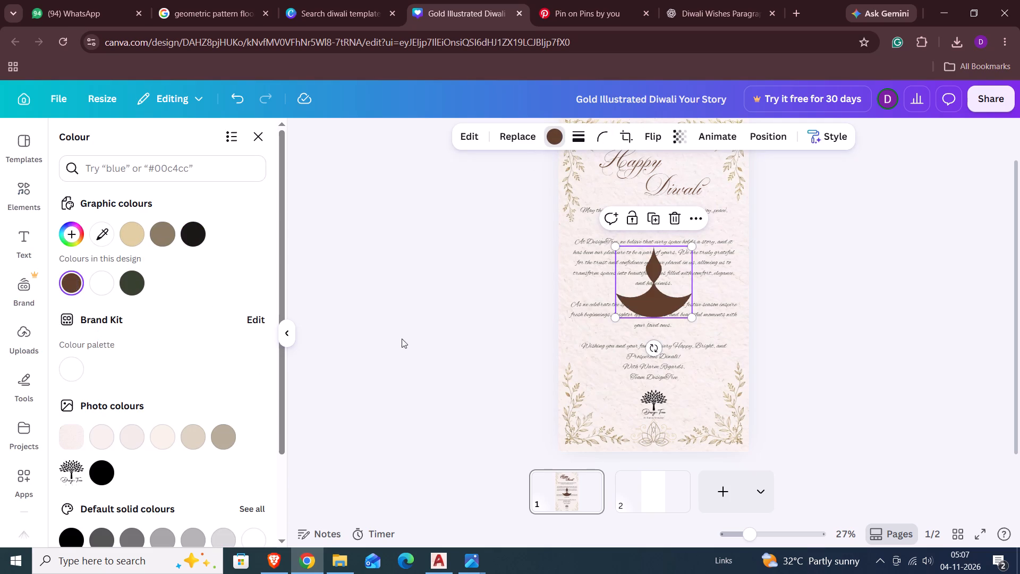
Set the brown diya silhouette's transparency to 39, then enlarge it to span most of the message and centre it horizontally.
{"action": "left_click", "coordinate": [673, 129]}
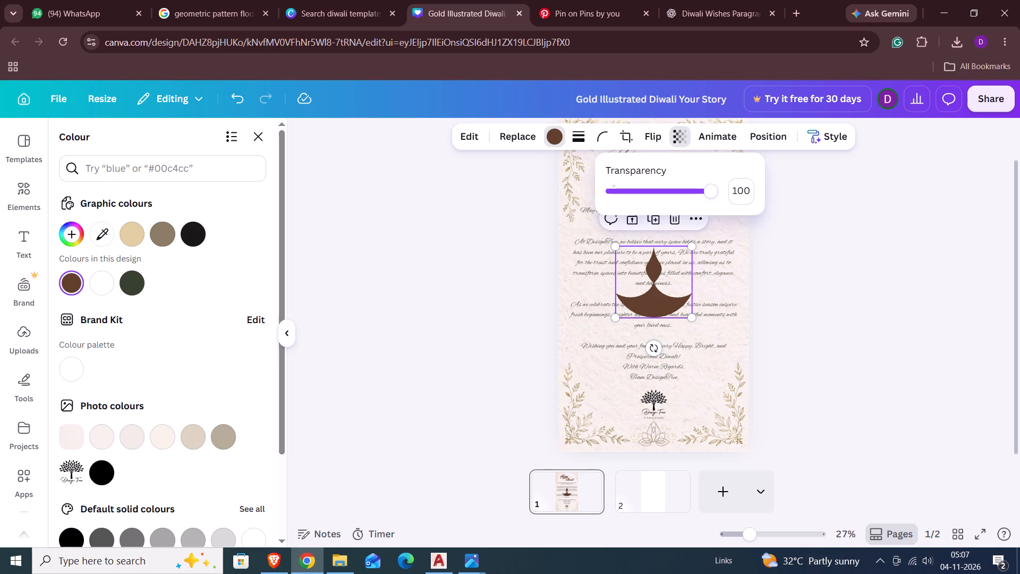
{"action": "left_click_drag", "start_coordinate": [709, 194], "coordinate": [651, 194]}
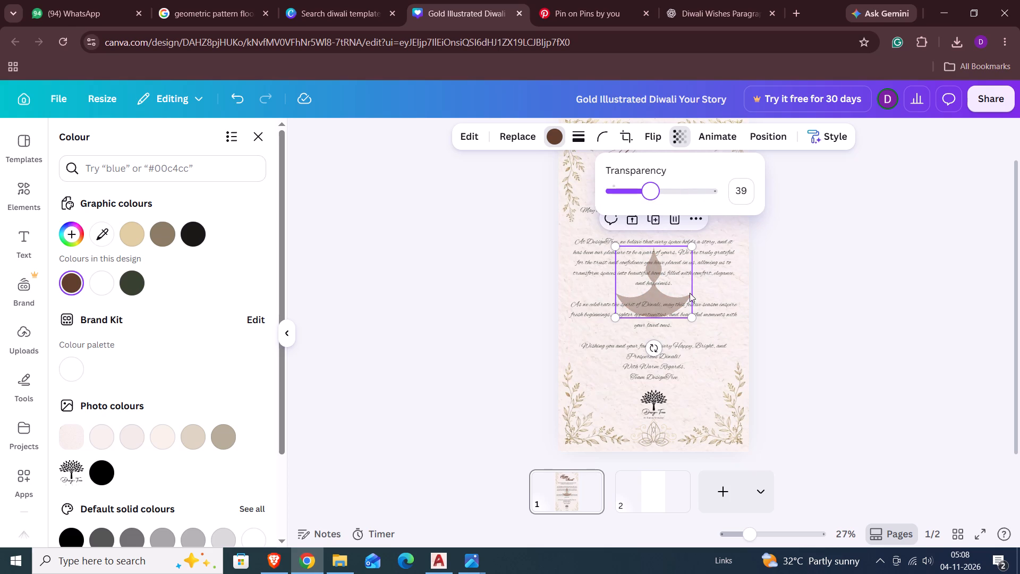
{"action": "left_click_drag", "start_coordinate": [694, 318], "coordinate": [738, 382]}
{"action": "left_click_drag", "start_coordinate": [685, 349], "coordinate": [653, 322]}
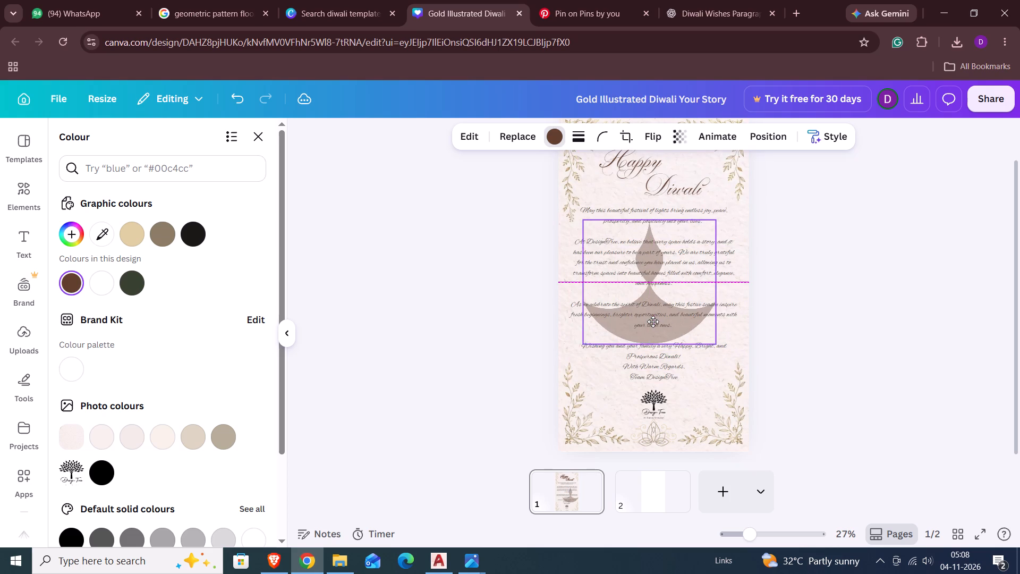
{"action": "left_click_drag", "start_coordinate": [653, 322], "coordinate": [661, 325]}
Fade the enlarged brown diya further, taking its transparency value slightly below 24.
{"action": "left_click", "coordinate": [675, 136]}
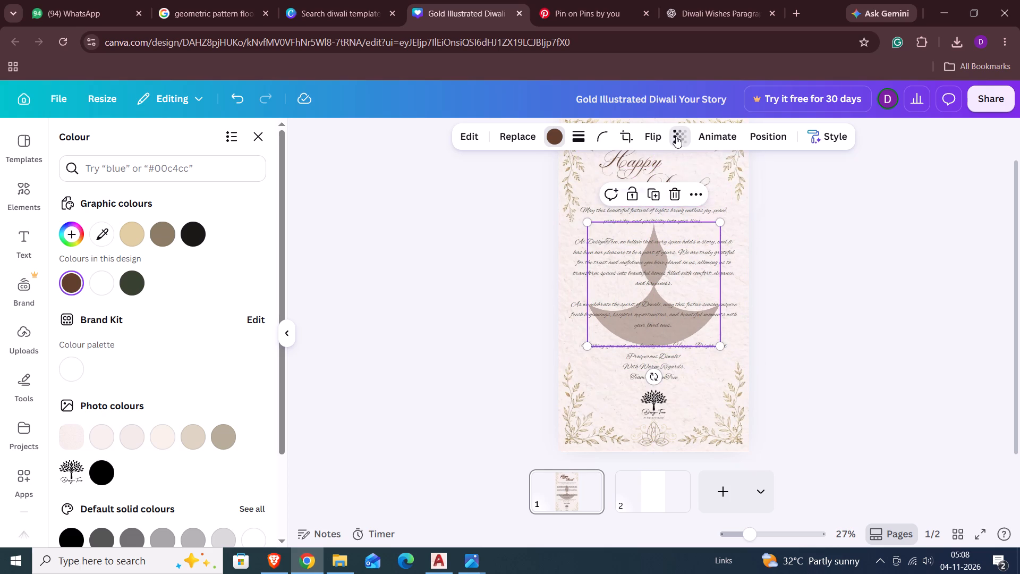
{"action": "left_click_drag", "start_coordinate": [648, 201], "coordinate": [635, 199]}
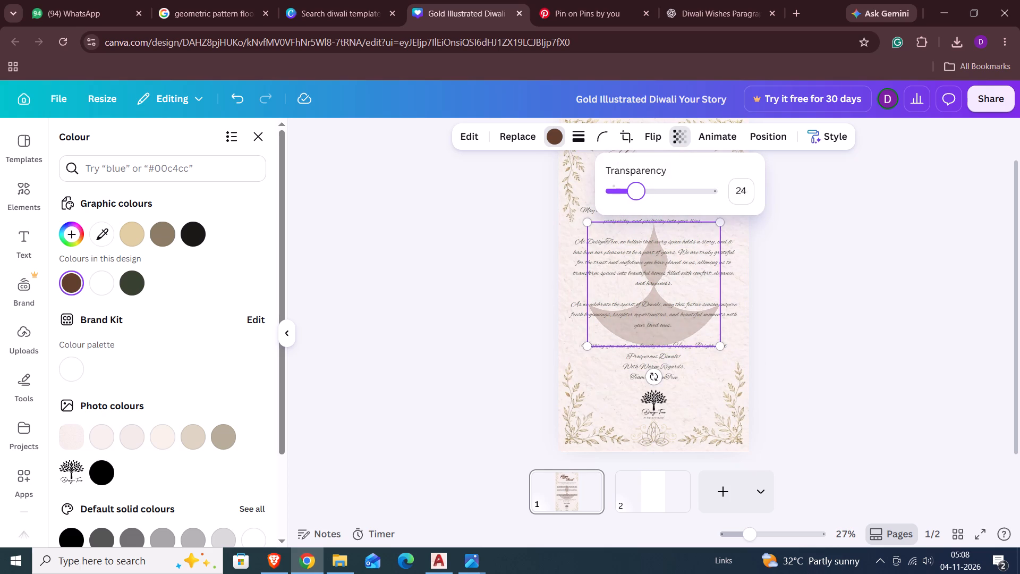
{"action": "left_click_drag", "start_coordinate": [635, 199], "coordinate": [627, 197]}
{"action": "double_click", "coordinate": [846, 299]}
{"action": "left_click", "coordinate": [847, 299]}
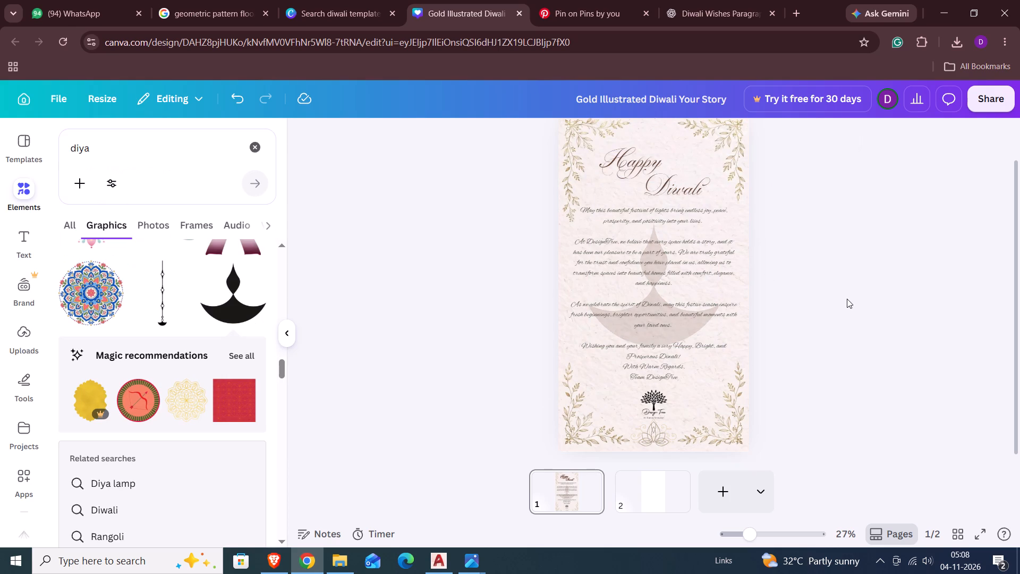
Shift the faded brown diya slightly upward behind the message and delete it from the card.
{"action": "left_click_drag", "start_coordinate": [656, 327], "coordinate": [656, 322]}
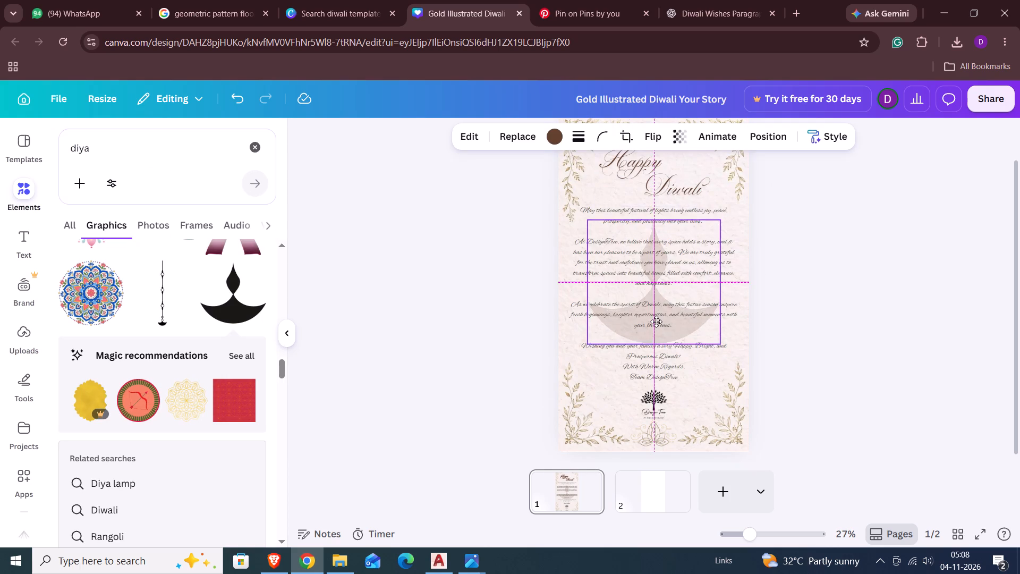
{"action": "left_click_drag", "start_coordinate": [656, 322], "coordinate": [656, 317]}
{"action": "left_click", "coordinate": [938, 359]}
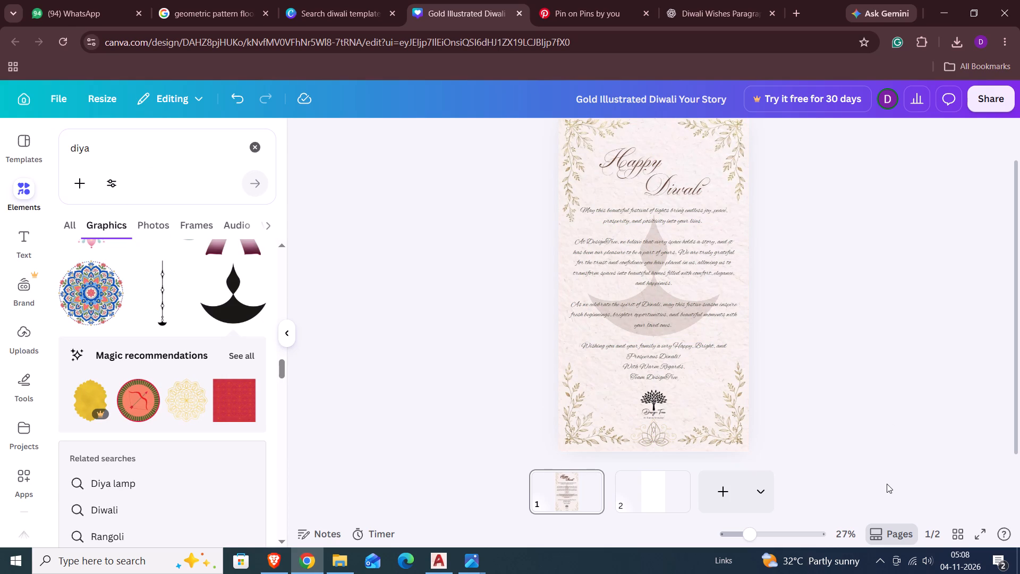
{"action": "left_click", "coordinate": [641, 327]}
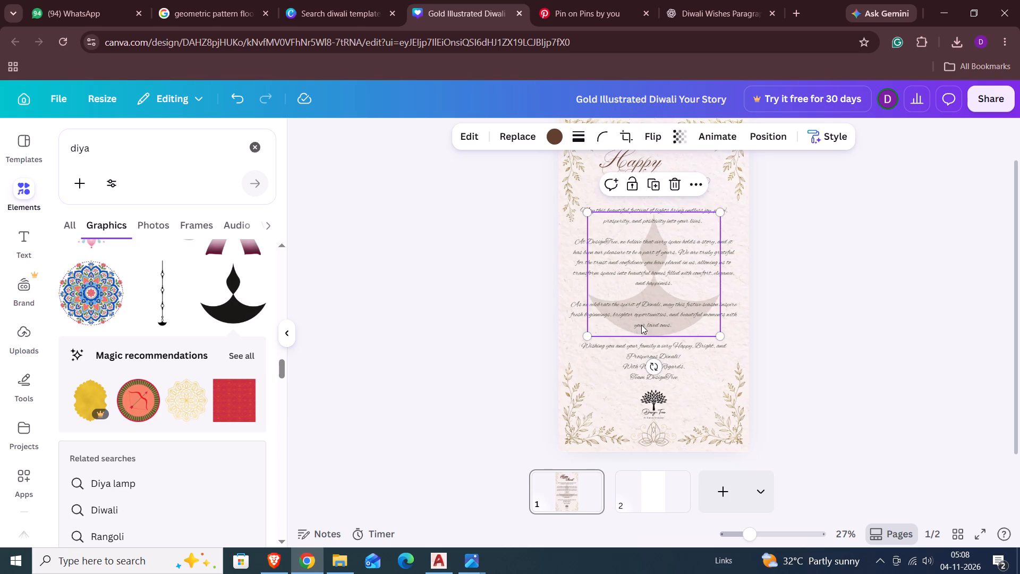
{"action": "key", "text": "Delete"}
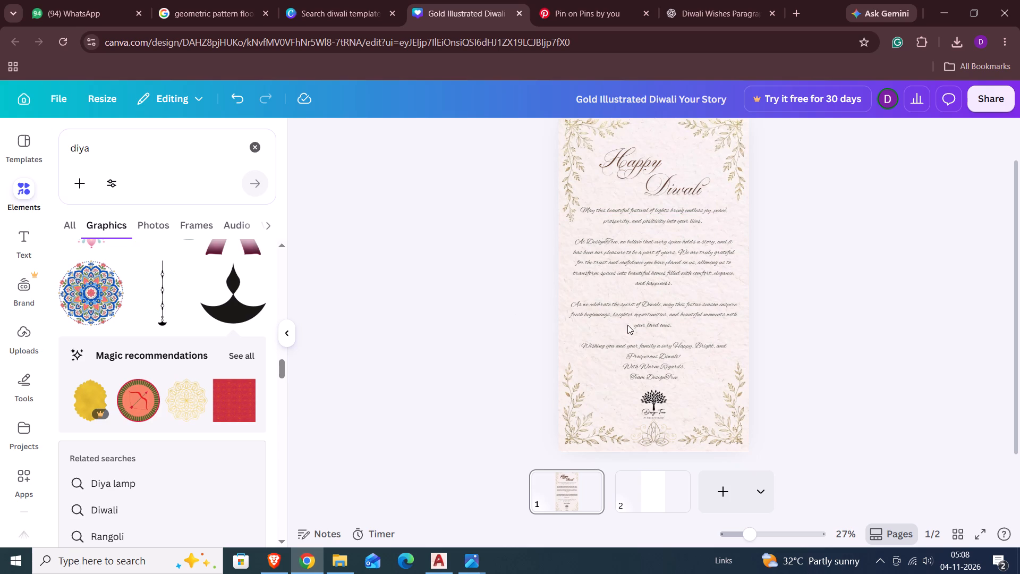
Add the yellow line-art mandala from the recommended graphics, shrink it and centre it over the middle message paragraphs.
{"action": "scroll", "coordinate": [206, 419], "scroll_direction": "down", "scroll_amount": 5}
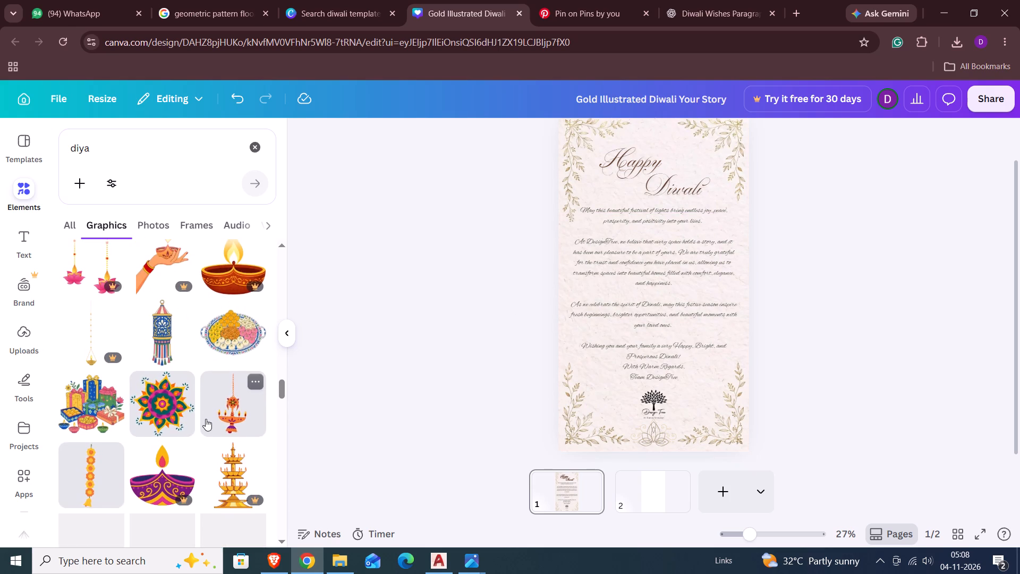
{"action": "scroll", "coordinate": [206, 419], "scroll_direction": "up", "scroll_amount": 5}
{"action": "left_click", "coordinate": [201, 416]}
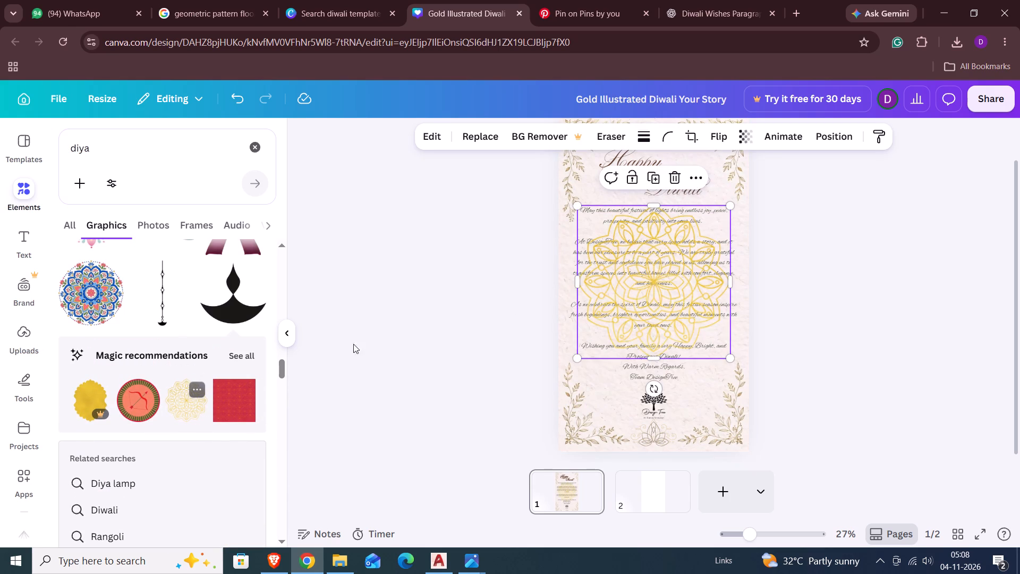
{"action": "left_click_drag", "start_coordinate": [729, 209], "coordinate": [679, 256]}
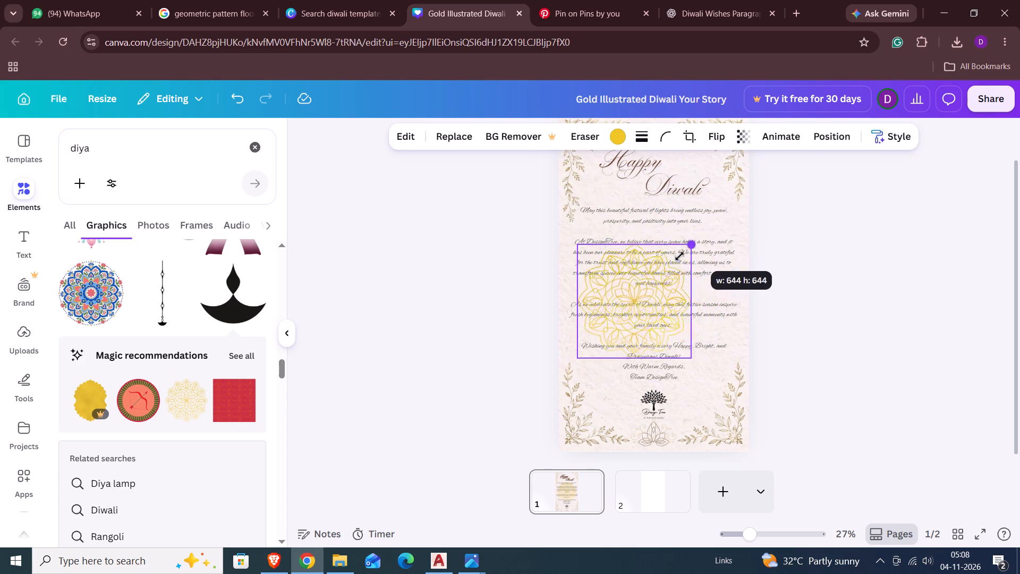
{"action": "left_click_drag", "start_coordinate": [679, 256], "coordinate": [666, 276]}
{"action": "left_click_drag", "start_coordinate": [612, 316], "coordinate": [654, 303]}
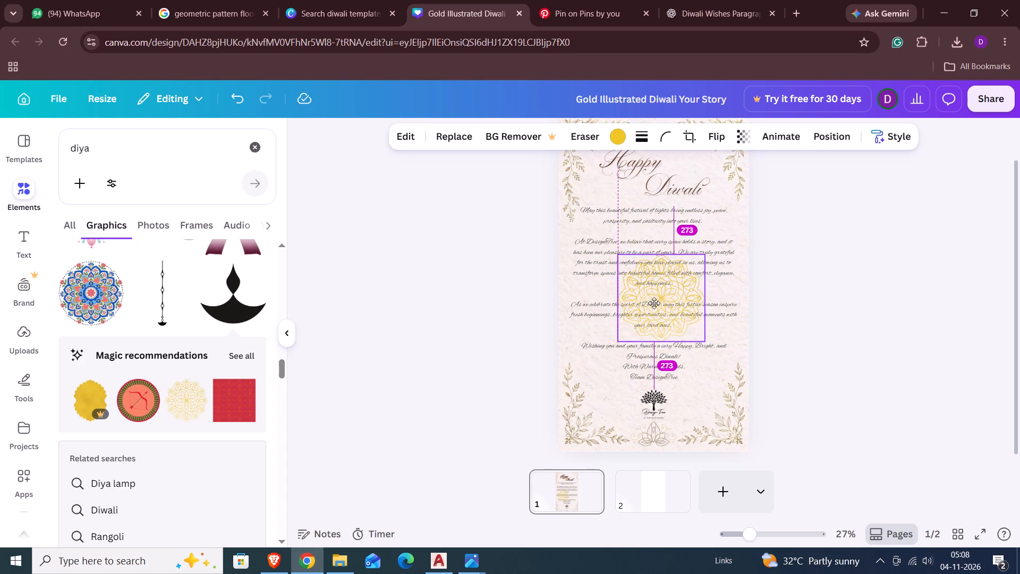
{"action": "left_click_drag", "start_coordinate": [654, 303], "coordinate": [647, 297]}
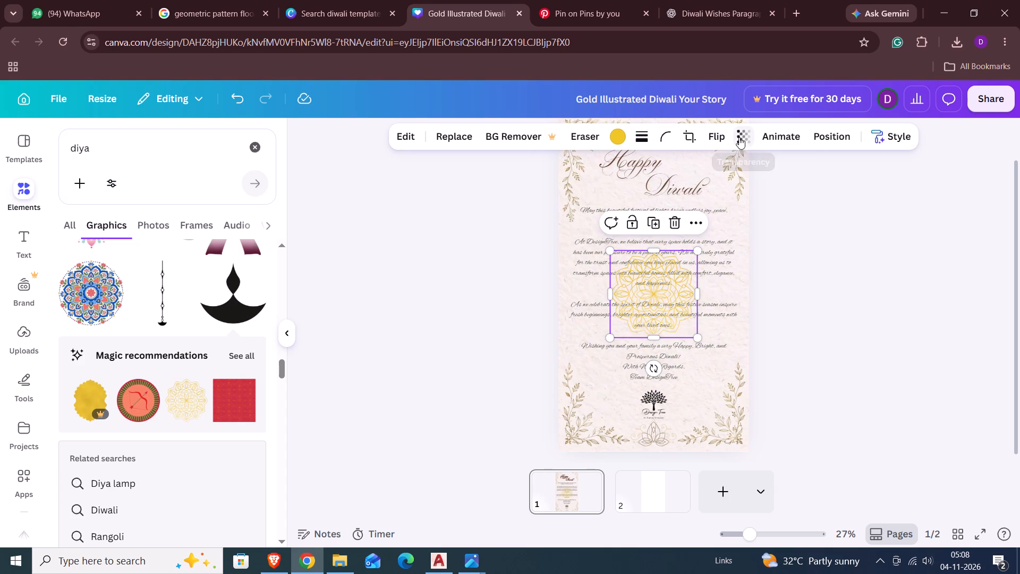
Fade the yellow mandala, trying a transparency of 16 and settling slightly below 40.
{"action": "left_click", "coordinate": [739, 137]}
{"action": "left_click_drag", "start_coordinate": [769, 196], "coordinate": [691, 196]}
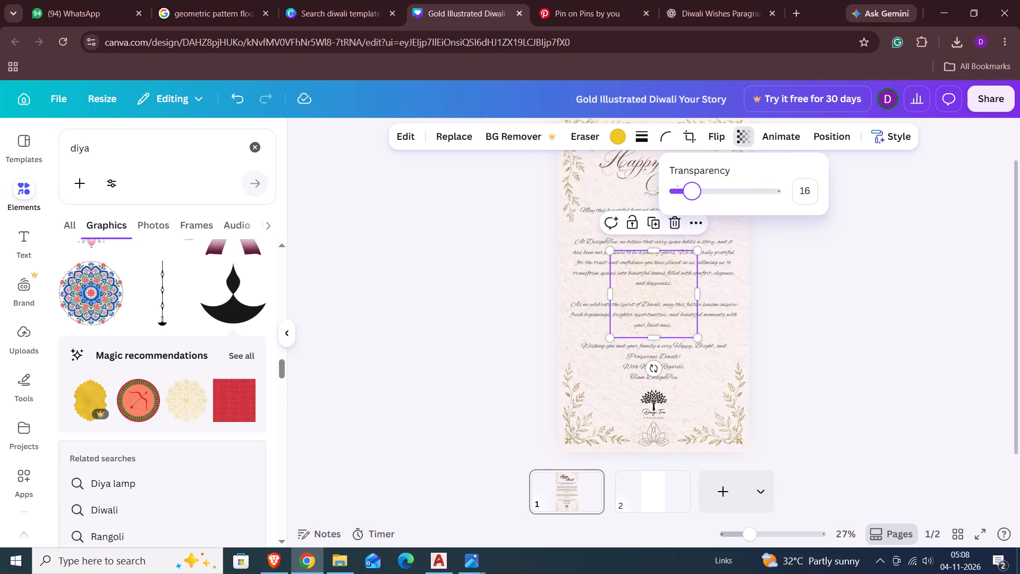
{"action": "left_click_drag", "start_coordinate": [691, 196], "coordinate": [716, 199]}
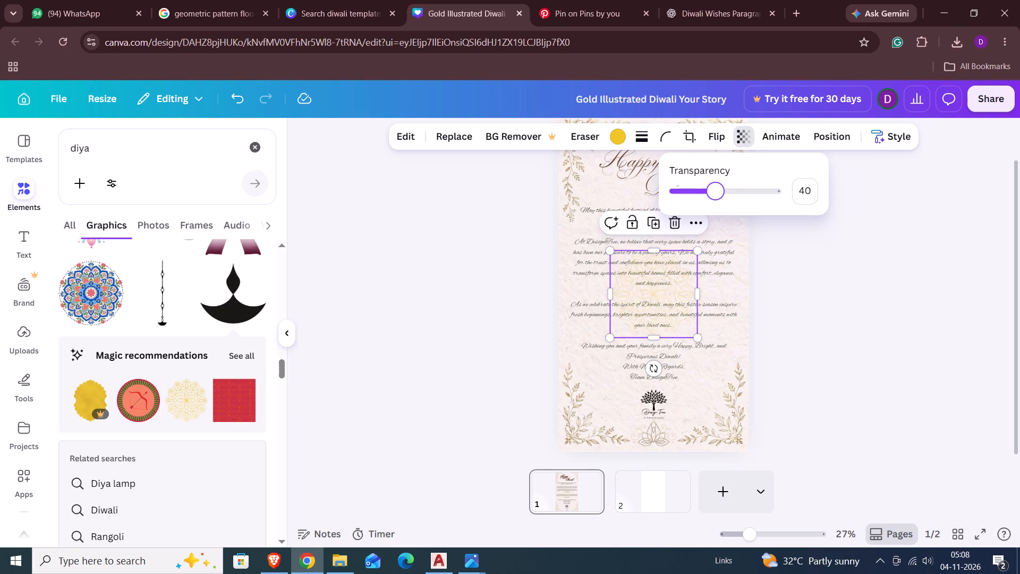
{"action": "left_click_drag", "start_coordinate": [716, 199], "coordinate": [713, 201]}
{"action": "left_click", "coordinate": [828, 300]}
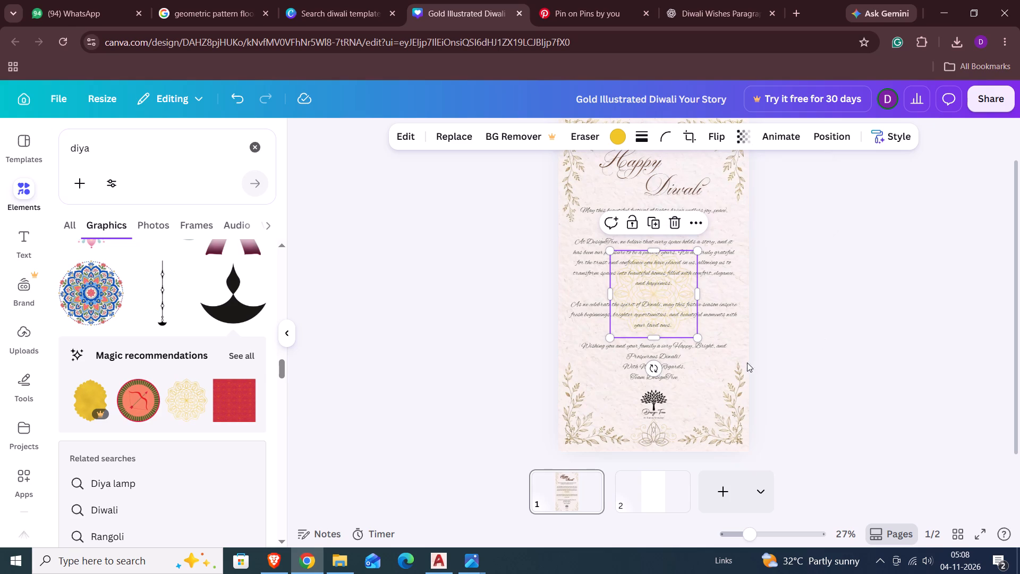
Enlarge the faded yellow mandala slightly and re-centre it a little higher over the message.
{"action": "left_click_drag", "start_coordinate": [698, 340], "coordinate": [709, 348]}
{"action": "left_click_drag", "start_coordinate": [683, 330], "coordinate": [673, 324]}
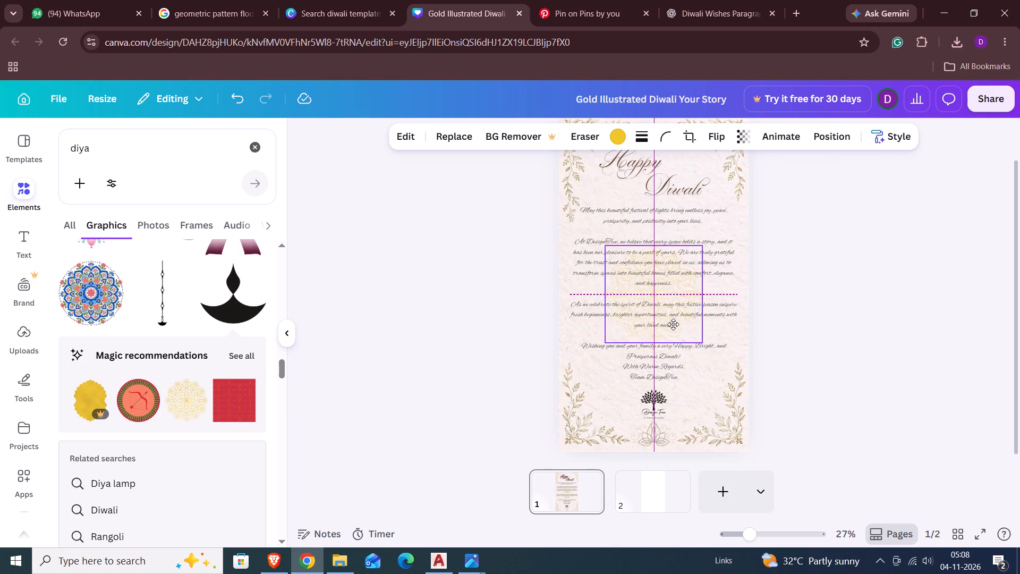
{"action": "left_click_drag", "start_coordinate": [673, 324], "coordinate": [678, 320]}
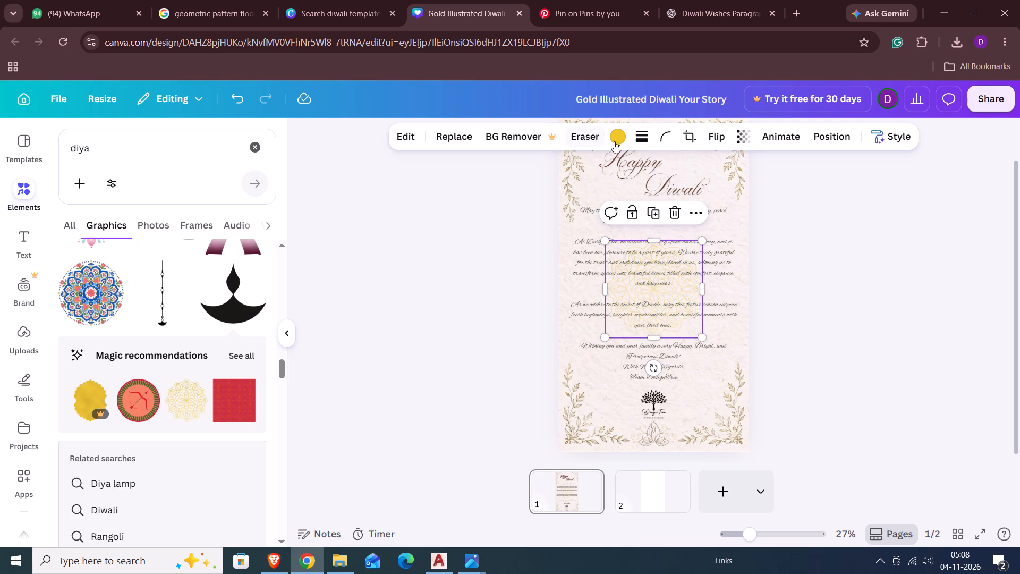
Recolour the mandala using the design's existing colours, trying dark brown and settling on light beige.
{"action": "left_click", "coordinate": [618, 140]}
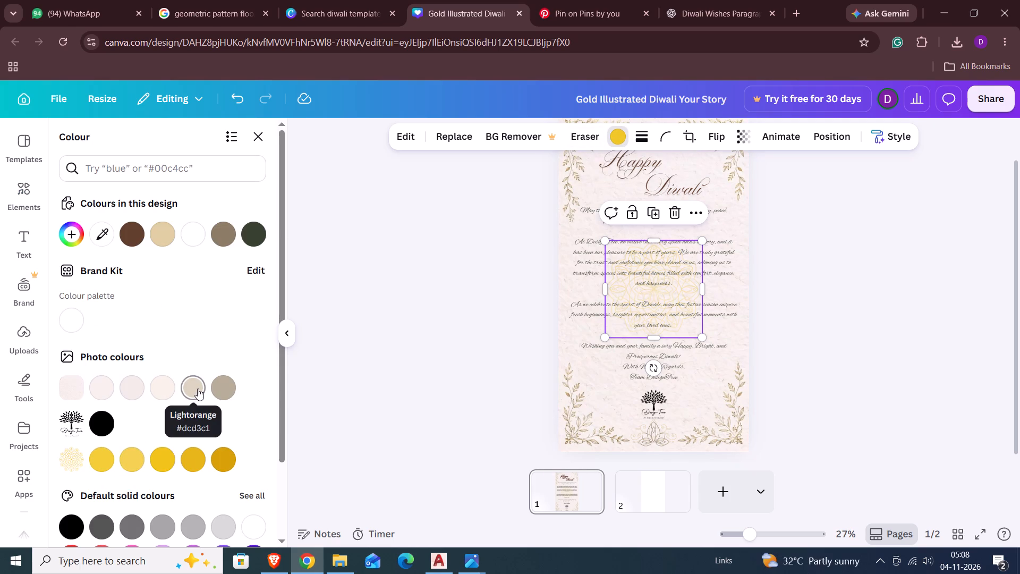
{"action": "left_click", "coordinate": [125, 229]}
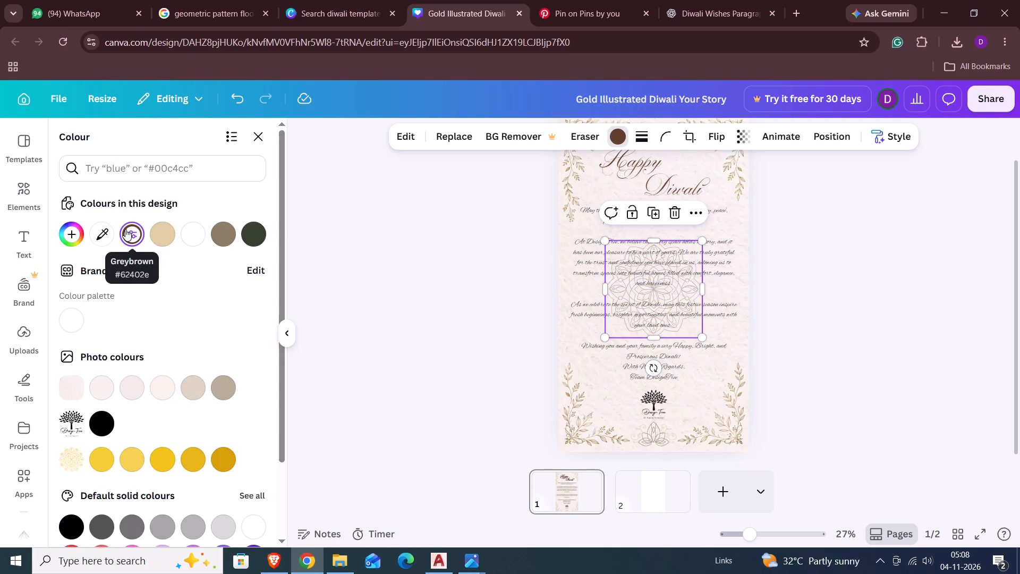
{"action": "left_click", "coordinate": [161, 231]}
{"action": "left_click", "coordinate": [480, 284]}
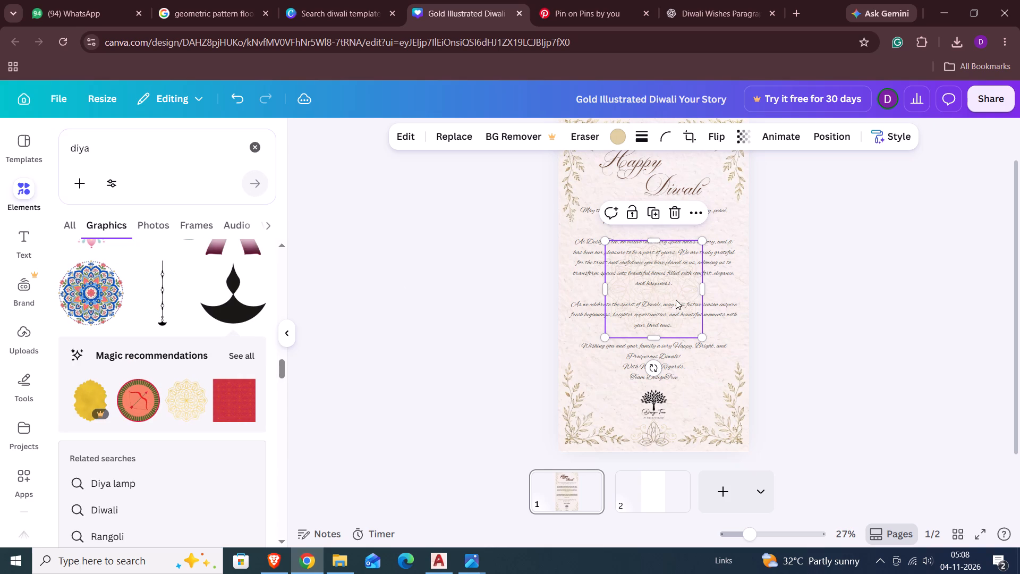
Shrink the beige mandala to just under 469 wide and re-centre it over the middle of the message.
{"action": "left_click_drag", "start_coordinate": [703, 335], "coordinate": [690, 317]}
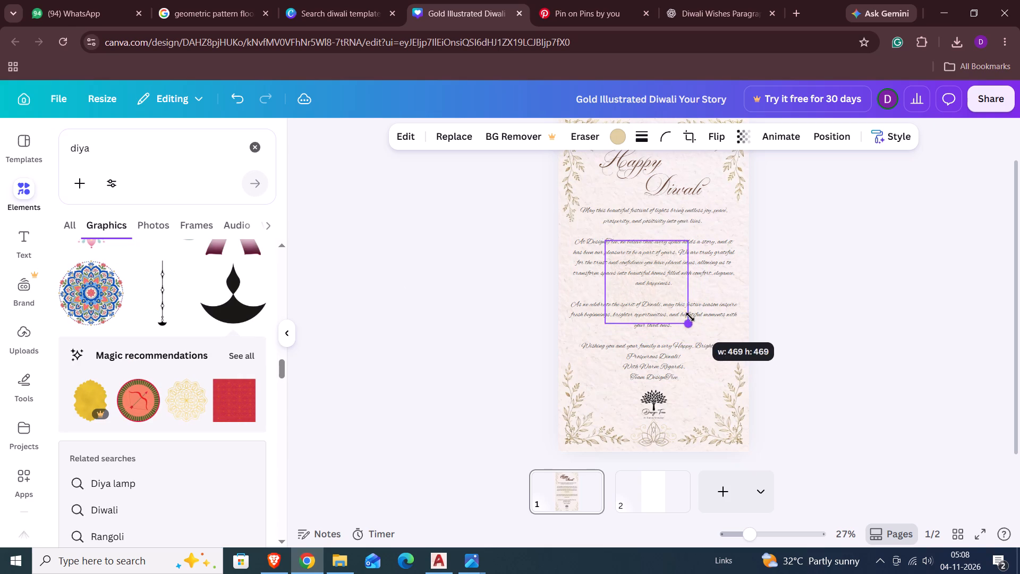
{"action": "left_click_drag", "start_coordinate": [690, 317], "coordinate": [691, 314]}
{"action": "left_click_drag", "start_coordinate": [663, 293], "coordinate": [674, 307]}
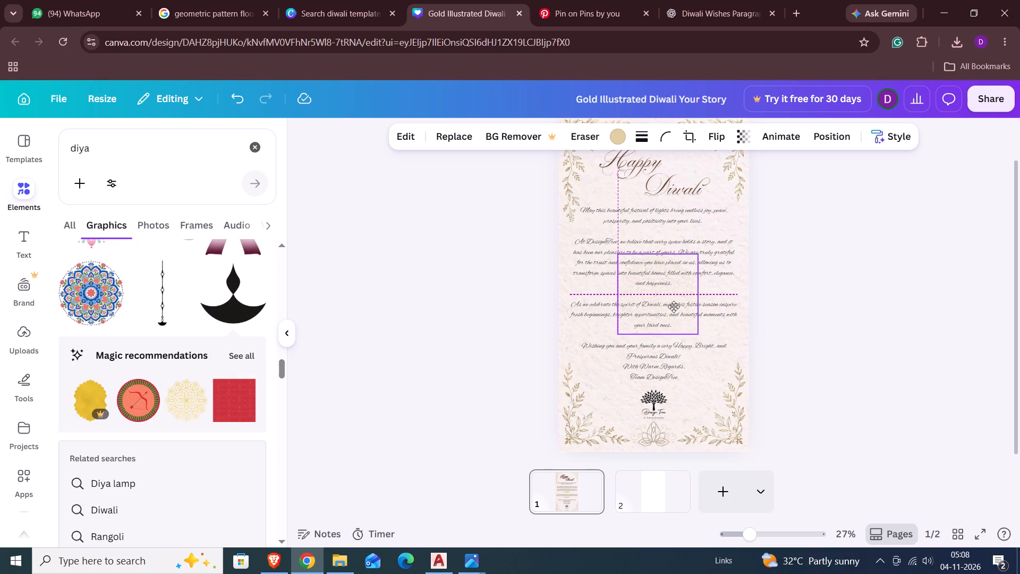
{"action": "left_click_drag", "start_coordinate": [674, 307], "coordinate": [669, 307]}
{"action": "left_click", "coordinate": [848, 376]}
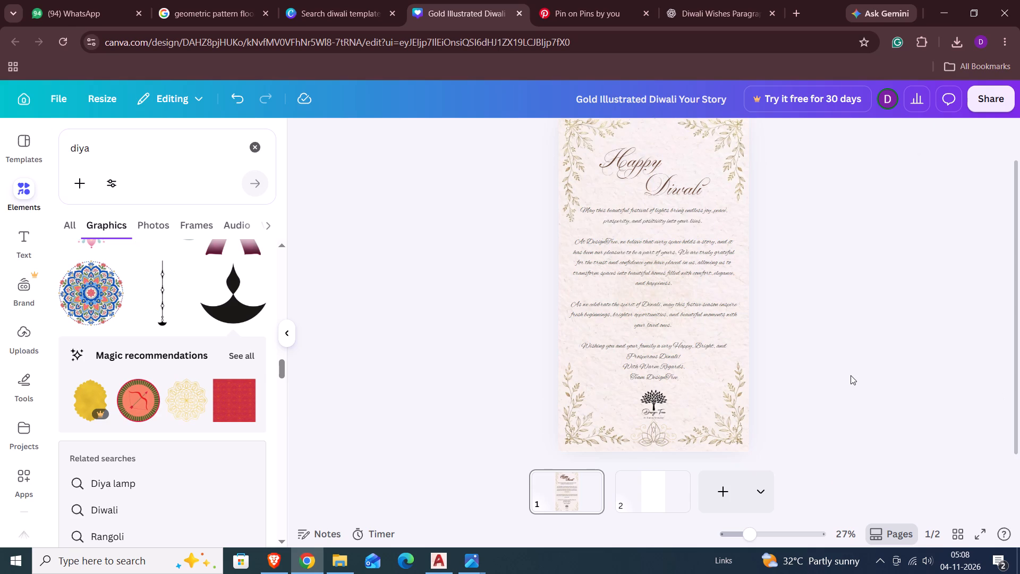
Strengthen the beige mandala, trying transparency values of 82 and 62 and settling on one between 40 and 62.
{"action": "left_click", "coordinate": [669, 297]}
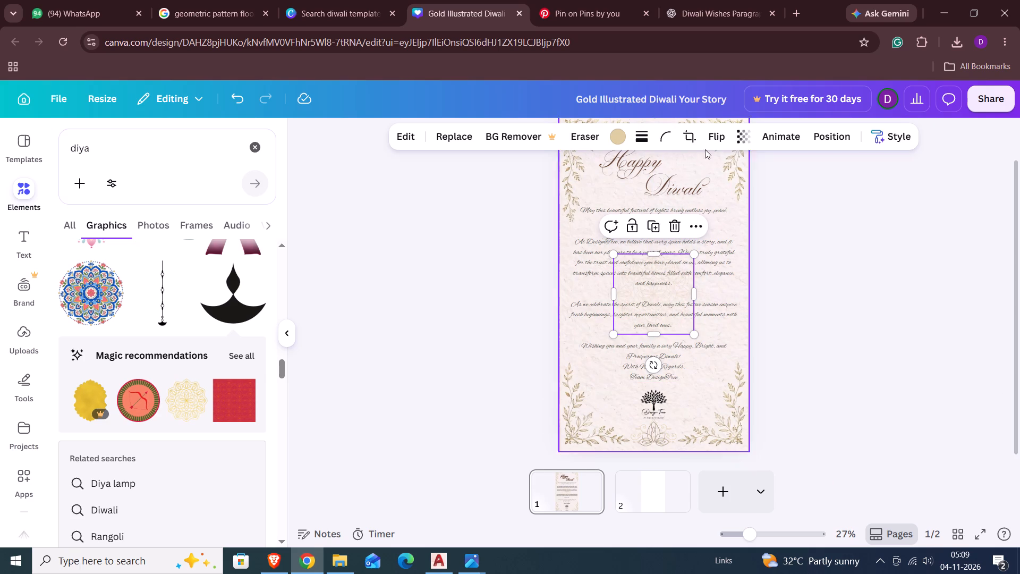
{"action": "left_click", "coordinate": [745, 137]}
{"action": "left_click_drag", "start_coordinate": [711, 193], "coordinate": [717, 193]}
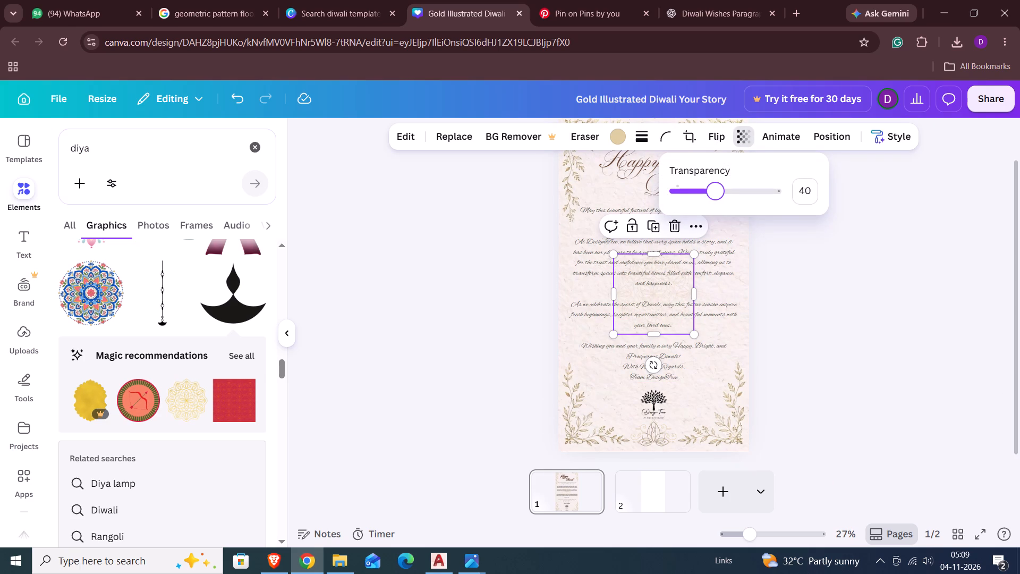
{"action": "left_click_drag", "start_coordinate": [717, 193], "coordinate": [758, 193]}
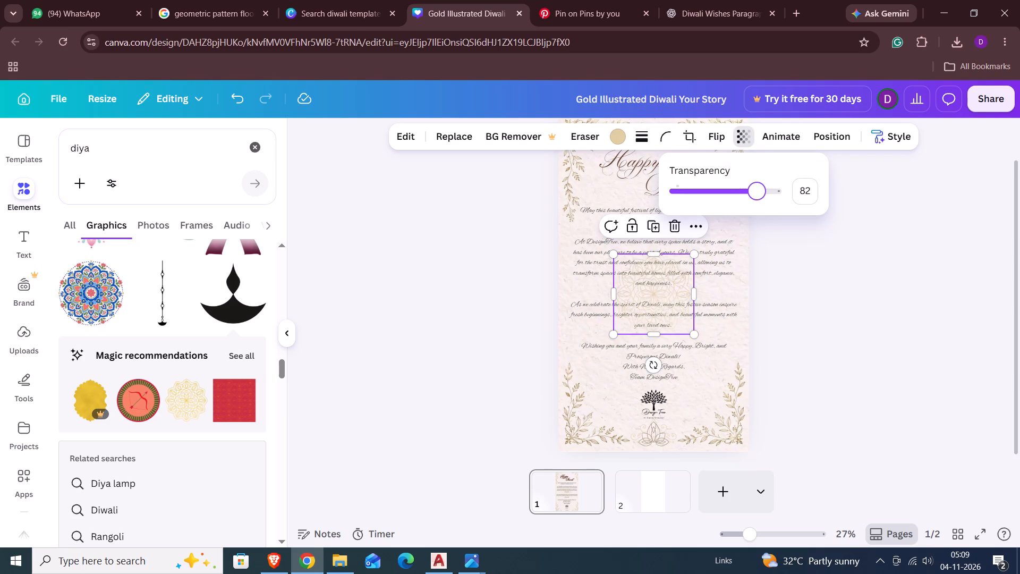
{"action": "left_click_drag", "start_coordinate": [758, 193], "coordinate": [738, 200]}
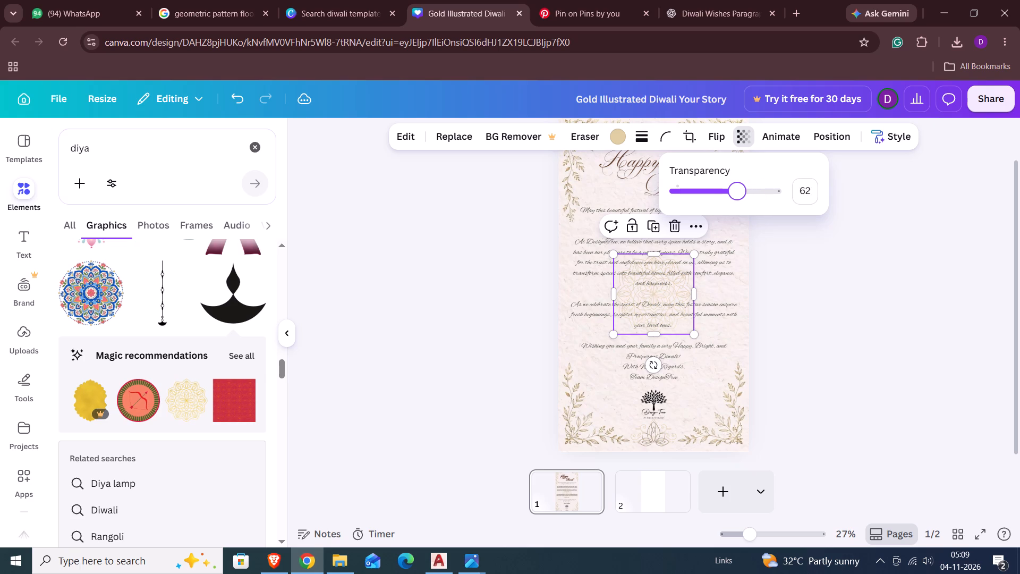
{"action": "left_click_drag", "start_coordinate": [738, 200], "coordinate": [722, 202]}
{"action": "left_click", "coordinate": [819, 324]}
{"action": "left_click", "coordinate": [819, 324]}
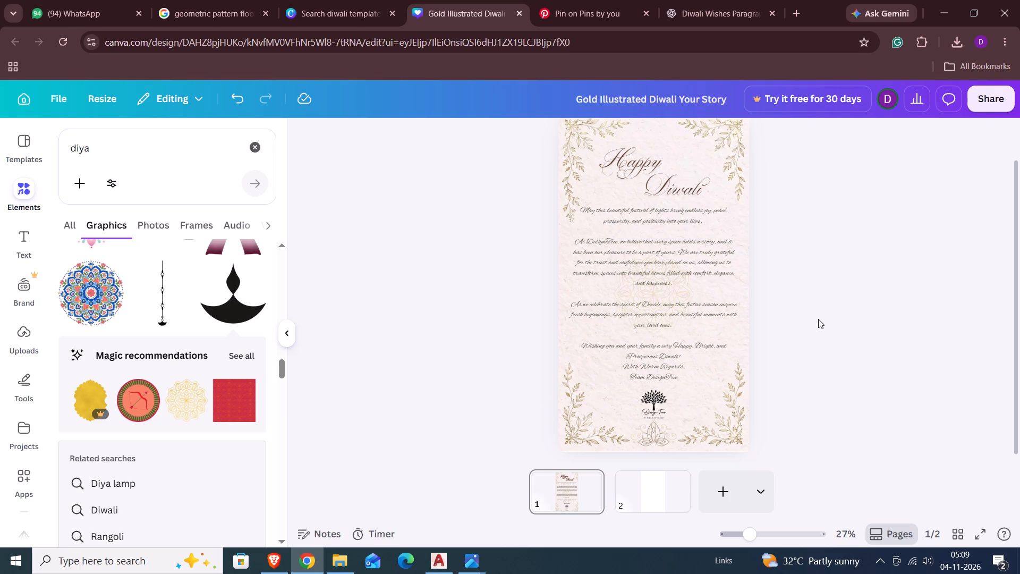
Enlarge the beige mandala slightly and re-centre it over the middle of the message.
{"action": "left_click", "coordinate": [652, 313]}
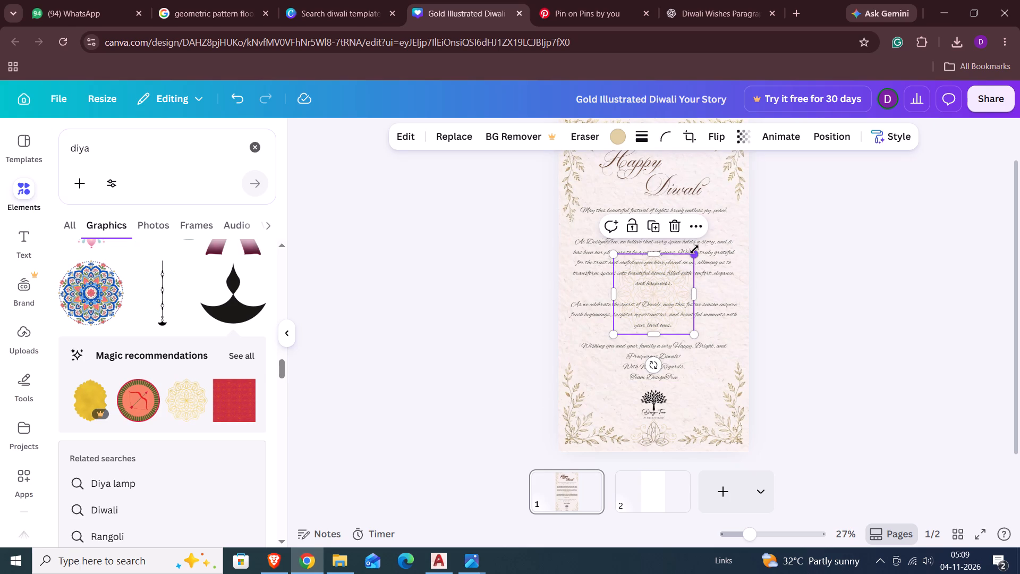
{"action": "left_click_drag", "start_coordinate": [694, 258], "coordinate": [699, 235]}
{"action": "left_click_drag", "start_coordinate": [688, 291], "coordinate": [681, 295]}
{"action": "left_click", "coordinate": [879, 328]}
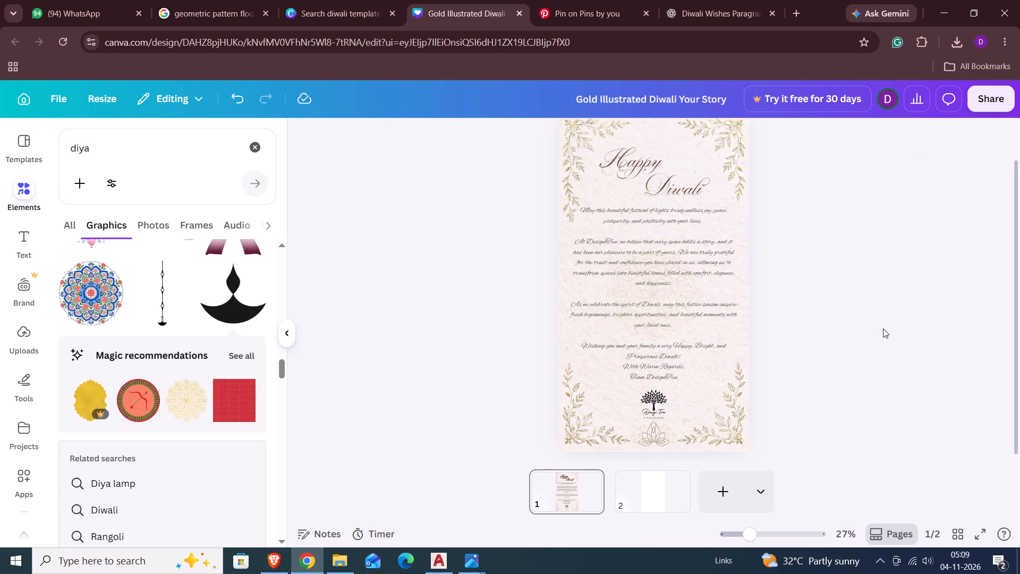
Enlarge the Design Tree logo slightly, re-centre it just below the Team DesignTree sign-off, and save the design.
{"action": "left_click", "coordinate": [657, 403]}
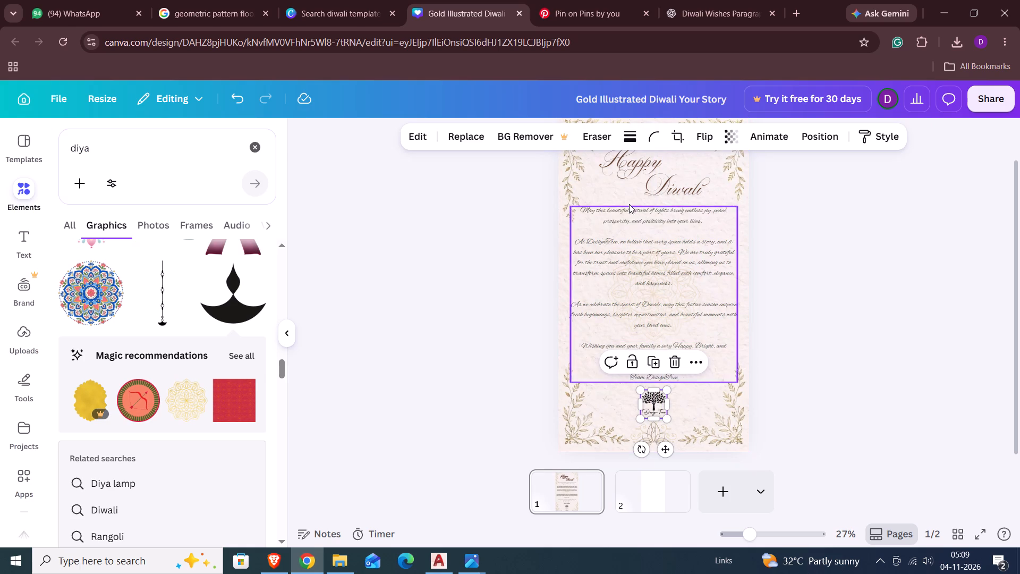
{"action": "left_click", "coordinate": [669, 392]}
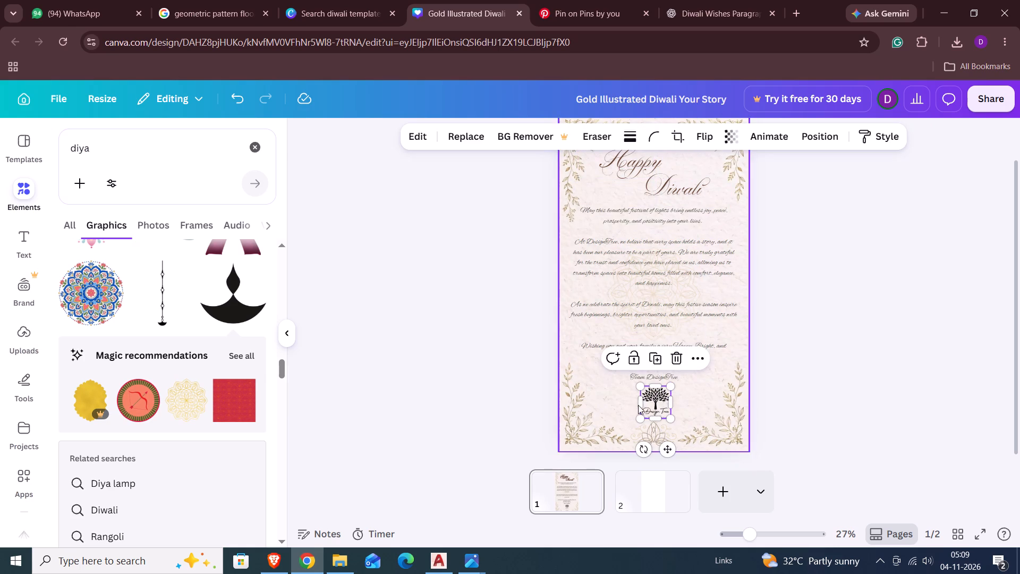
{"action": "left_click", "coordinate": [657, 400]}
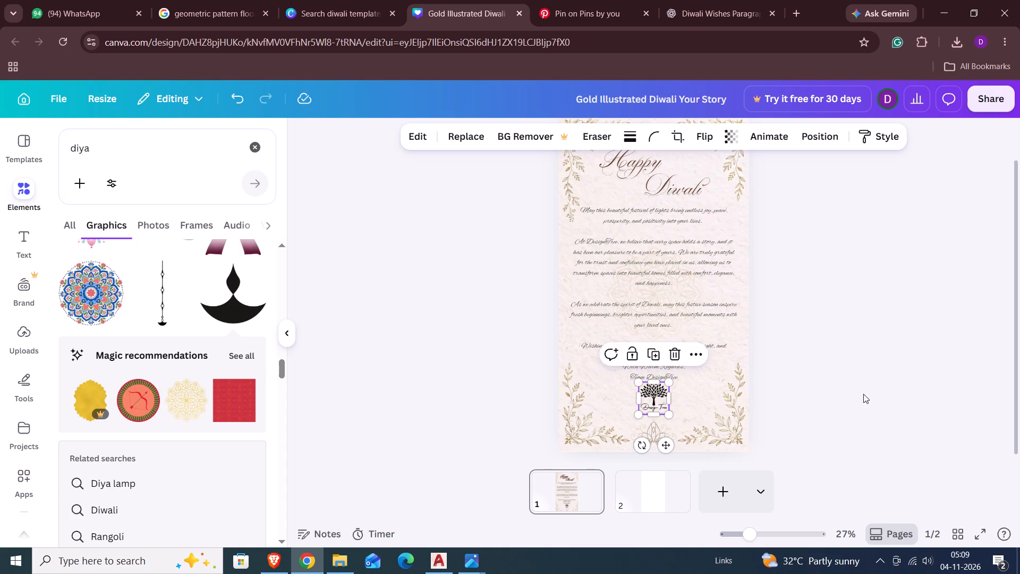
{"action": "left_click", "coordinate": [870, 392]}
{"action": "key", "text": "ctrl+s"}
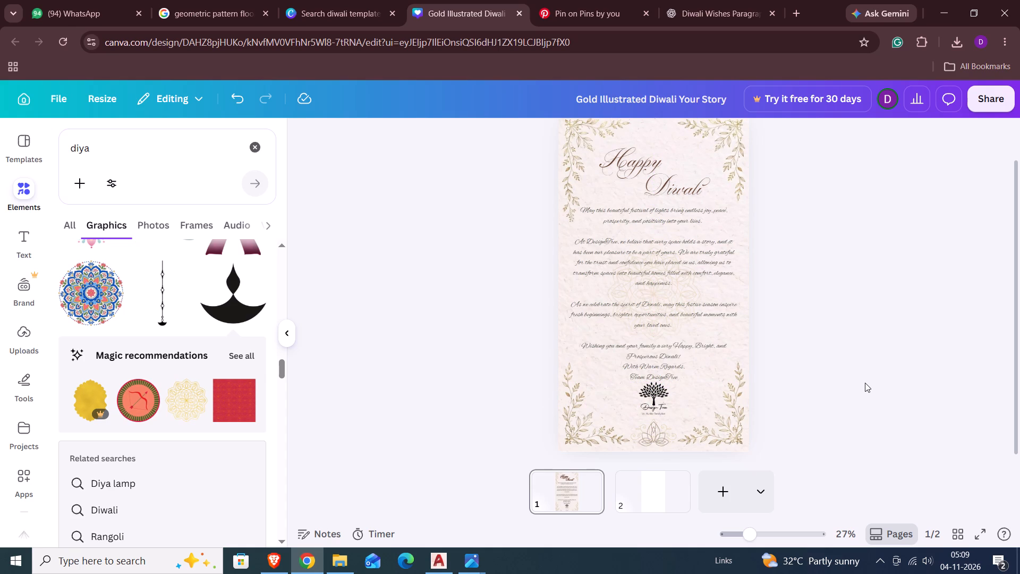
Clear the diya search and examine the faded mandala behind the message up close and on the whole card.
{"action": "left_click", "coordinate": [255, 144]}
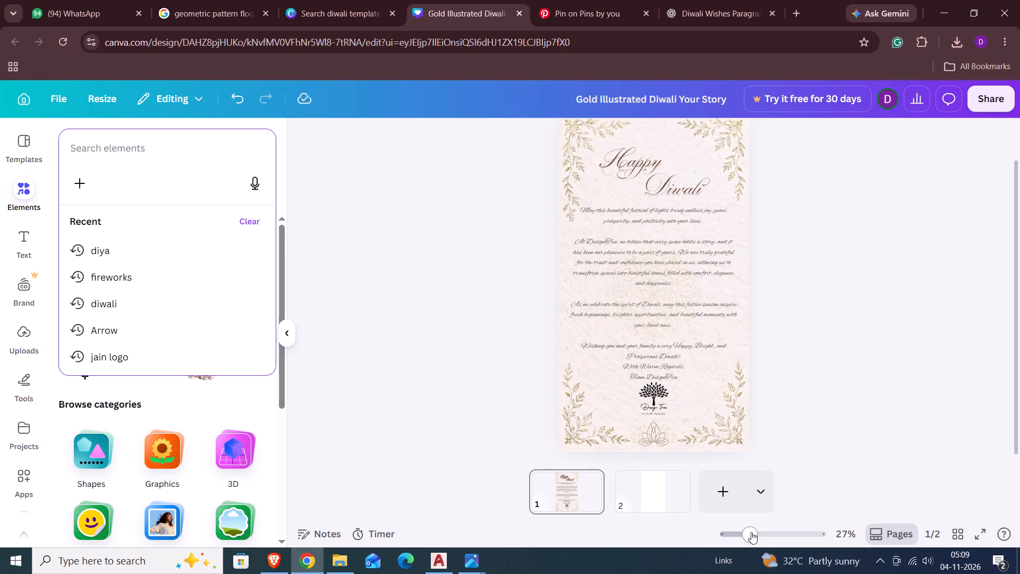
{"action": "left_click_drag", "start_coordinate": [750, 534], "coordinate": [787, 532]}
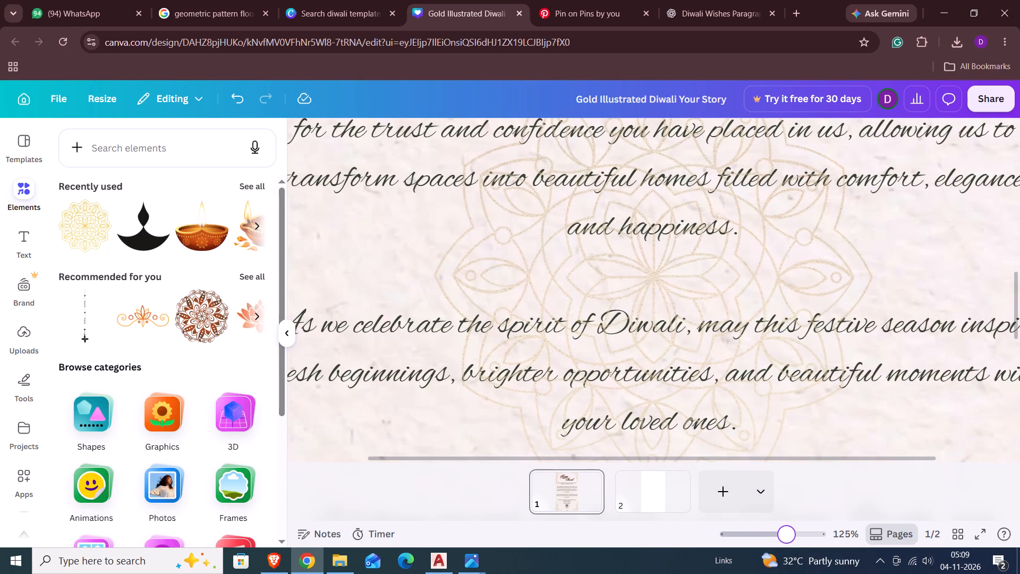
{"action": "left_click_drag", "start_coordinate": [787, 532], "coordinate": [767, 528]}
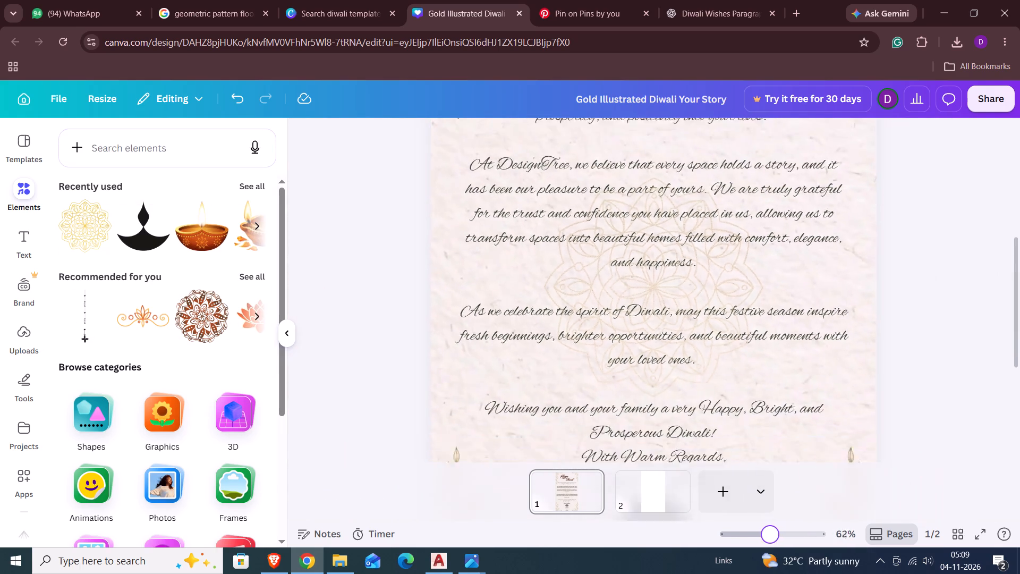
{"action": "left_click_drag", "start_coordinate": [767, 528], "coordinate": [775, 525]}
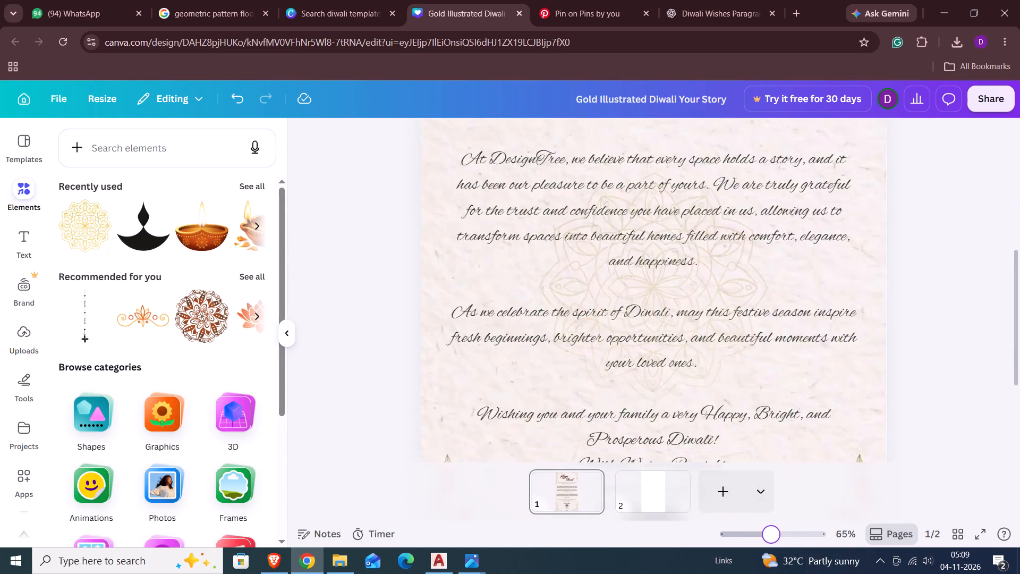
{"action": "left_click_drag", "start_coordinate": [775, 525], "coordinate": [750, 530]}
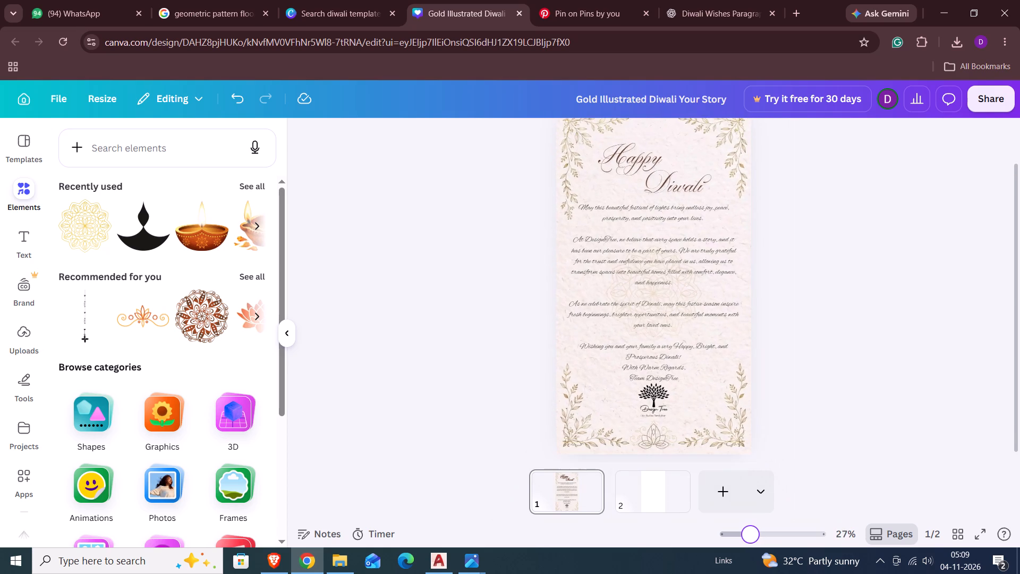
{"action": "left_click_drag", "start_coordinate": [750, 530], "coordinate": [750, 526]}
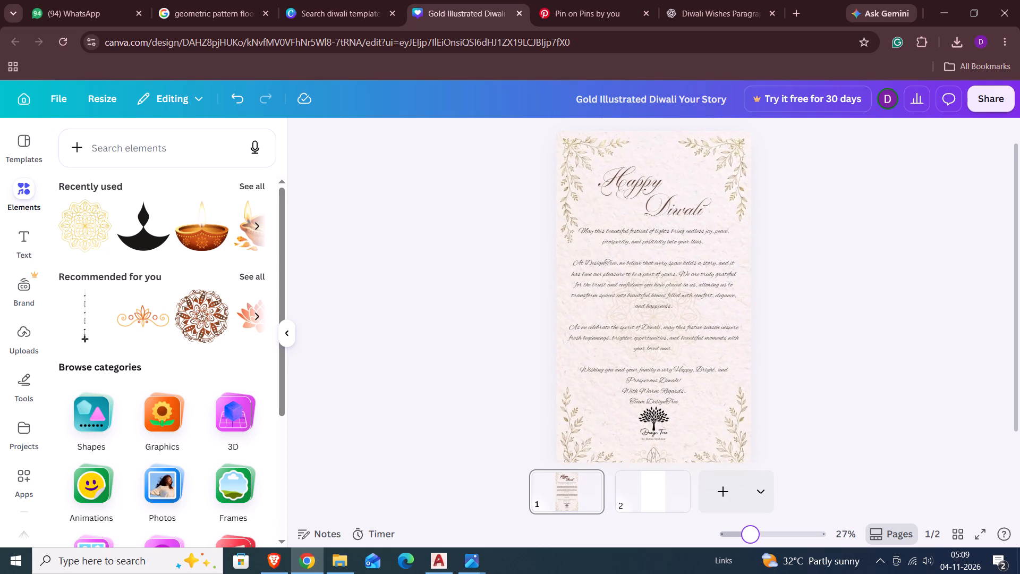
{"action": "left_click_drag", "start_coordinate": [750, 526], "coordinate": [747, 524]}
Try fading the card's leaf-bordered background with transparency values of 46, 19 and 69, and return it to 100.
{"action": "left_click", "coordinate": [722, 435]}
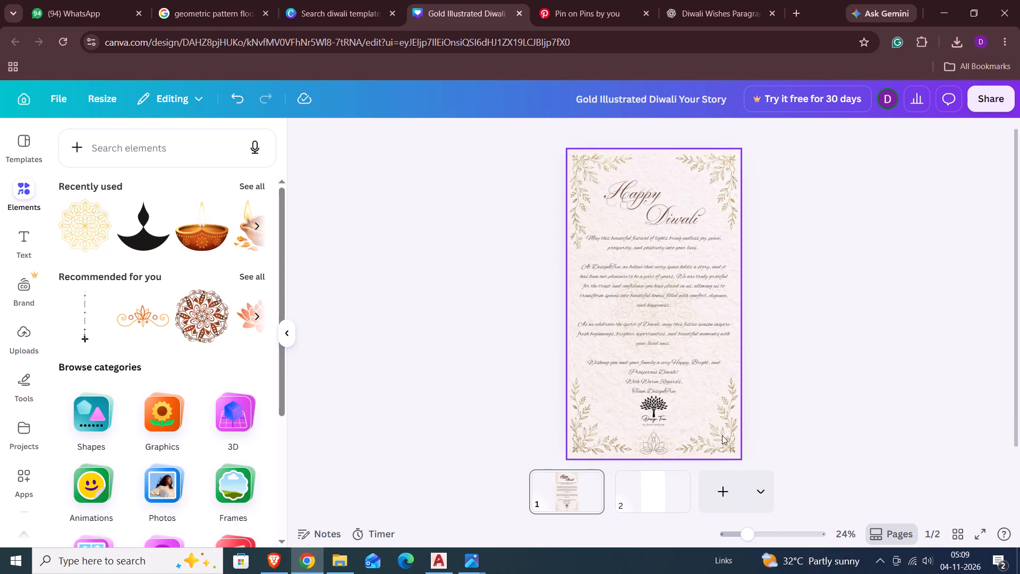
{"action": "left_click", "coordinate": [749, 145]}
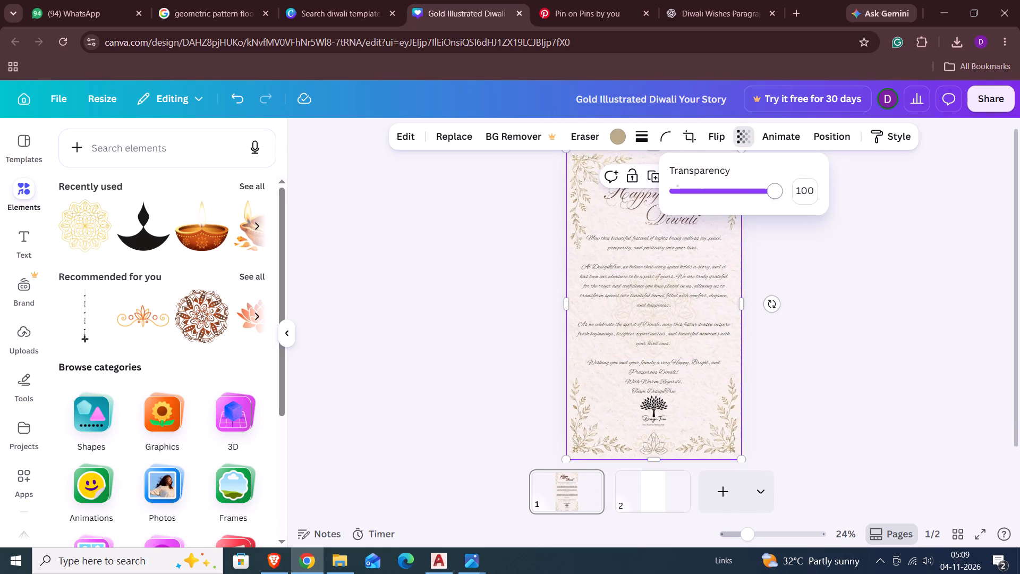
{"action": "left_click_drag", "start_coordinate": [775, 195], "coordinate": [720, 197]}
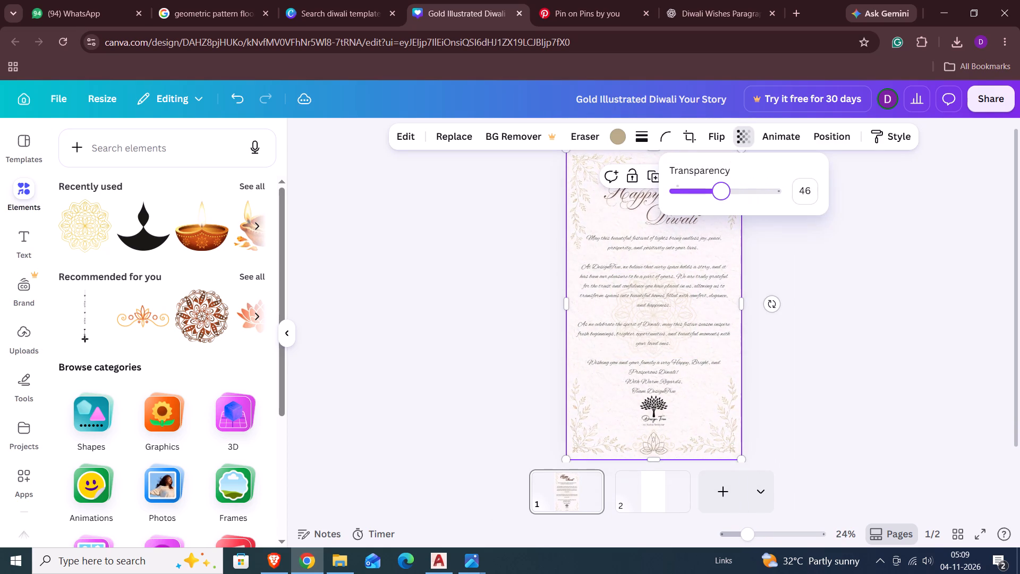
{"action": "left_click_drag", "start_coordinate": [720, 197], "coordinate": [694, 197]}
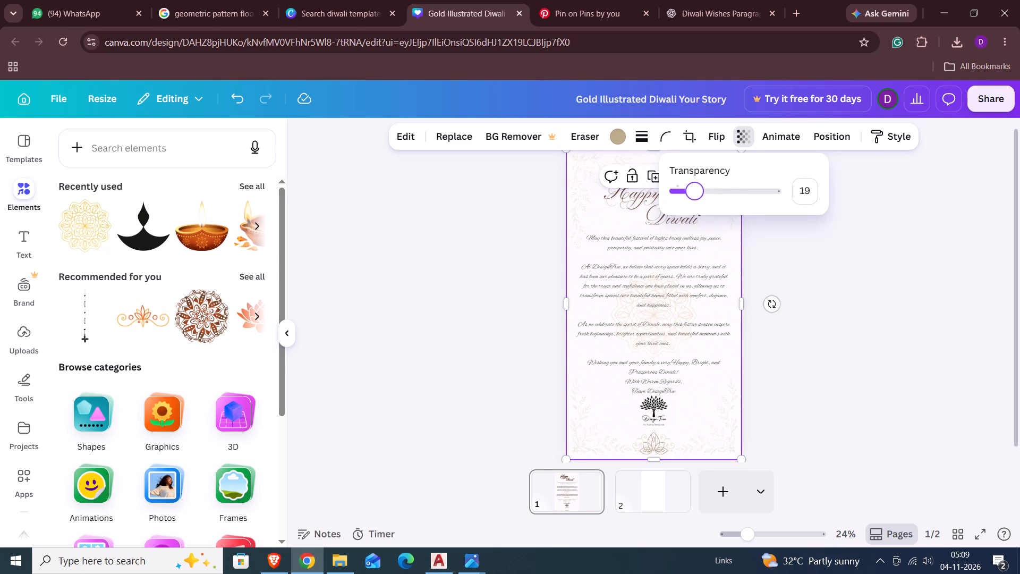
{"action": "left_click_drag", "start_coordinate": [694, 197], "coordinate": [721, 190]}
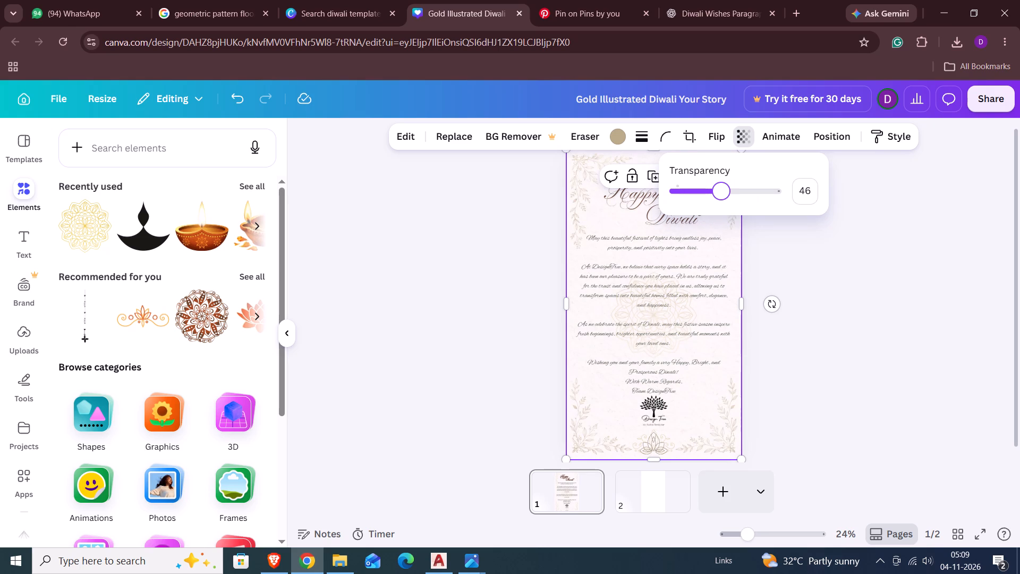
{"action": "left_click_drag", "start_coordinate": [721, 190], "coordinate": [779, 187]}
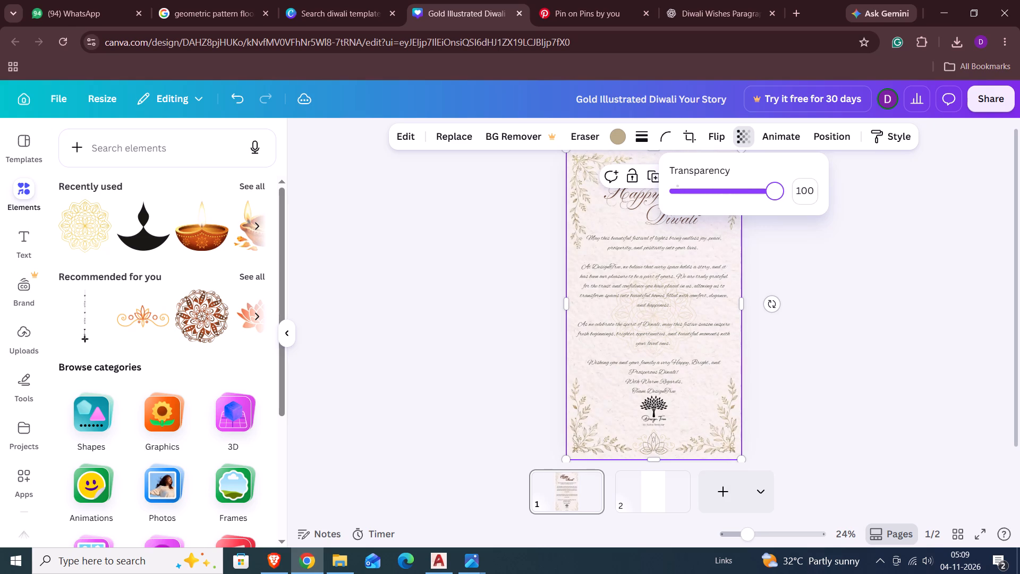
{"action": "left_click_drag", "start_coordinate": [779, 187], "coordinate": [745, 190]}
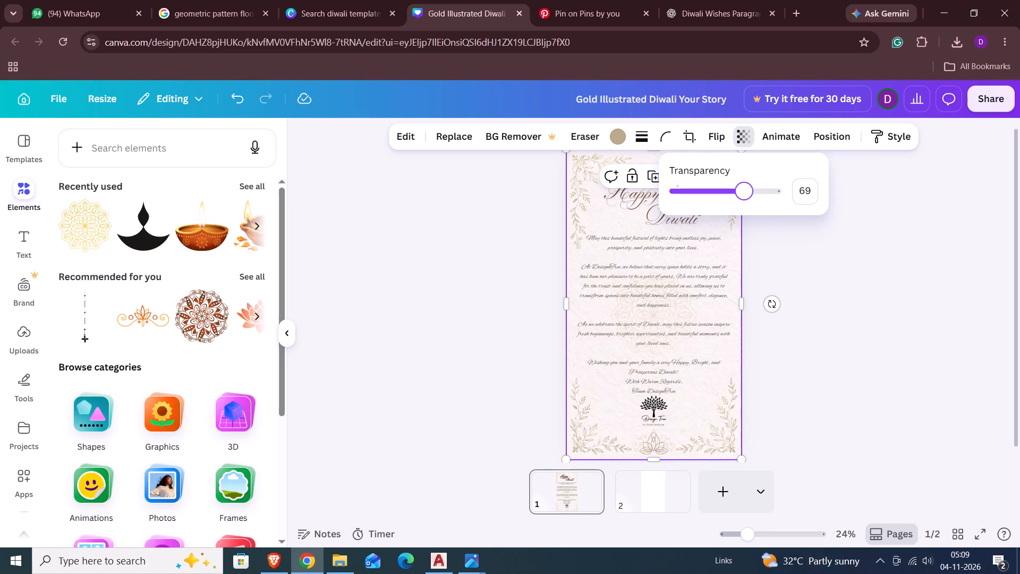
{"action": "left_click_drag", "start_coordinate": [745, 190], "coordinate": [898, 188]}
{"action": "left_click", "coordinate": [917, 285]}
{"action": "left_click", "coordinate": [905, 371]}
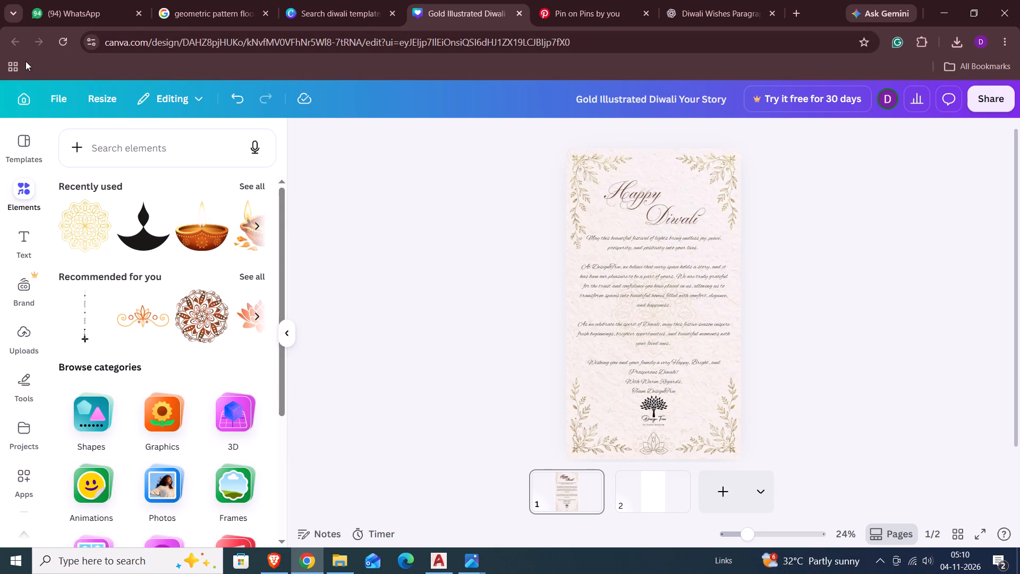
Delete the blank second page from the Diwali story, keeping only the finished card page.
{"action": "left_click", "coordinate": [644, 495]}
{"action": "key", "text": "Delete"}
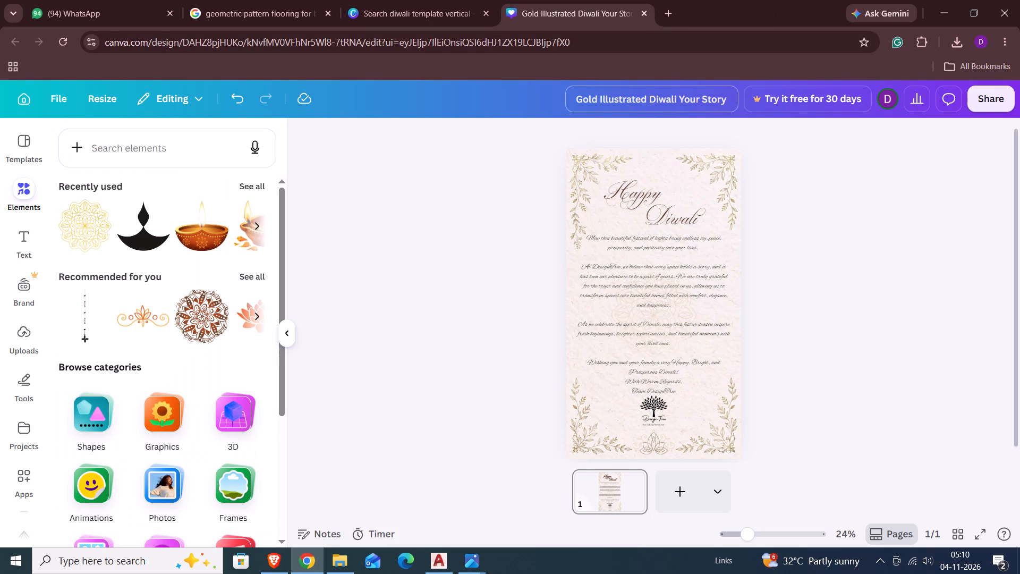
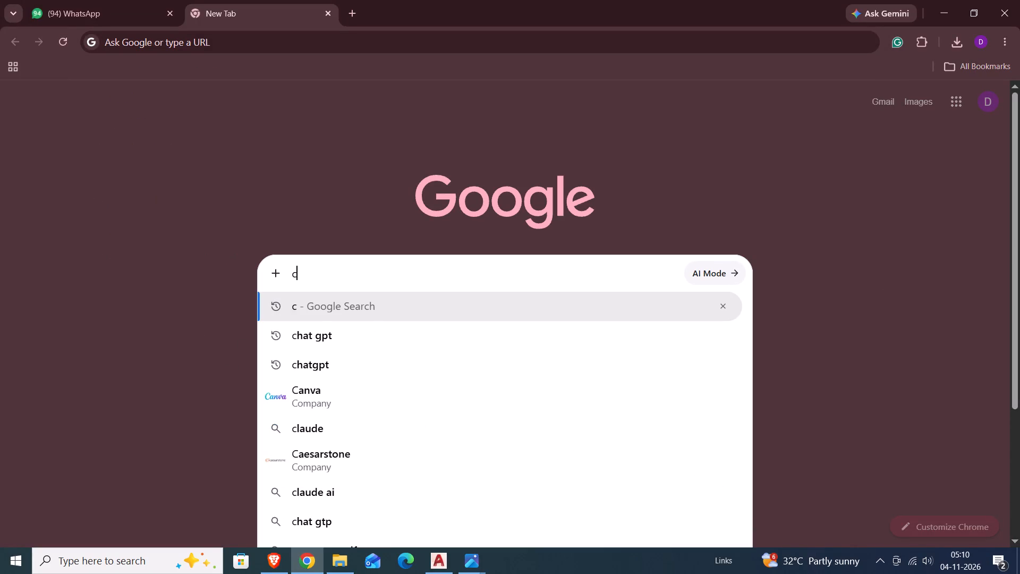
Search Google for Canva and open the Canva home page in Chrome.
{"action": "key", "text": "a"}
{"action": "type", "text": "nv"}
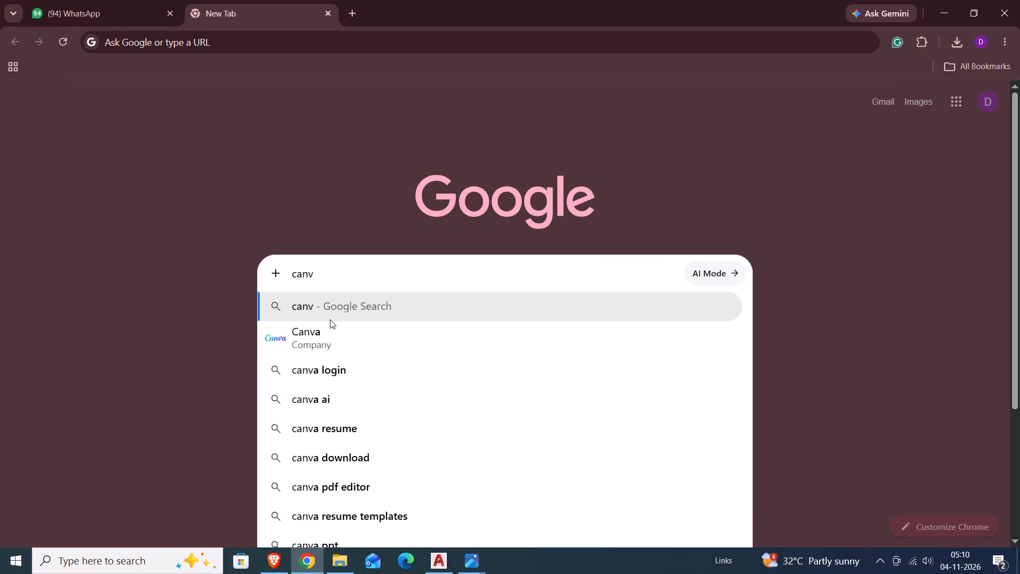
{"action": "left_click", "coordinate": [330, 332]}
{"action": "left_click", "coordinate": [172, 226]}
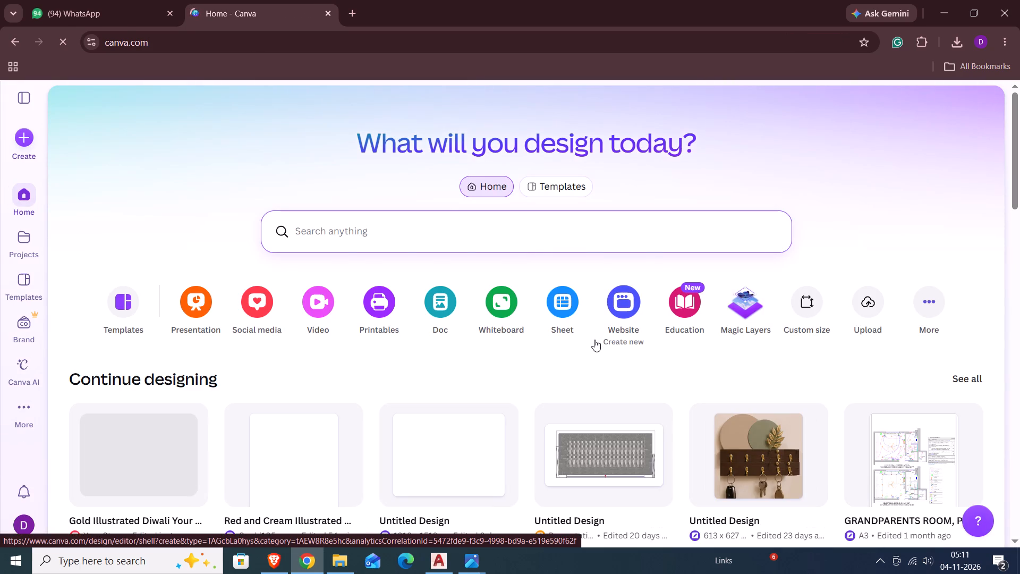
Look through the recent designs under Continue designing on the Canva home page.
{"action": "scroll", "coordinate": [593, 341], "scroll_direction": "down", "scroll_amount": 1}
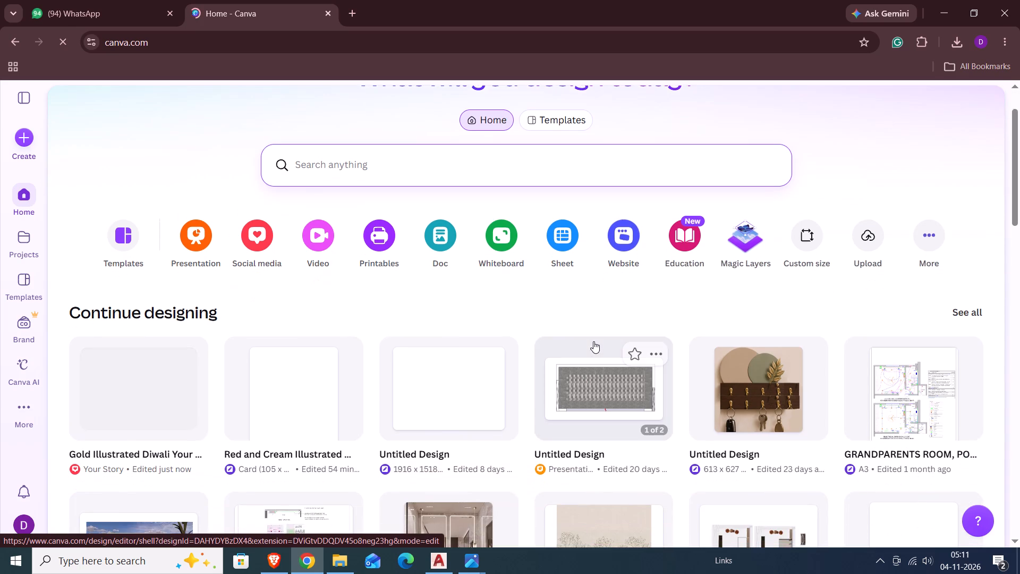